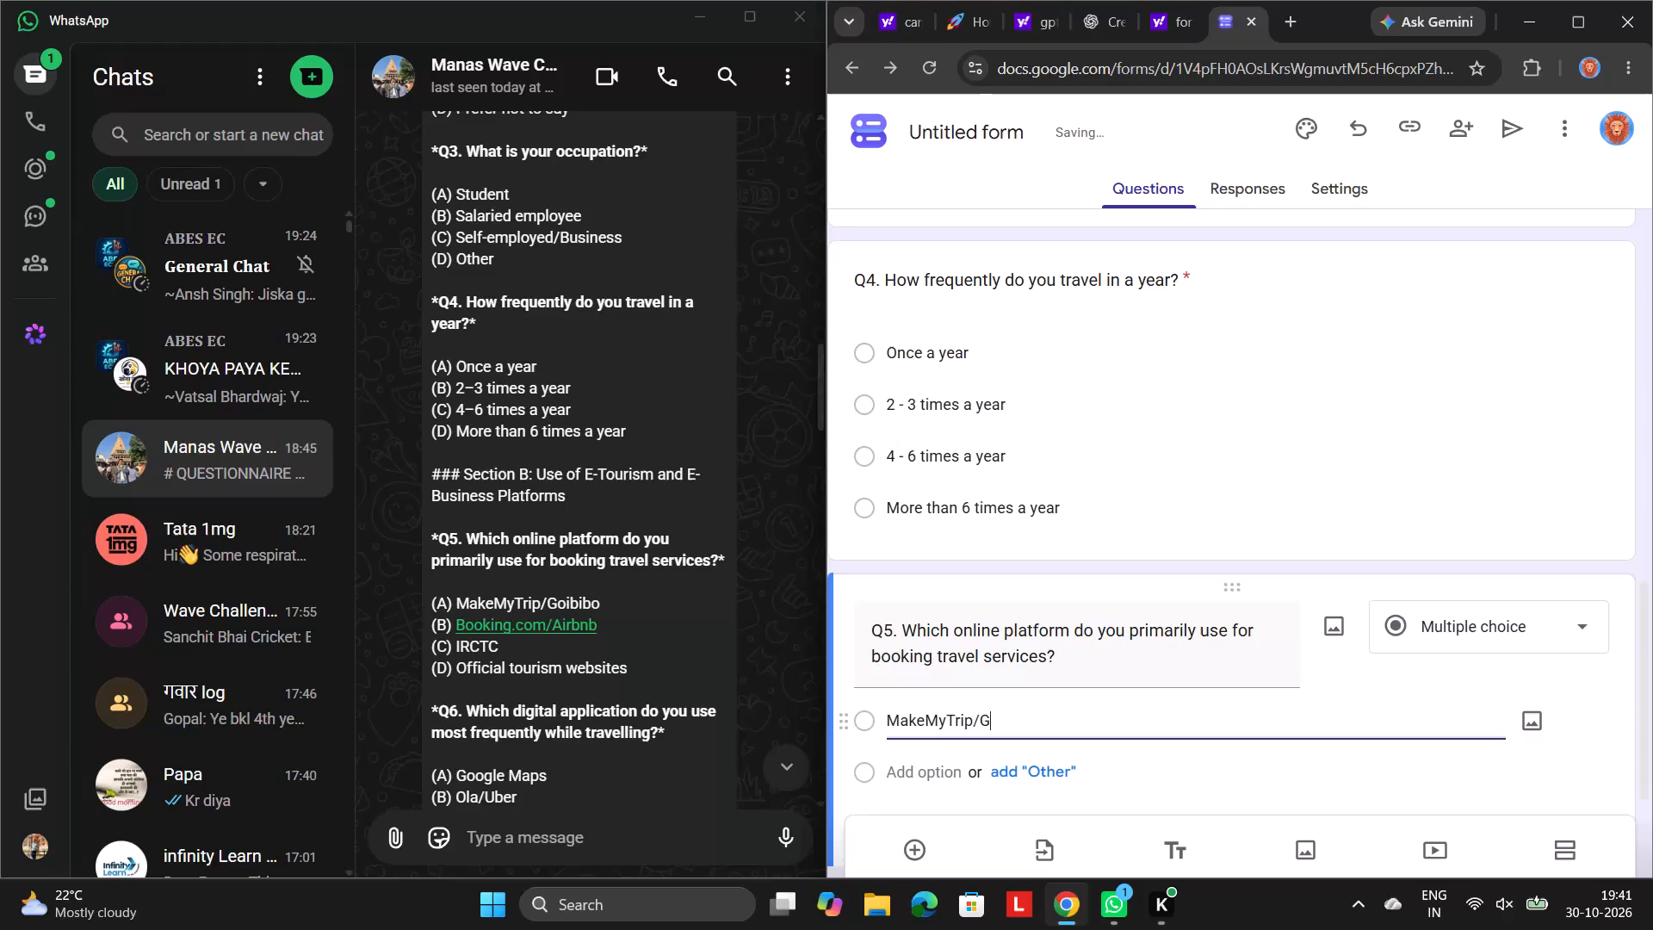
Complete Q5's first answer option as MakeMyTrip/Goibibo and add Booking.com/Airbnb as the second option.
type("oibibo")
key("Down")
key("Return")
key("Up")
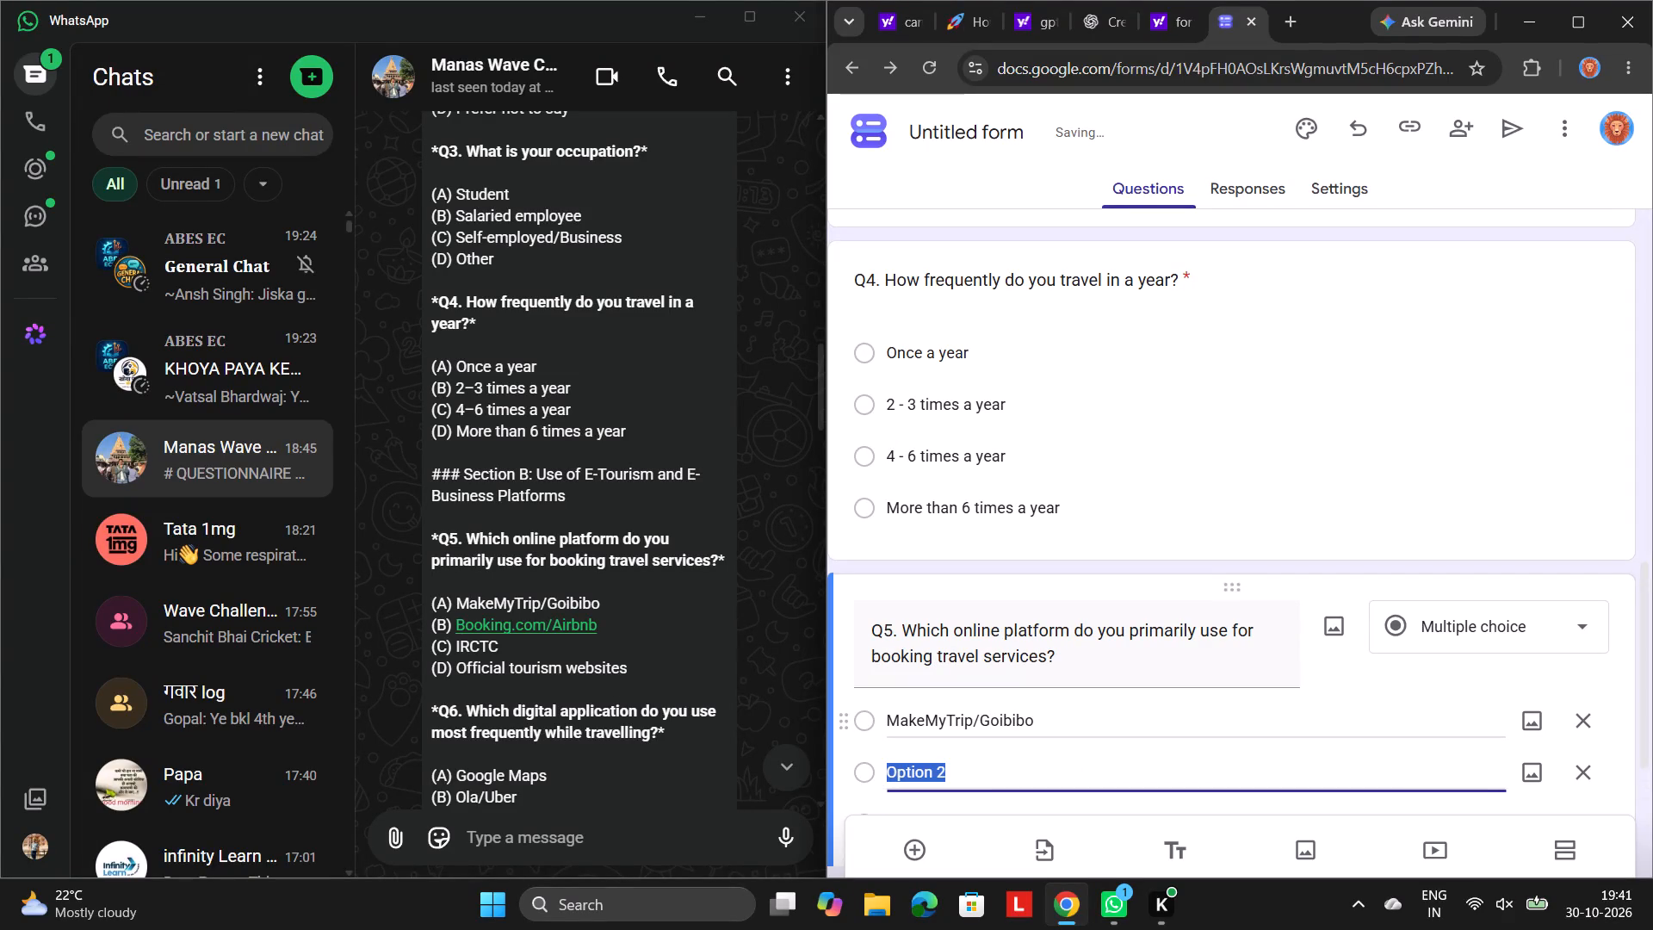
key("BackSpace")
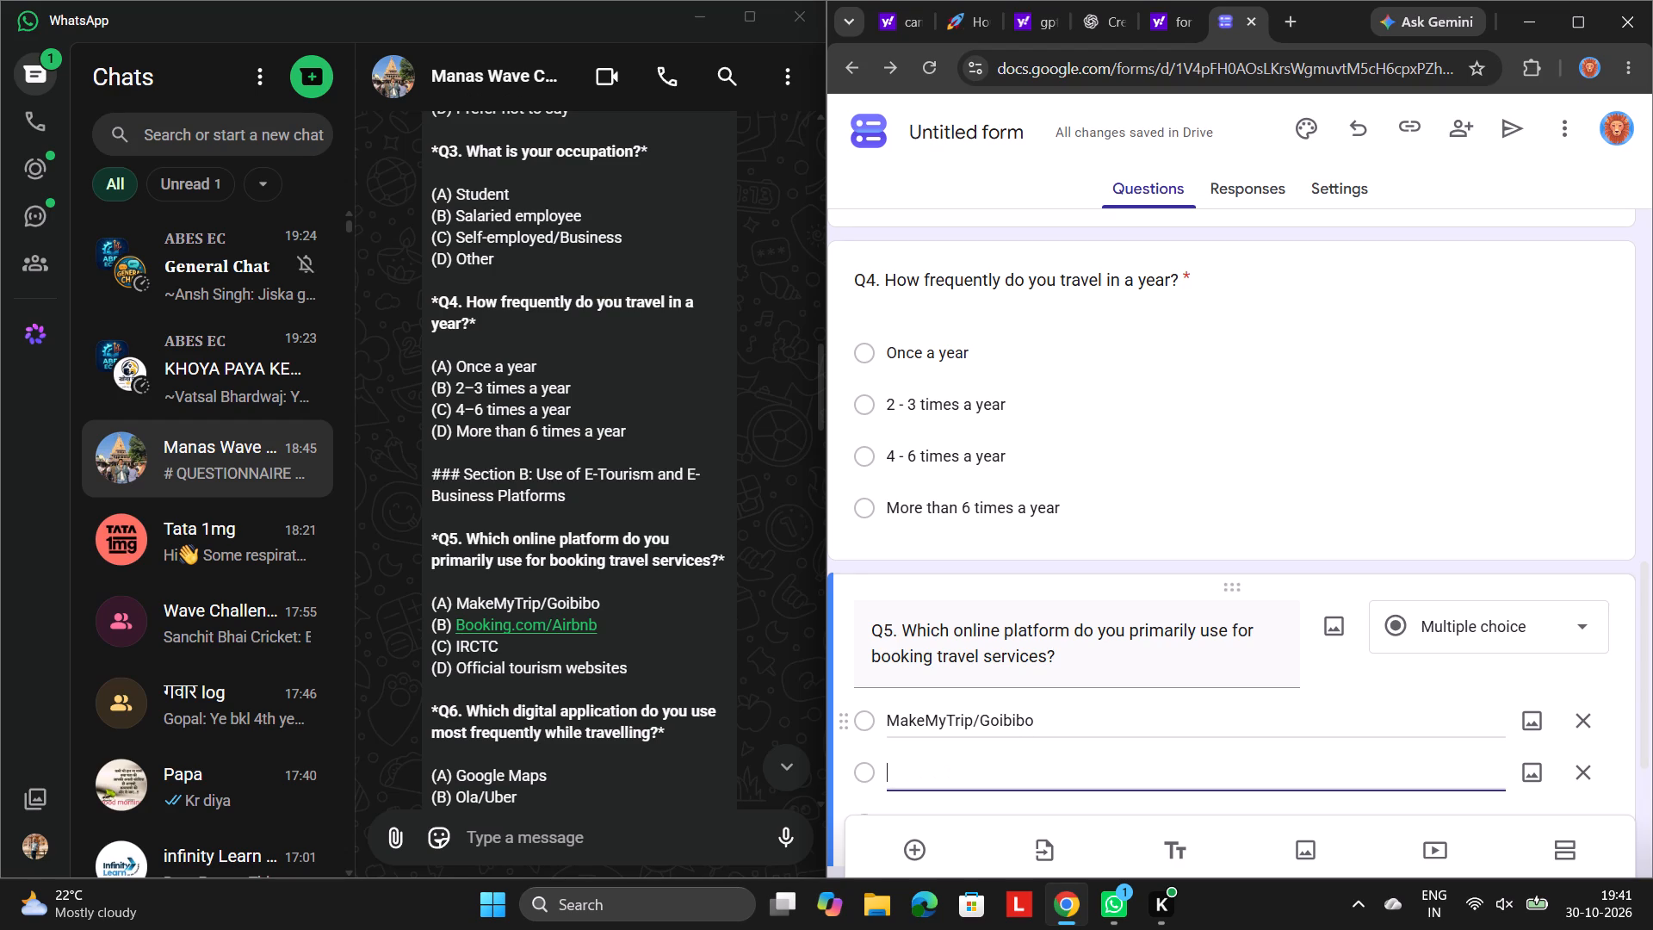
type("ooking.com")
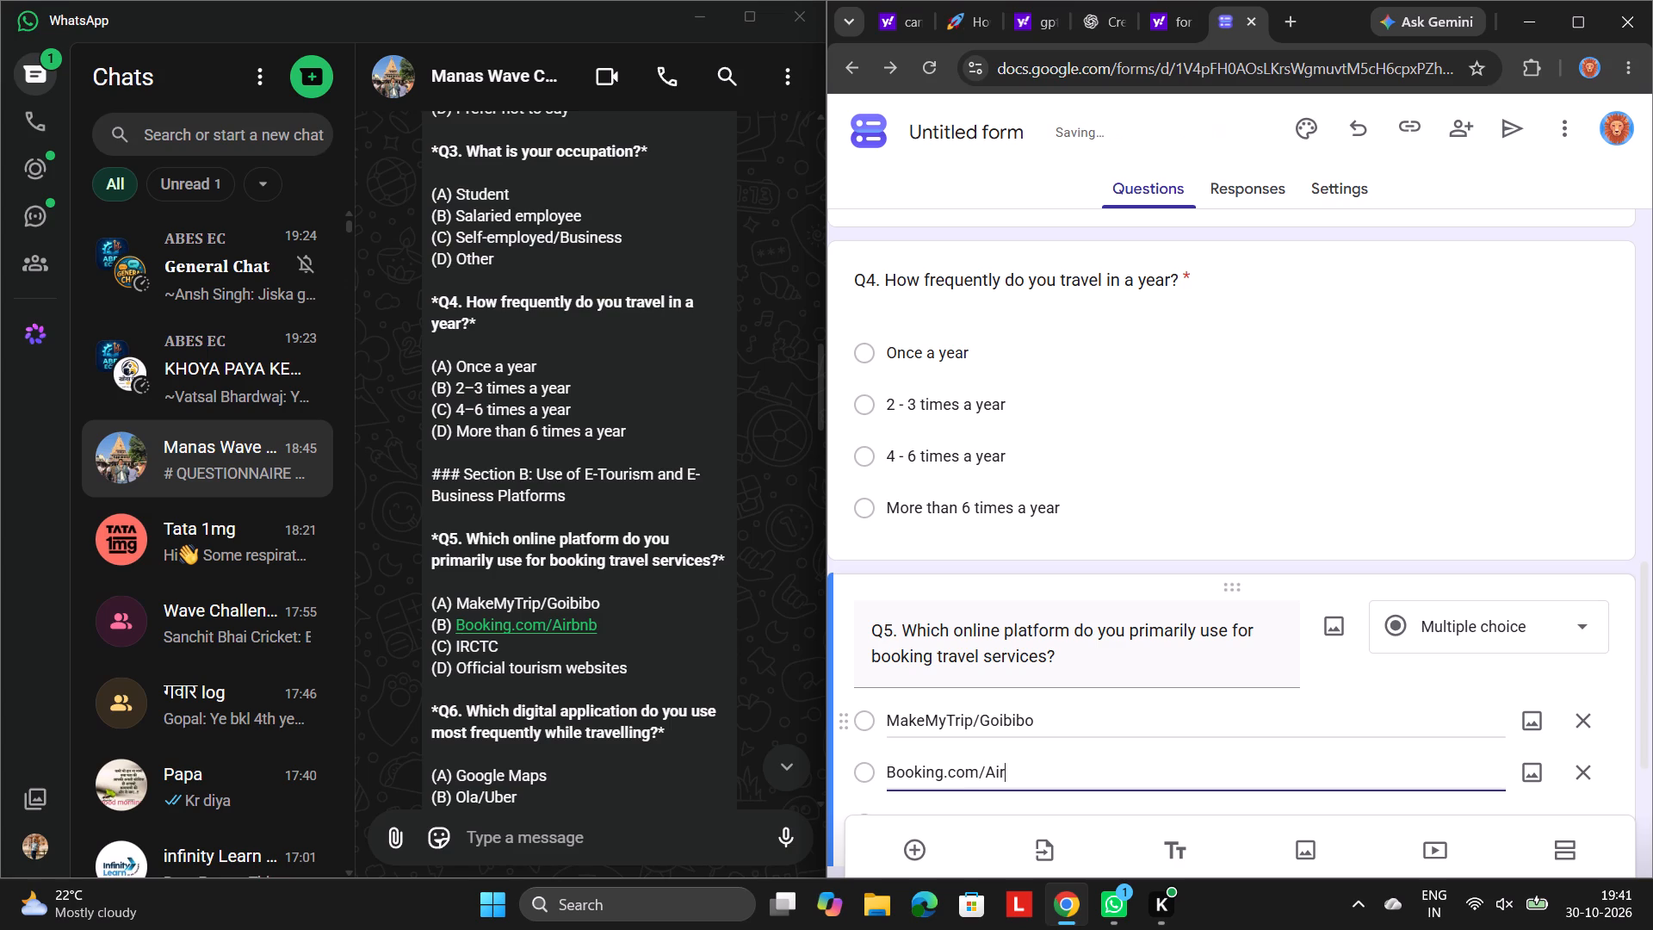
type("bnb")
Add IRCTC and Official tourism websites as the third and fourth answer options of Q5.
key("Return")
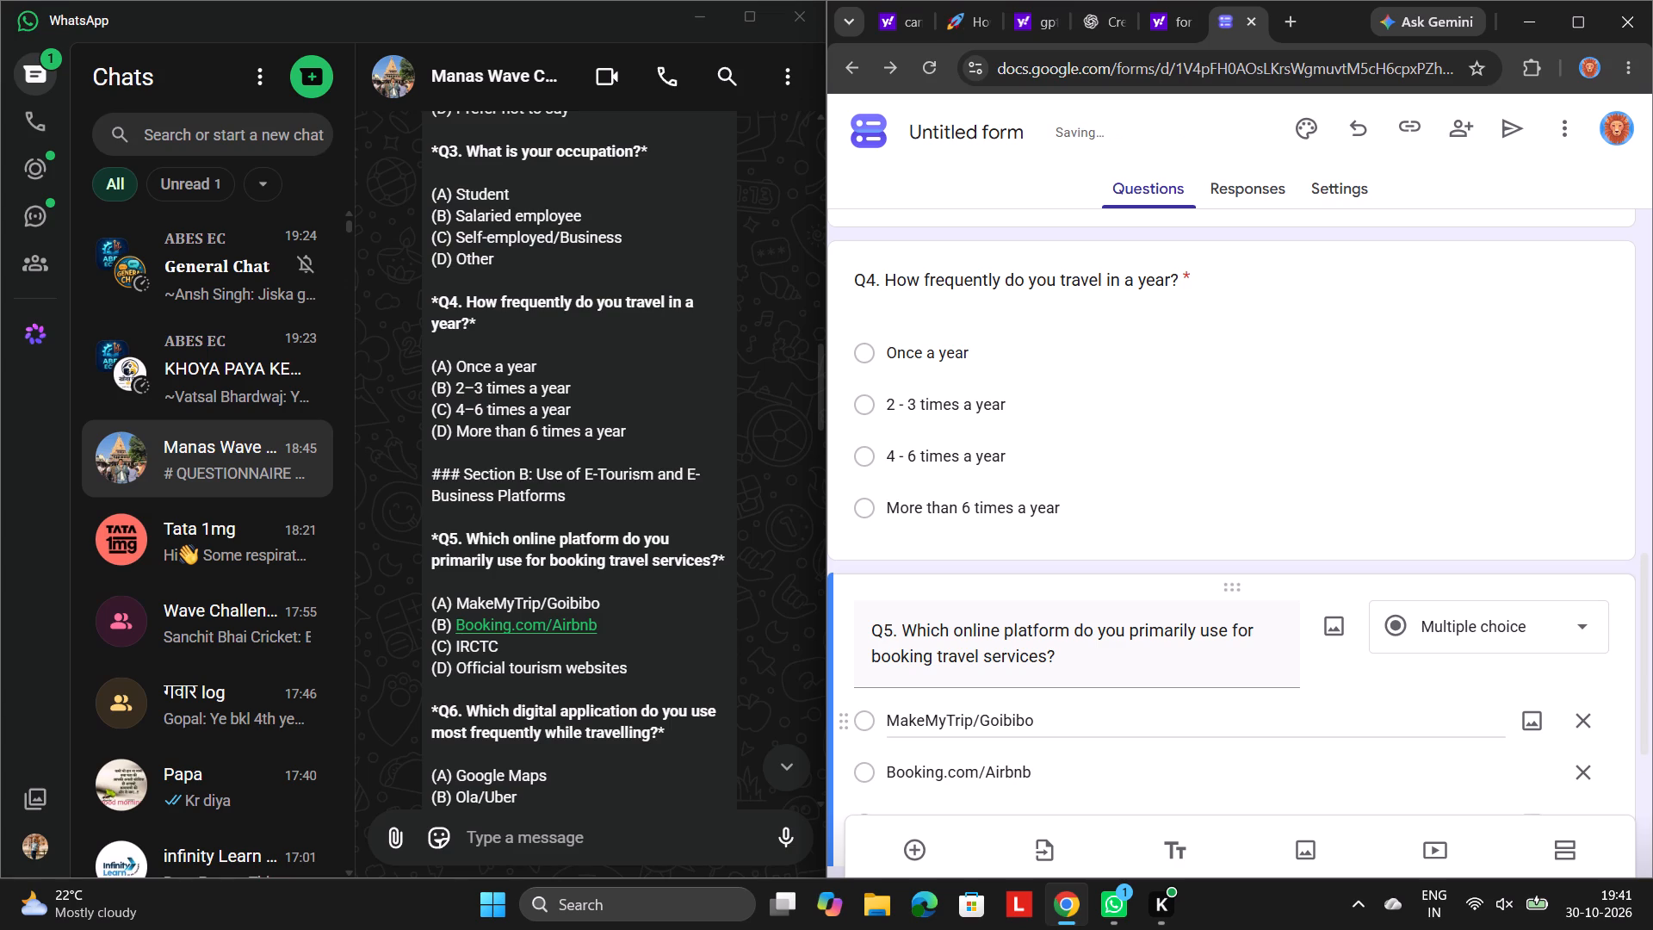
scroll(1019, 718, "down", 1)
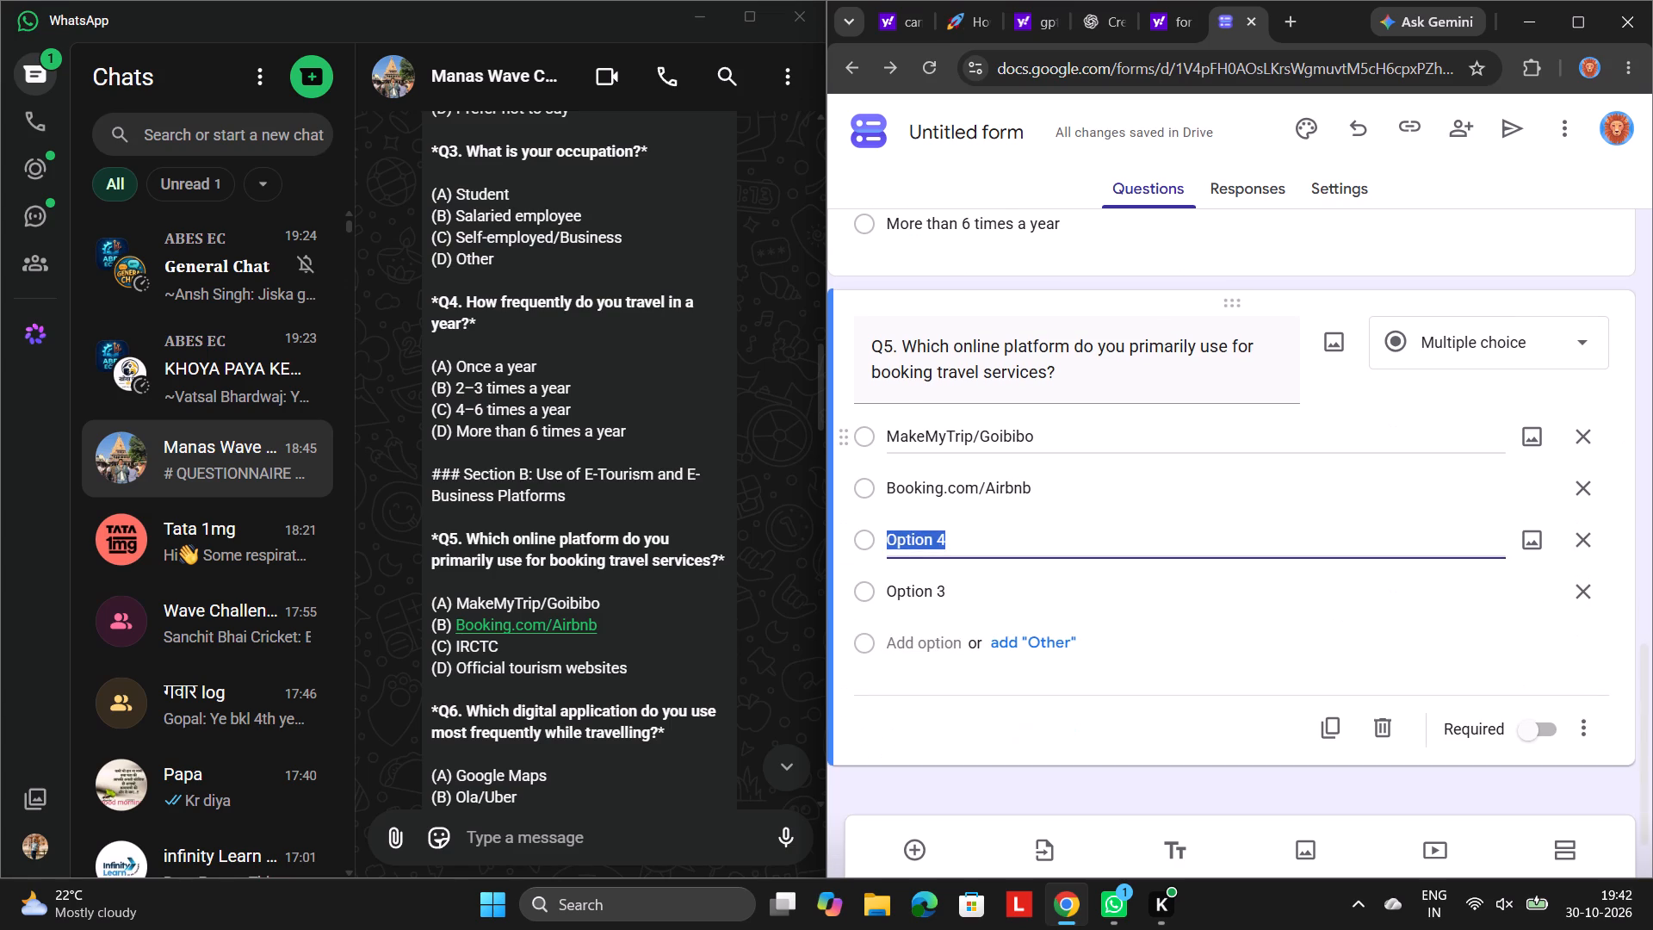
scroll(1019, 718, "down", 1)
type("IRCTC")
key("Down")
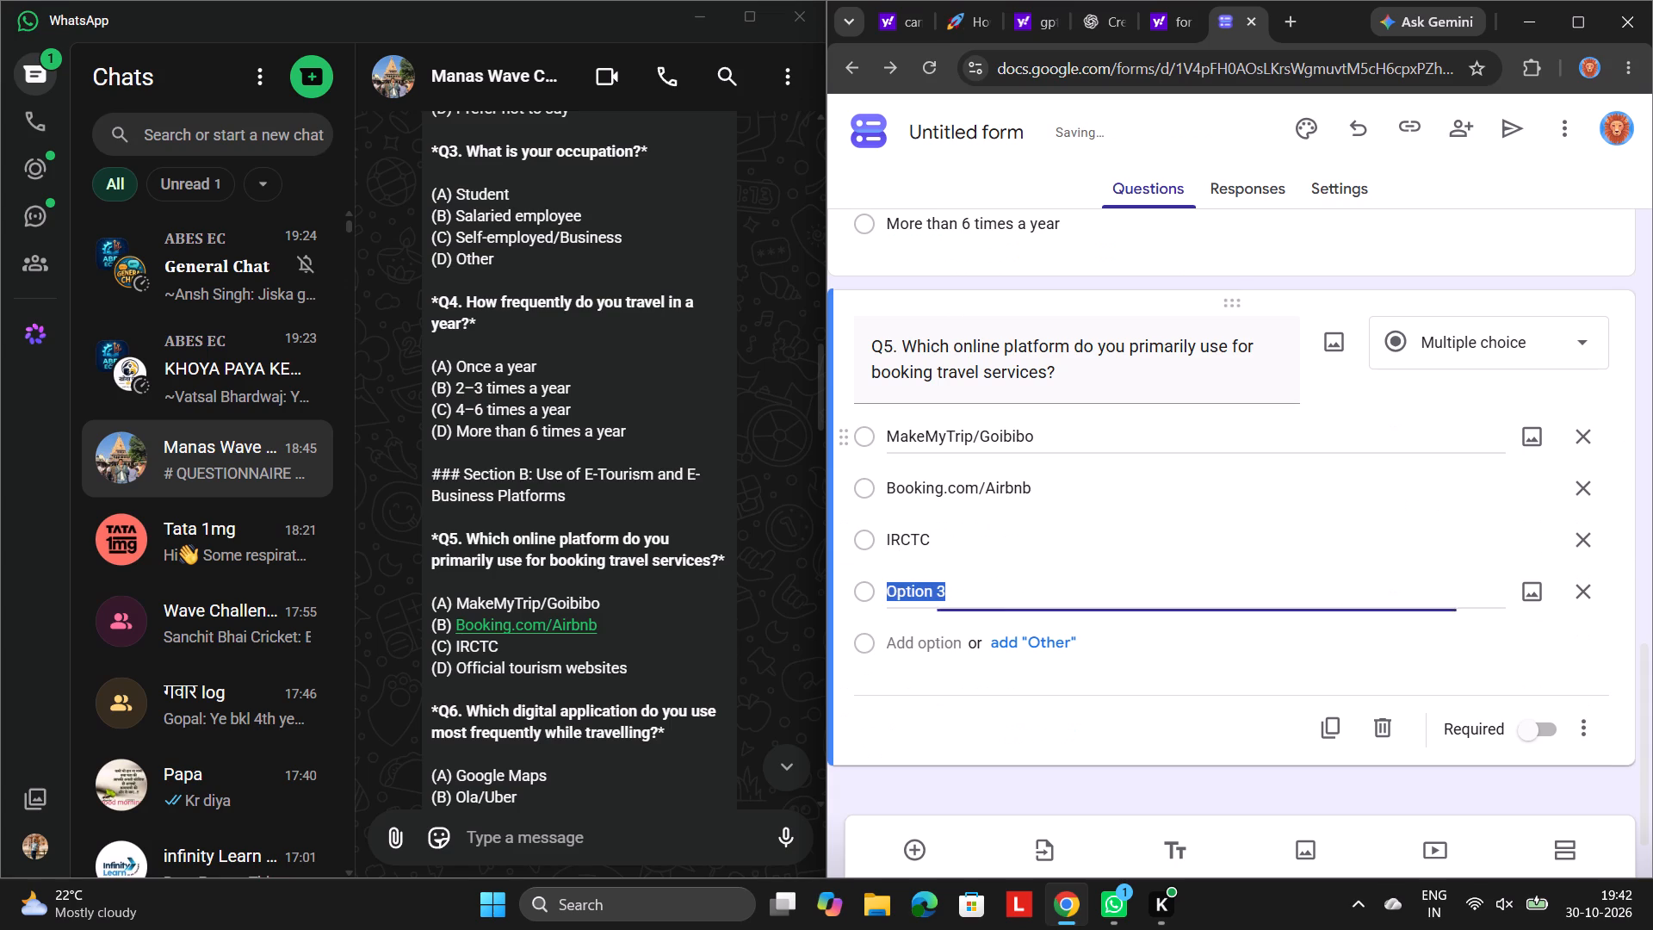
key("BackSpace")
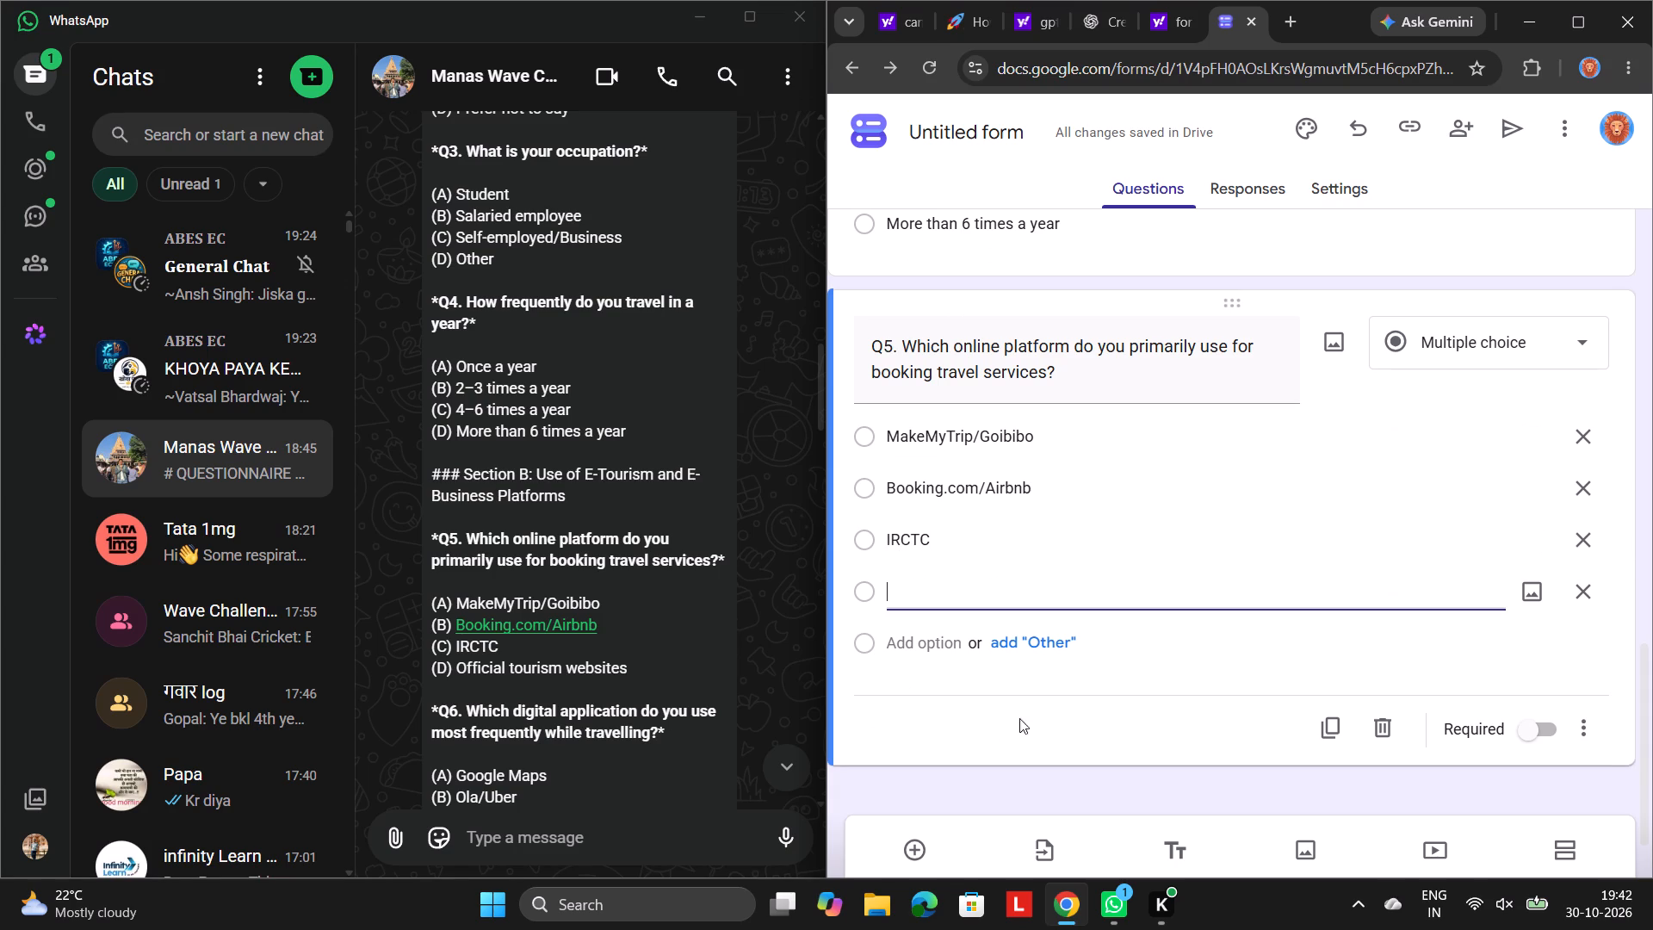
type("ffi")
key("BackSpace")
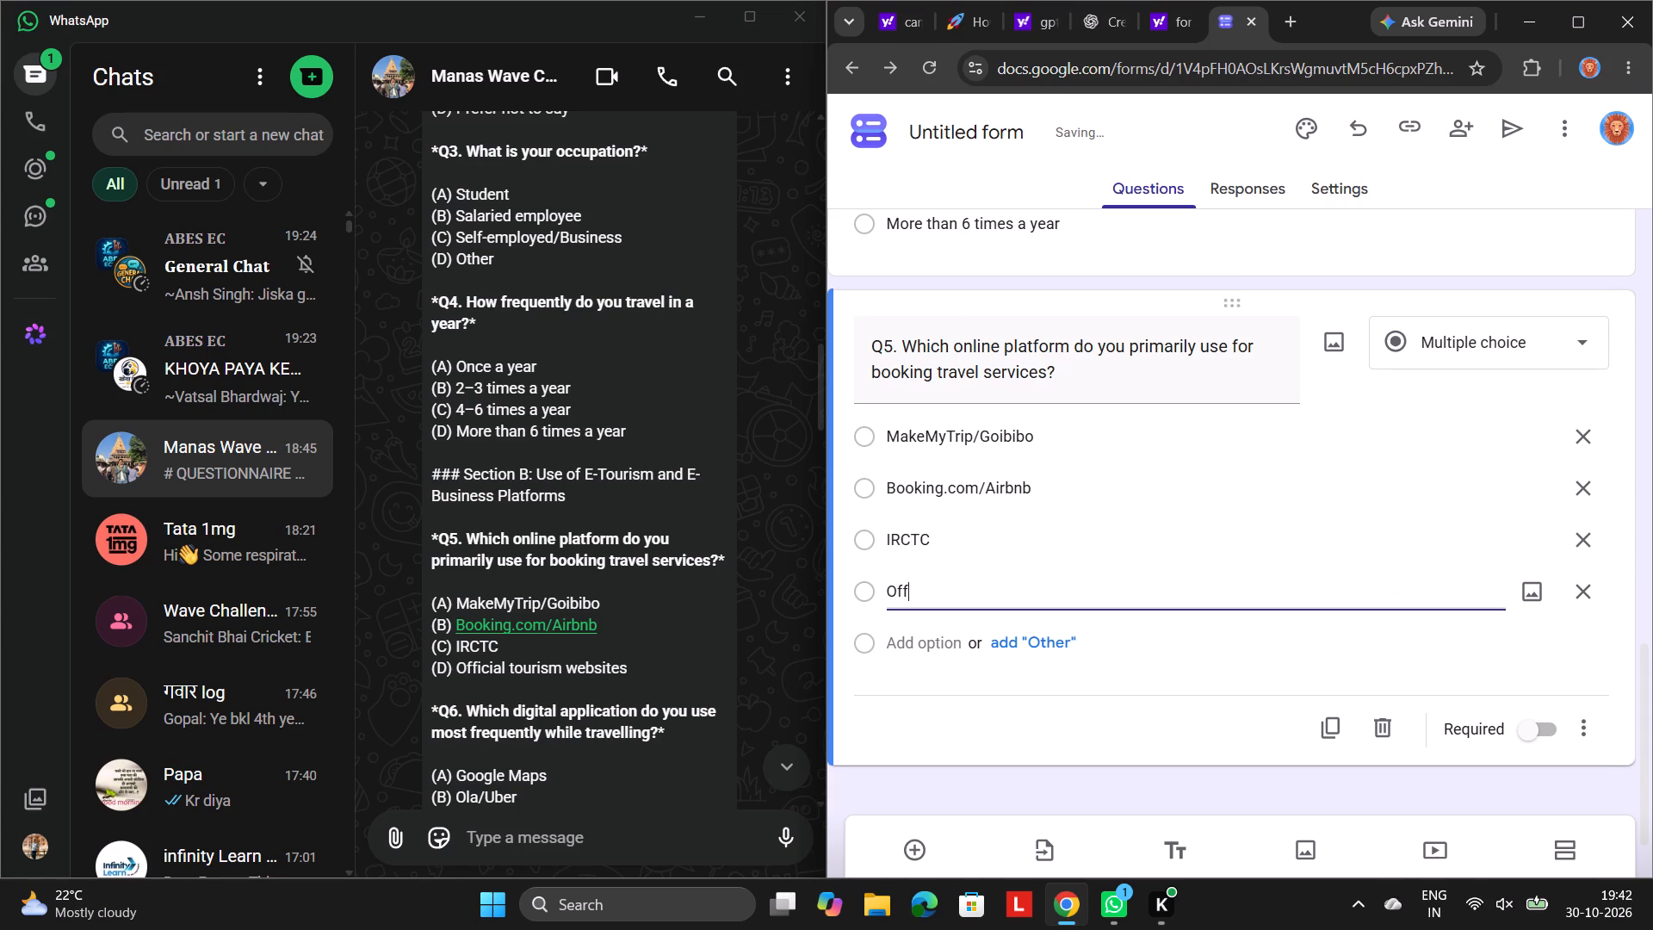
type("icial")
key("space")
type("tourism websites")
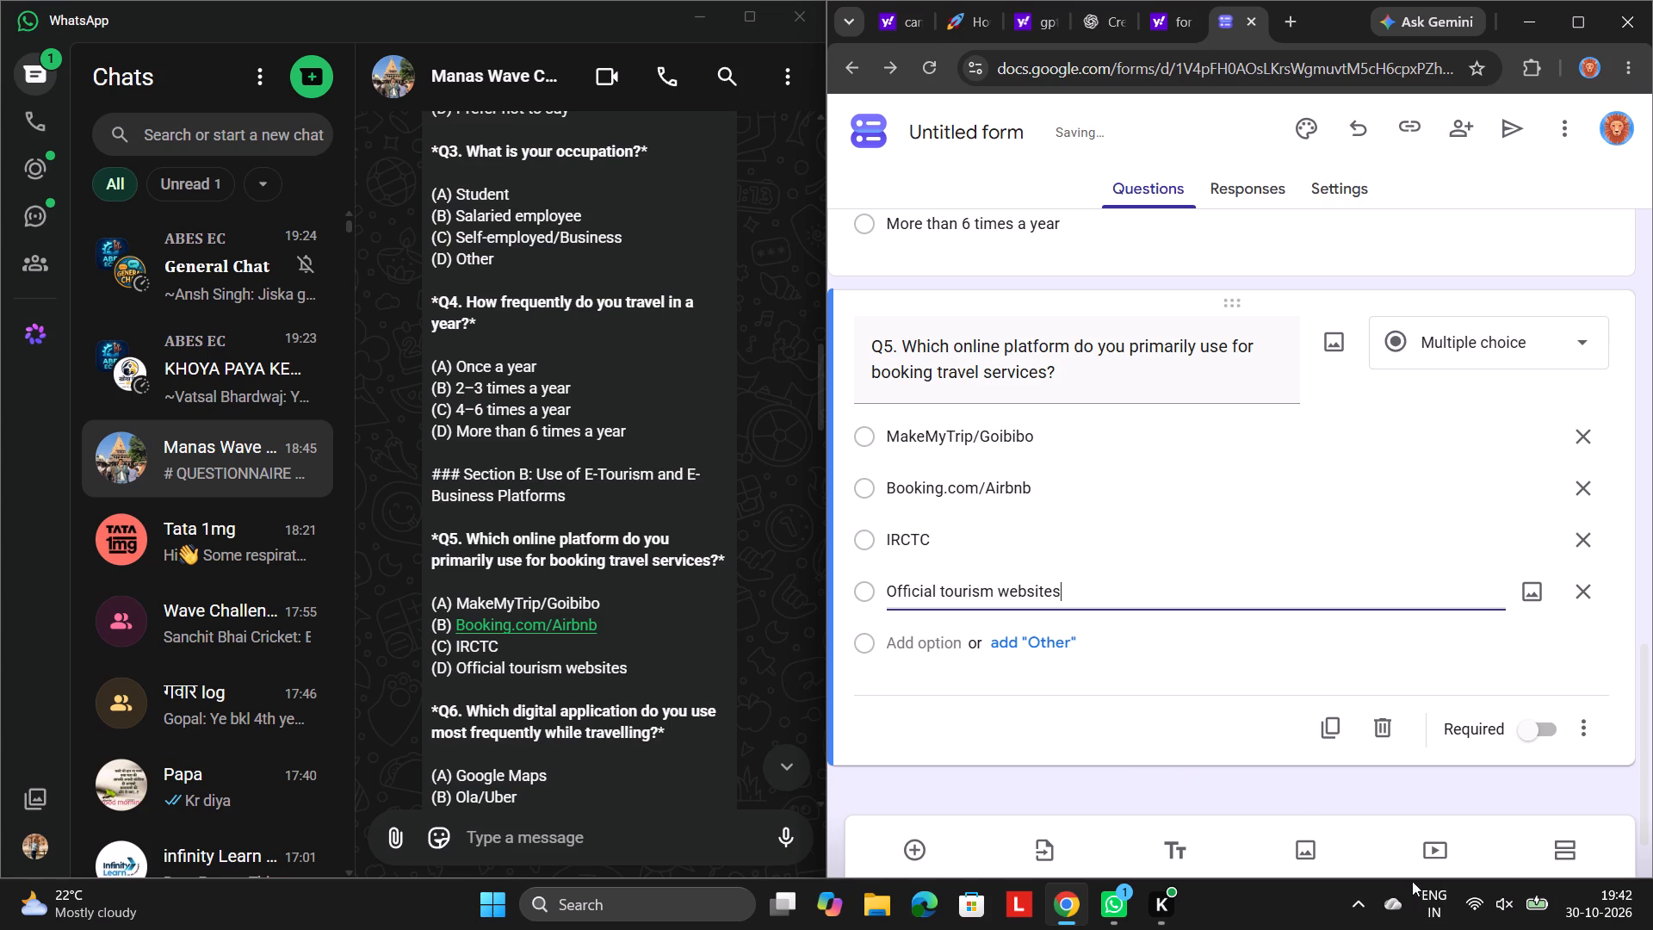
Make Q5 on the primary online booking platform a required question.
left_click(1541, 723)
scroll(1541, 723, "down", 2)
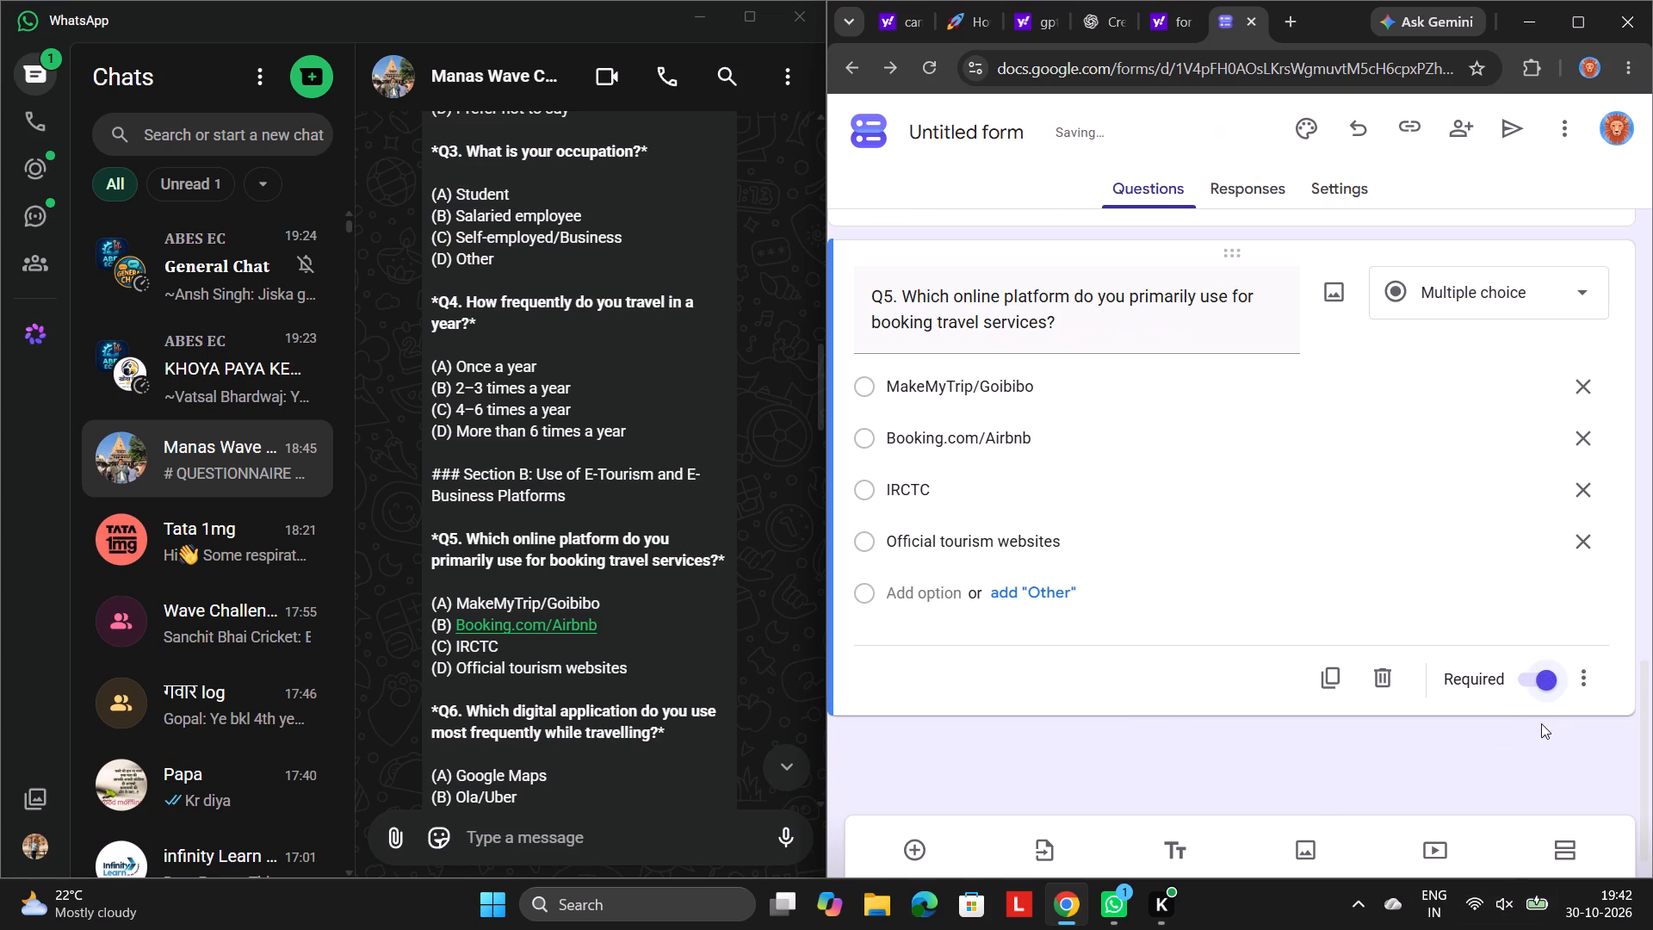
Add a new blank multiple-choice question below Q5.
left_click(904, 850)
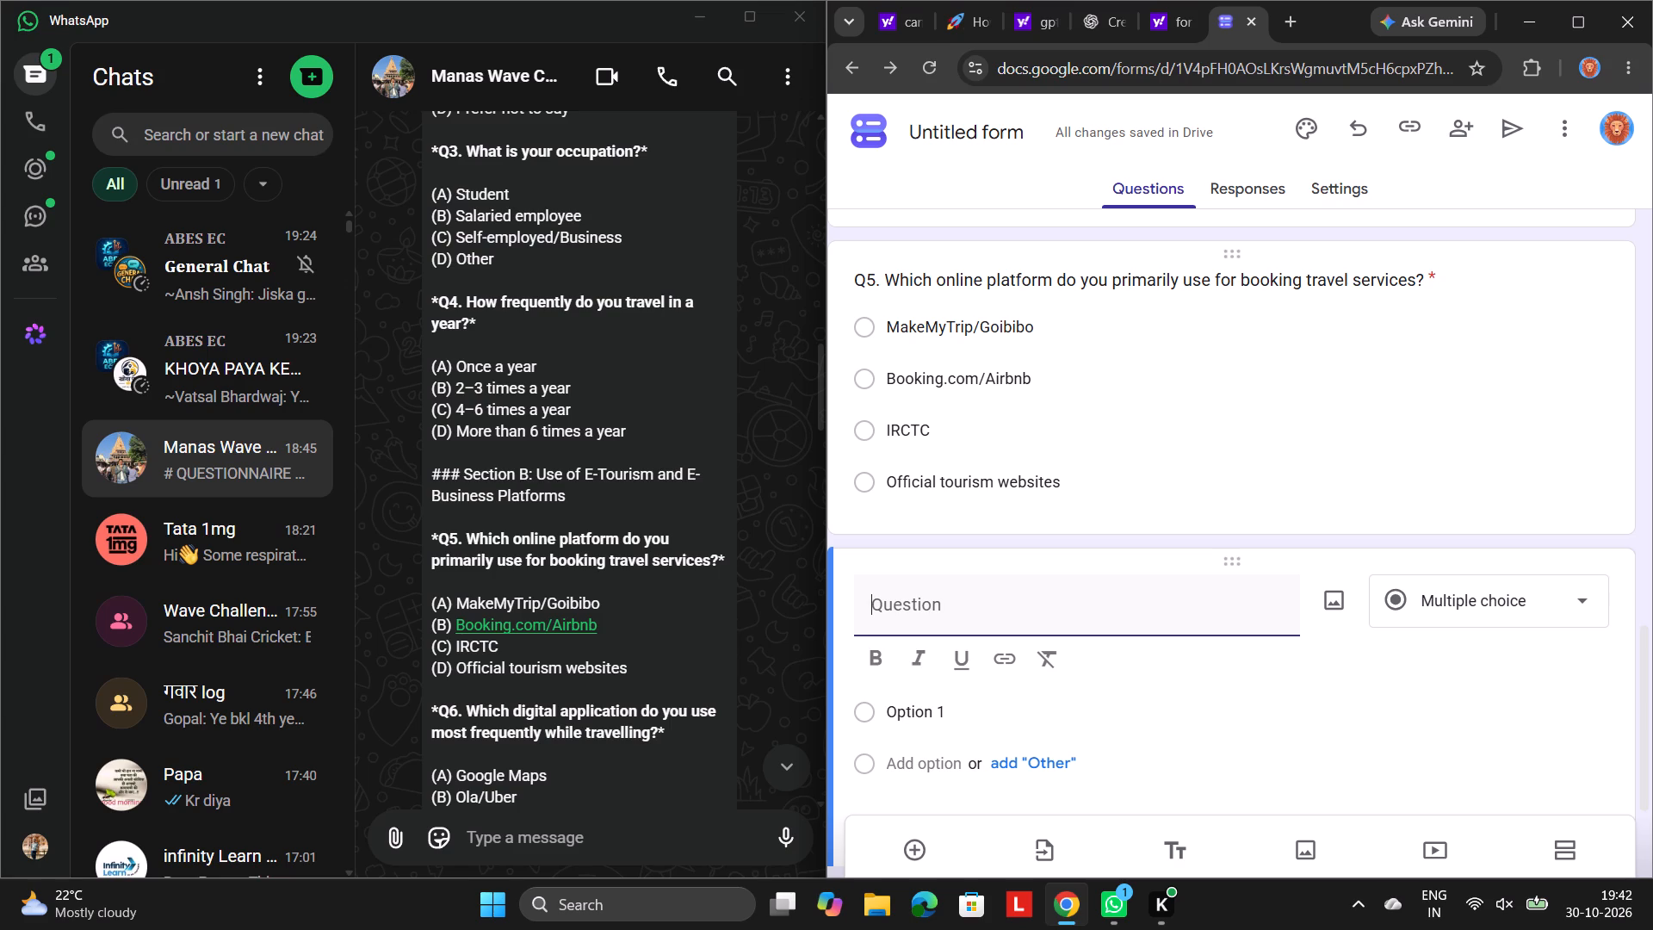
scroll(1321, 324, "down", 1)
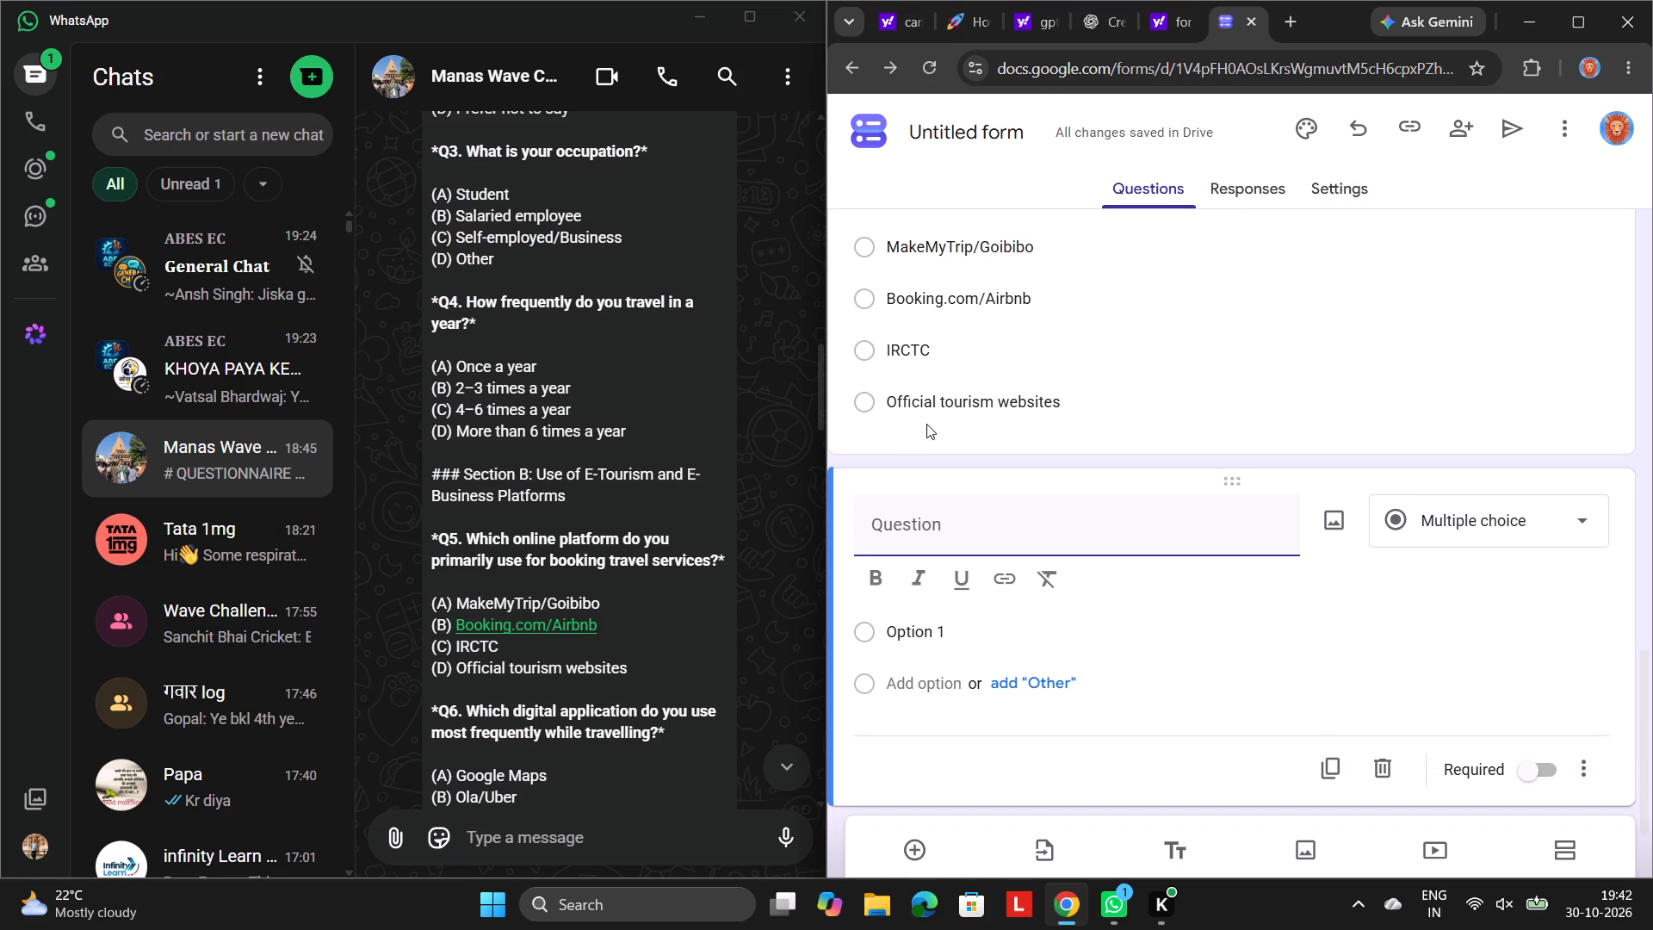
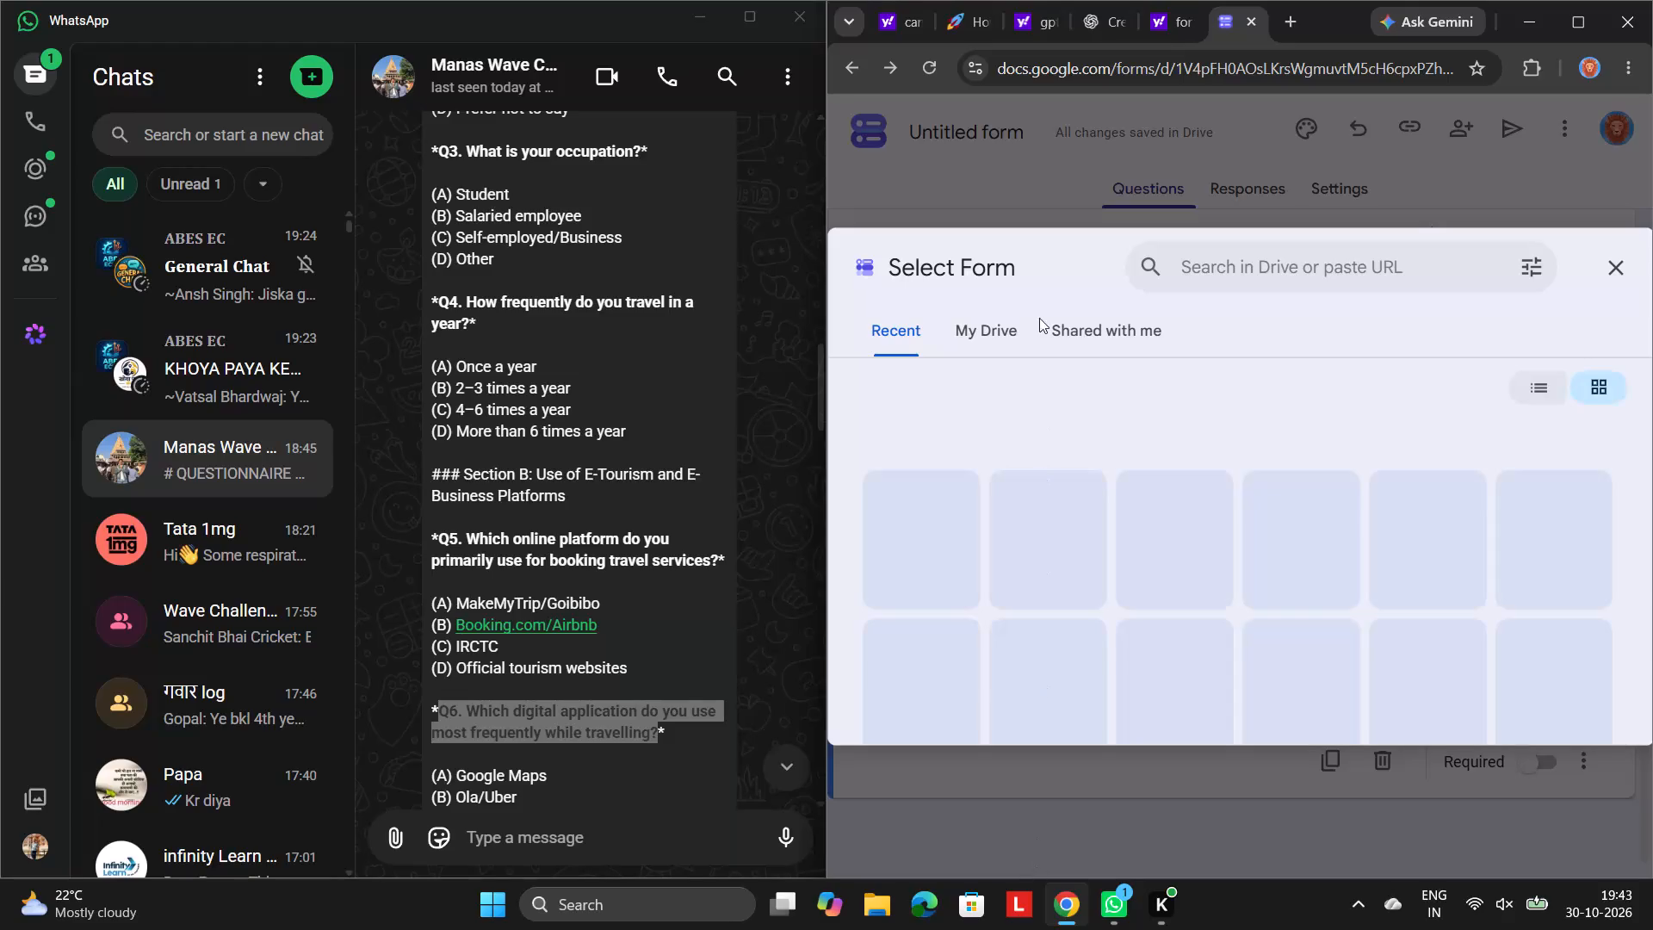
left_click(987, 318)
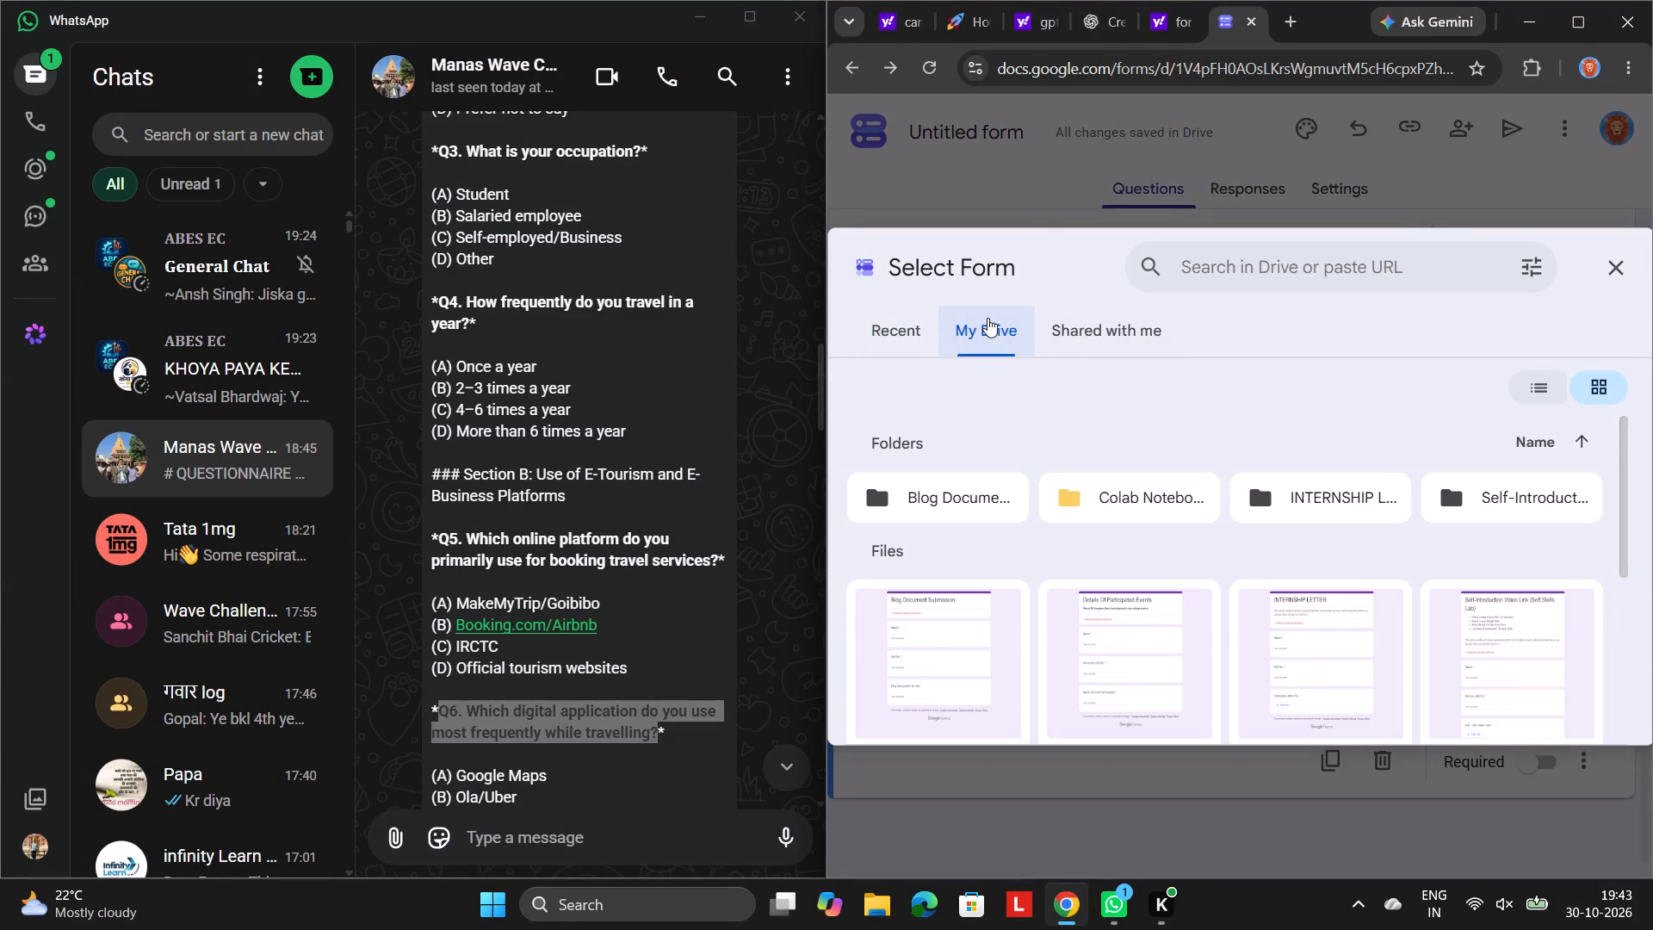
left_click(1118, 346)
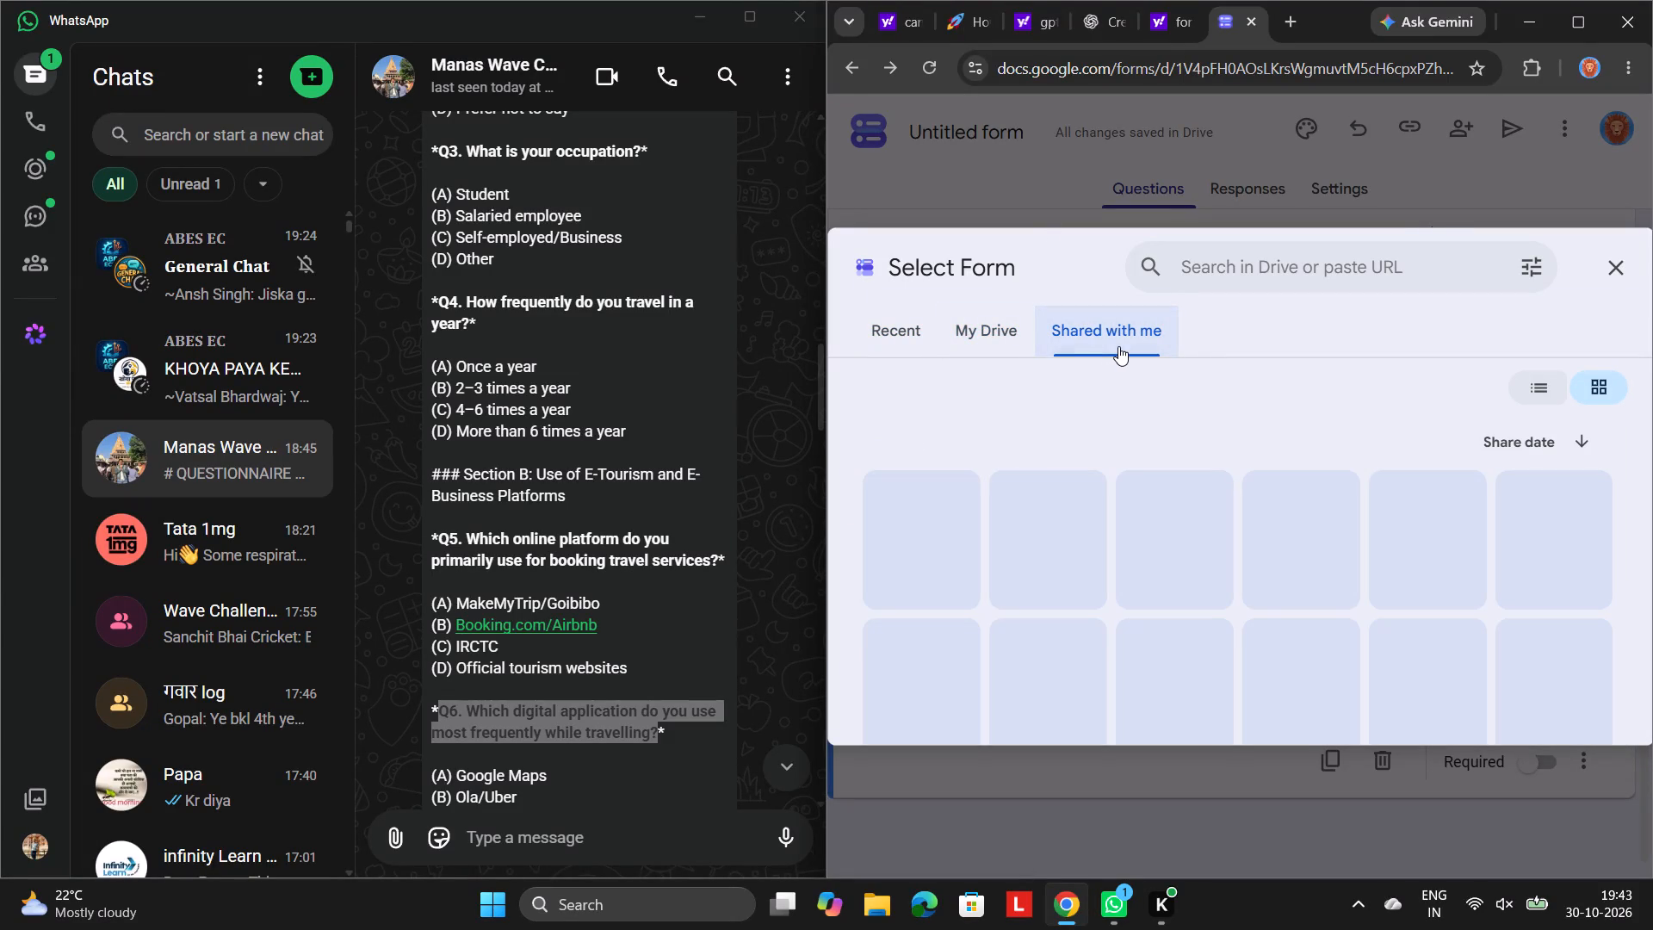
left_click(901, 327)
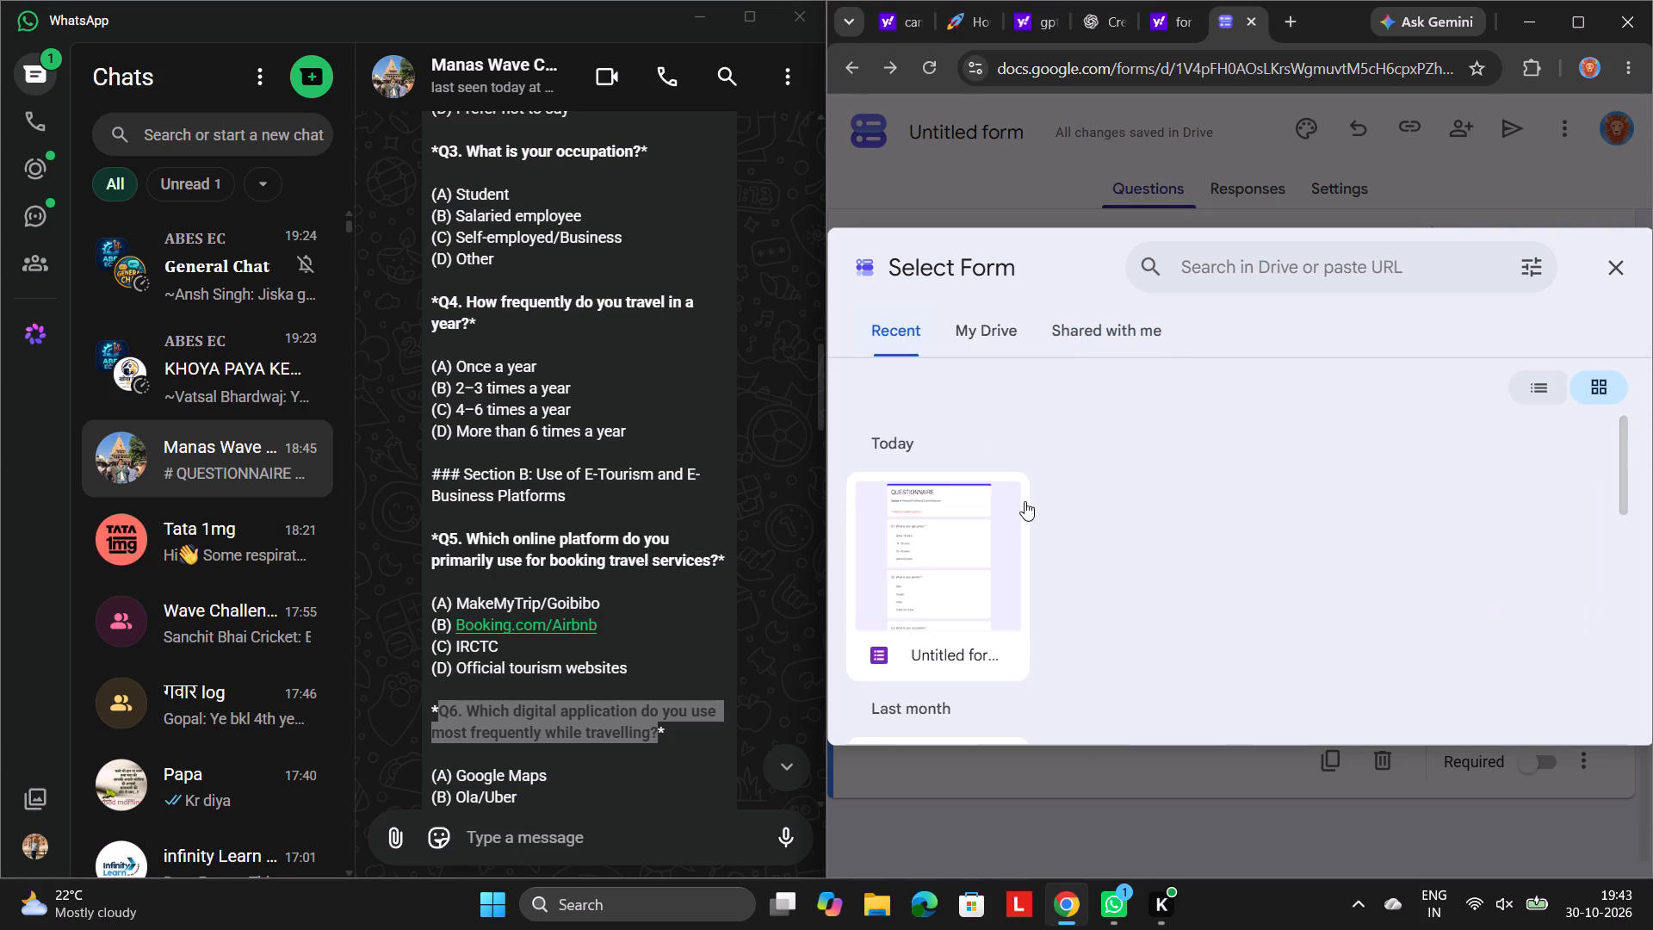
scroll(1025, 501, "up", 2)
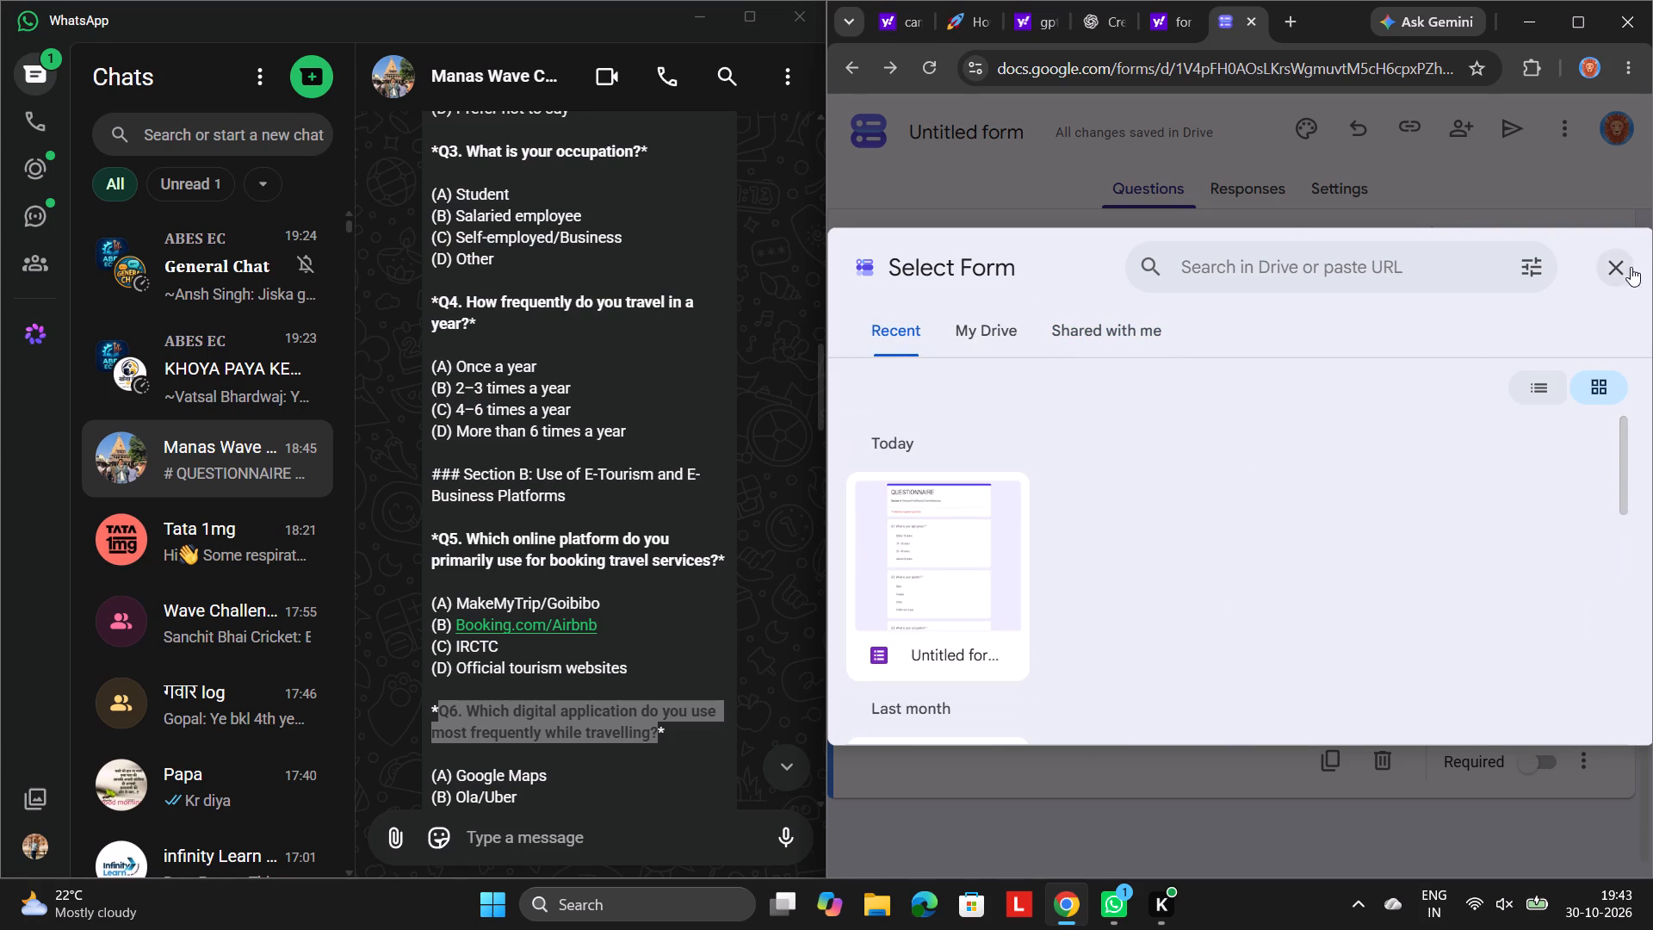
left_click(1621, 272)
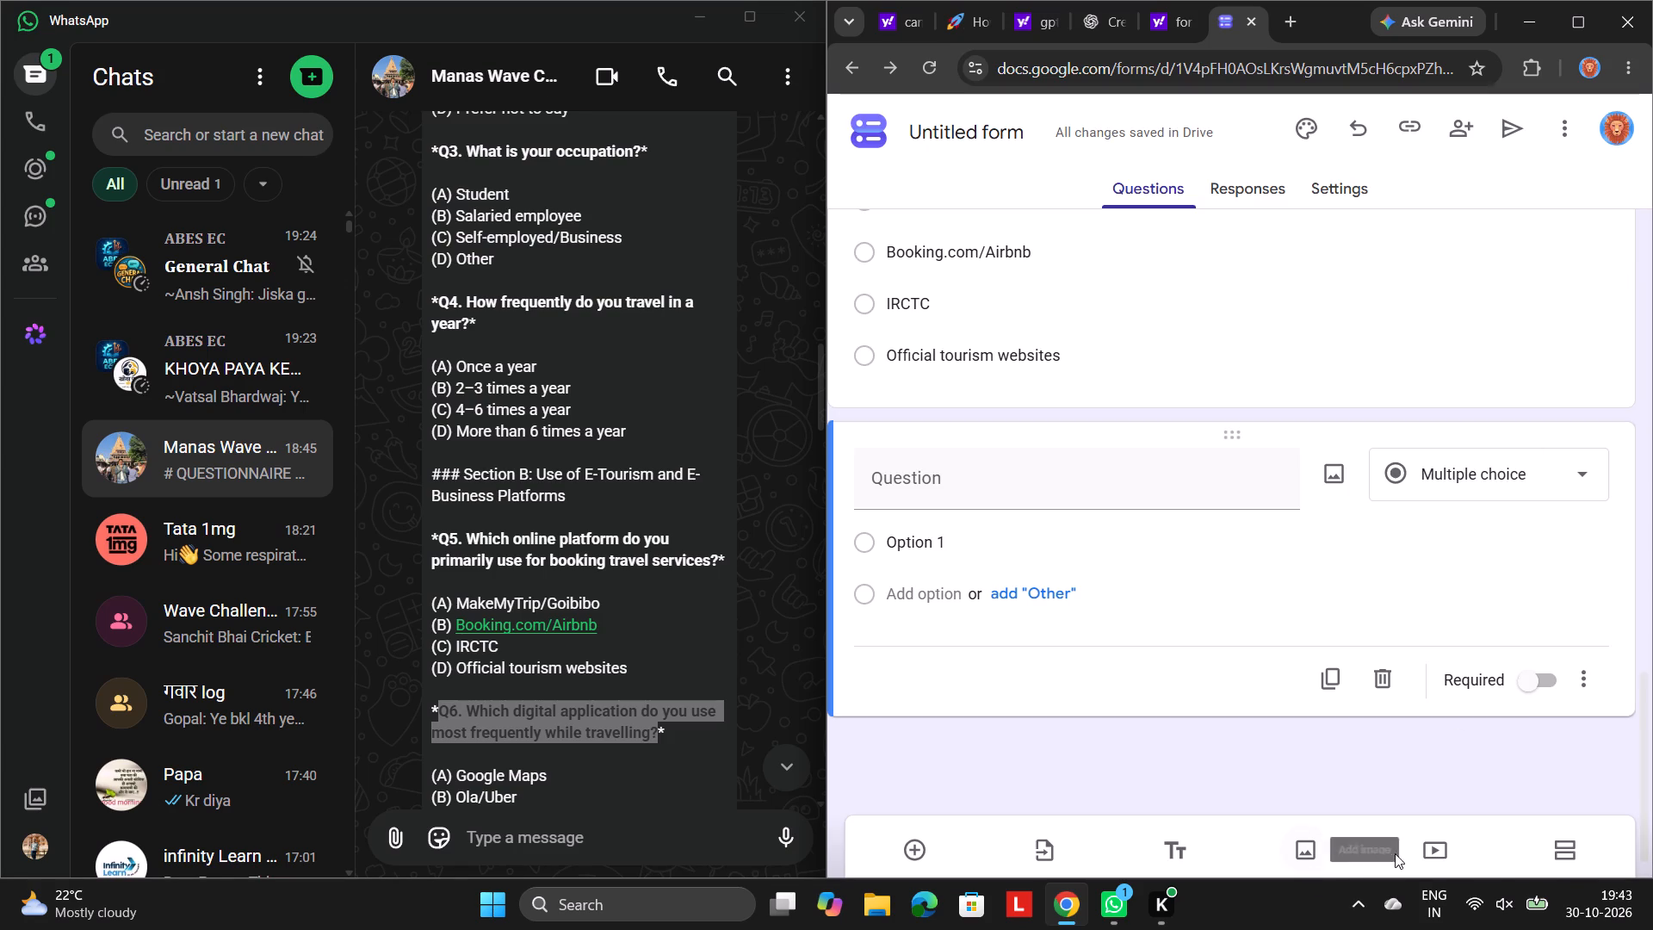
Add a new section to the form after the blank multiple-choice question that follows Q5.
left_click(1575, 857)
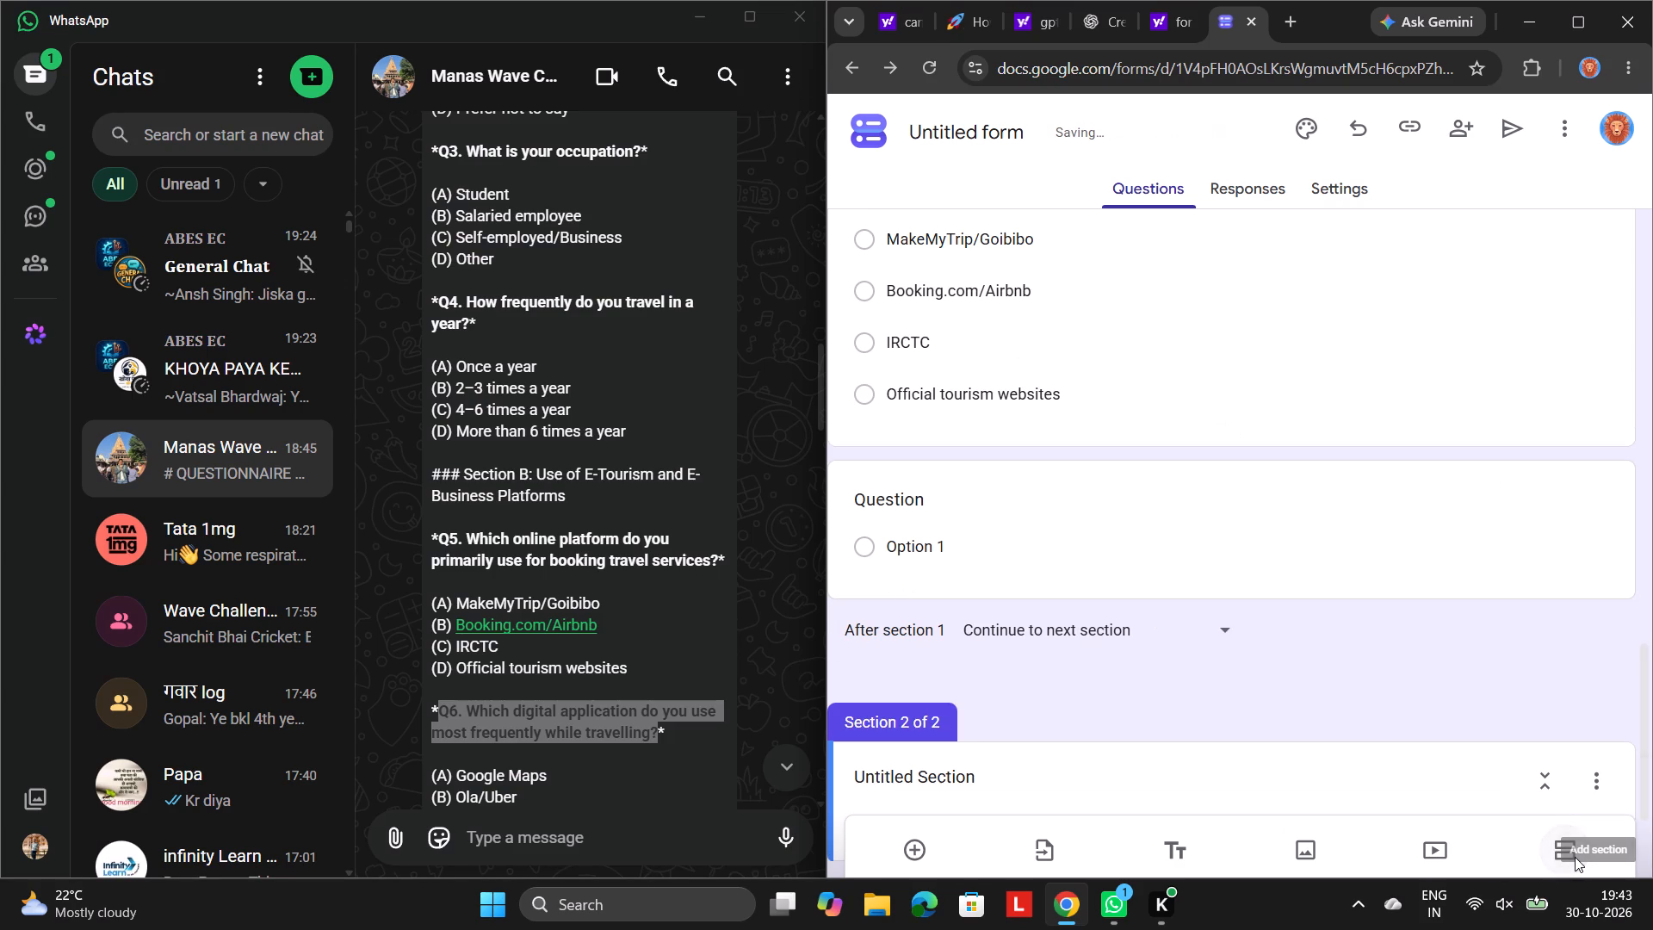
Move the blank question below Q5 out of section 1 and into section 2, beneath the Untitled Section header.
scroll(1269, 696, "up", 1)
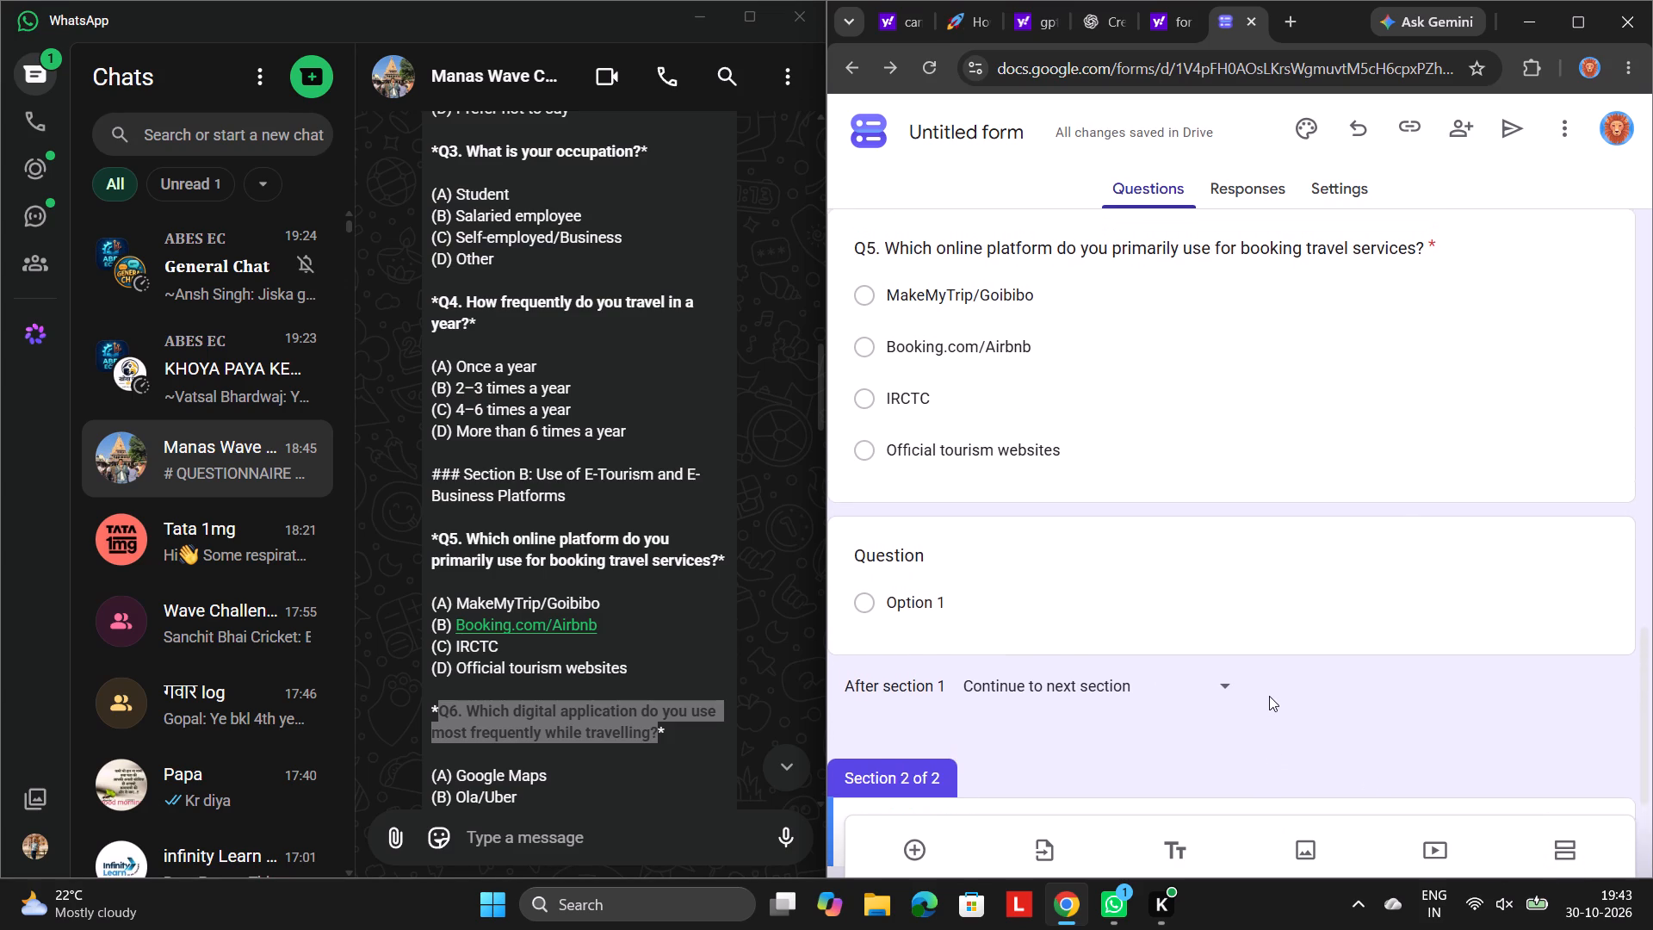
scroll(1269, 696, "up", 2)
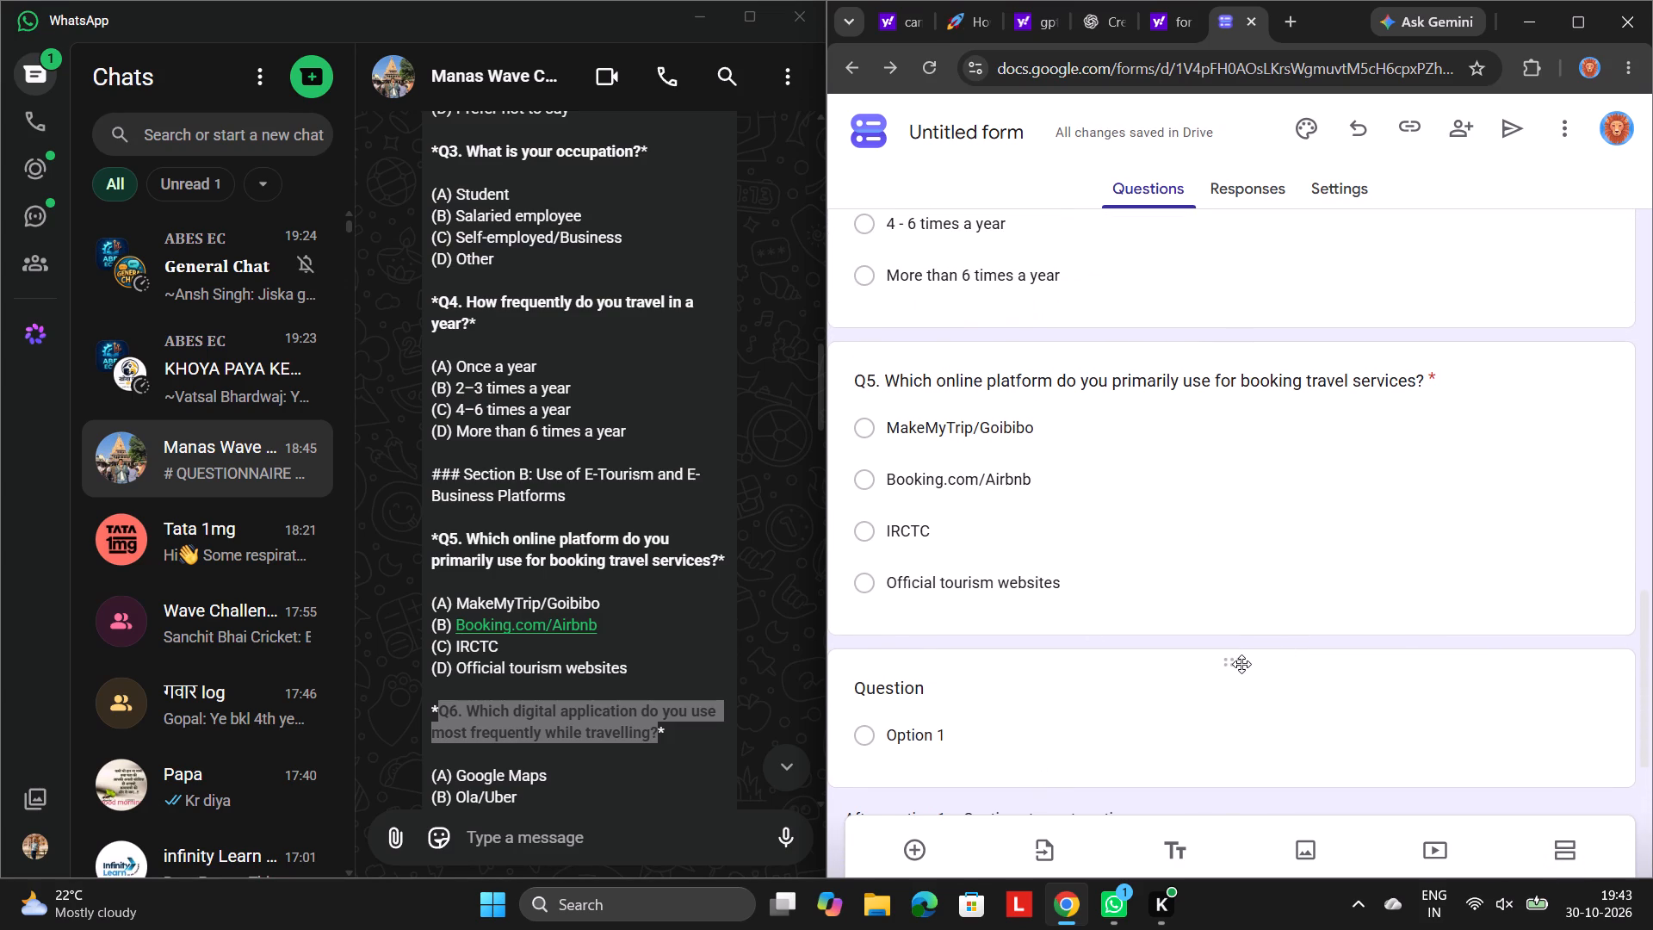
left_click_drag(1241, 664, 1221, 666)
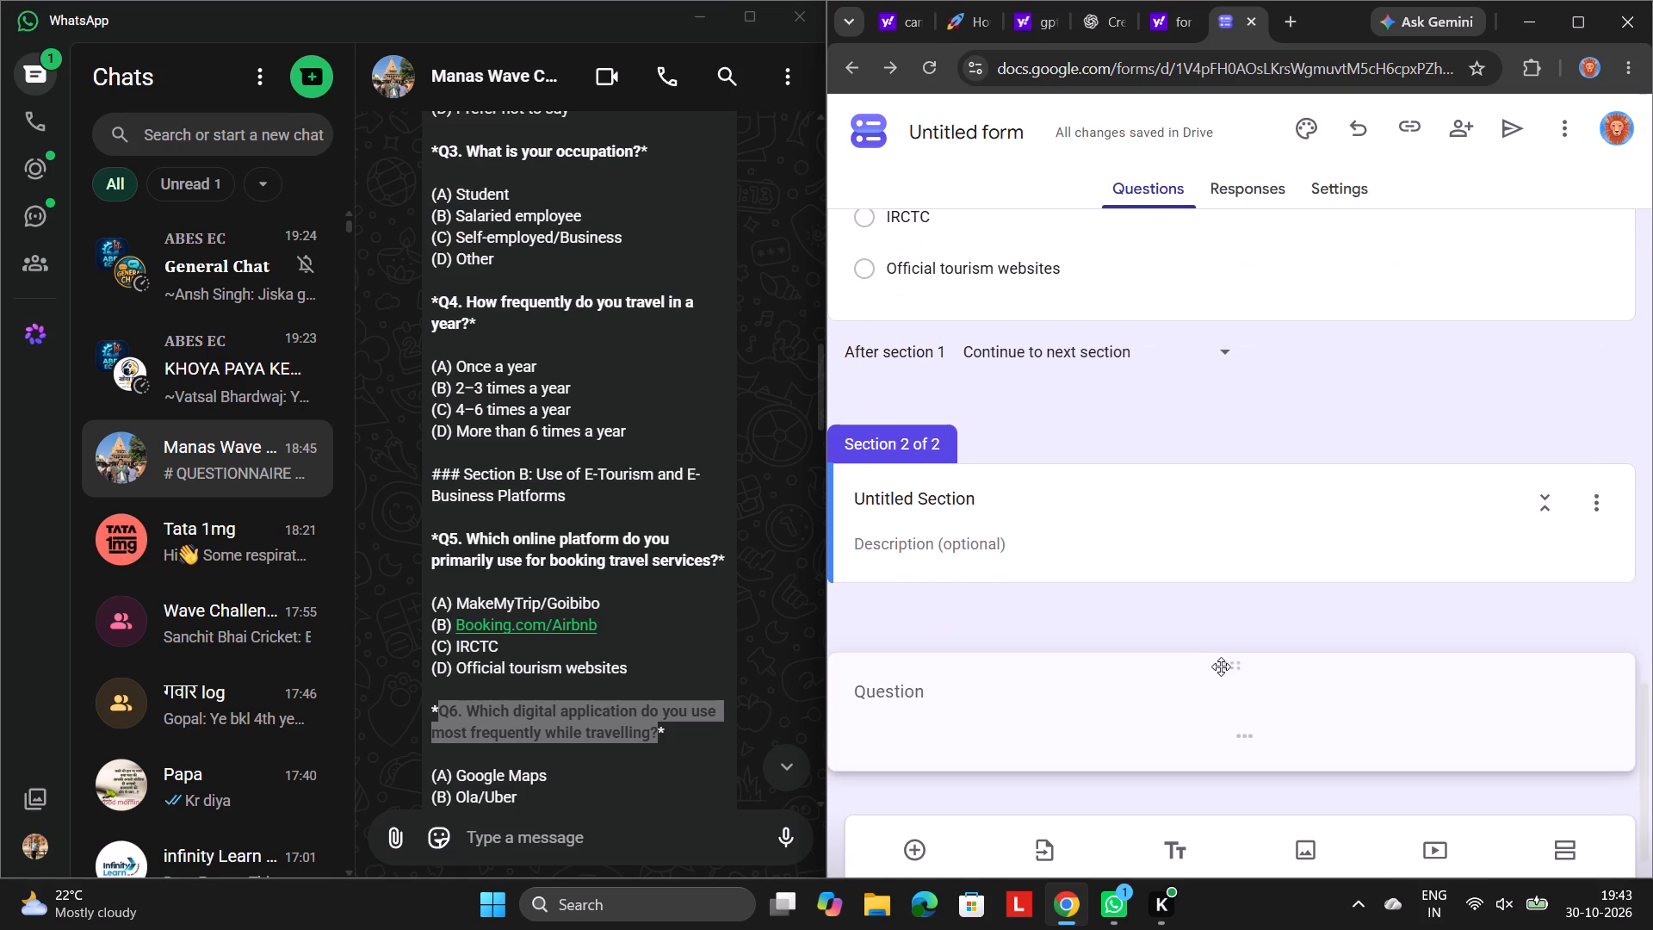
Place the blank question in section 2, directly beneath the Untitled Section header.
left_click_drag(1221, 666, 1232, 616)
Move Q5 on the primary online booking platform from section 1 to directly beneath section 2's header, above the blank question.
scroll(1237, 477, "up", 2)
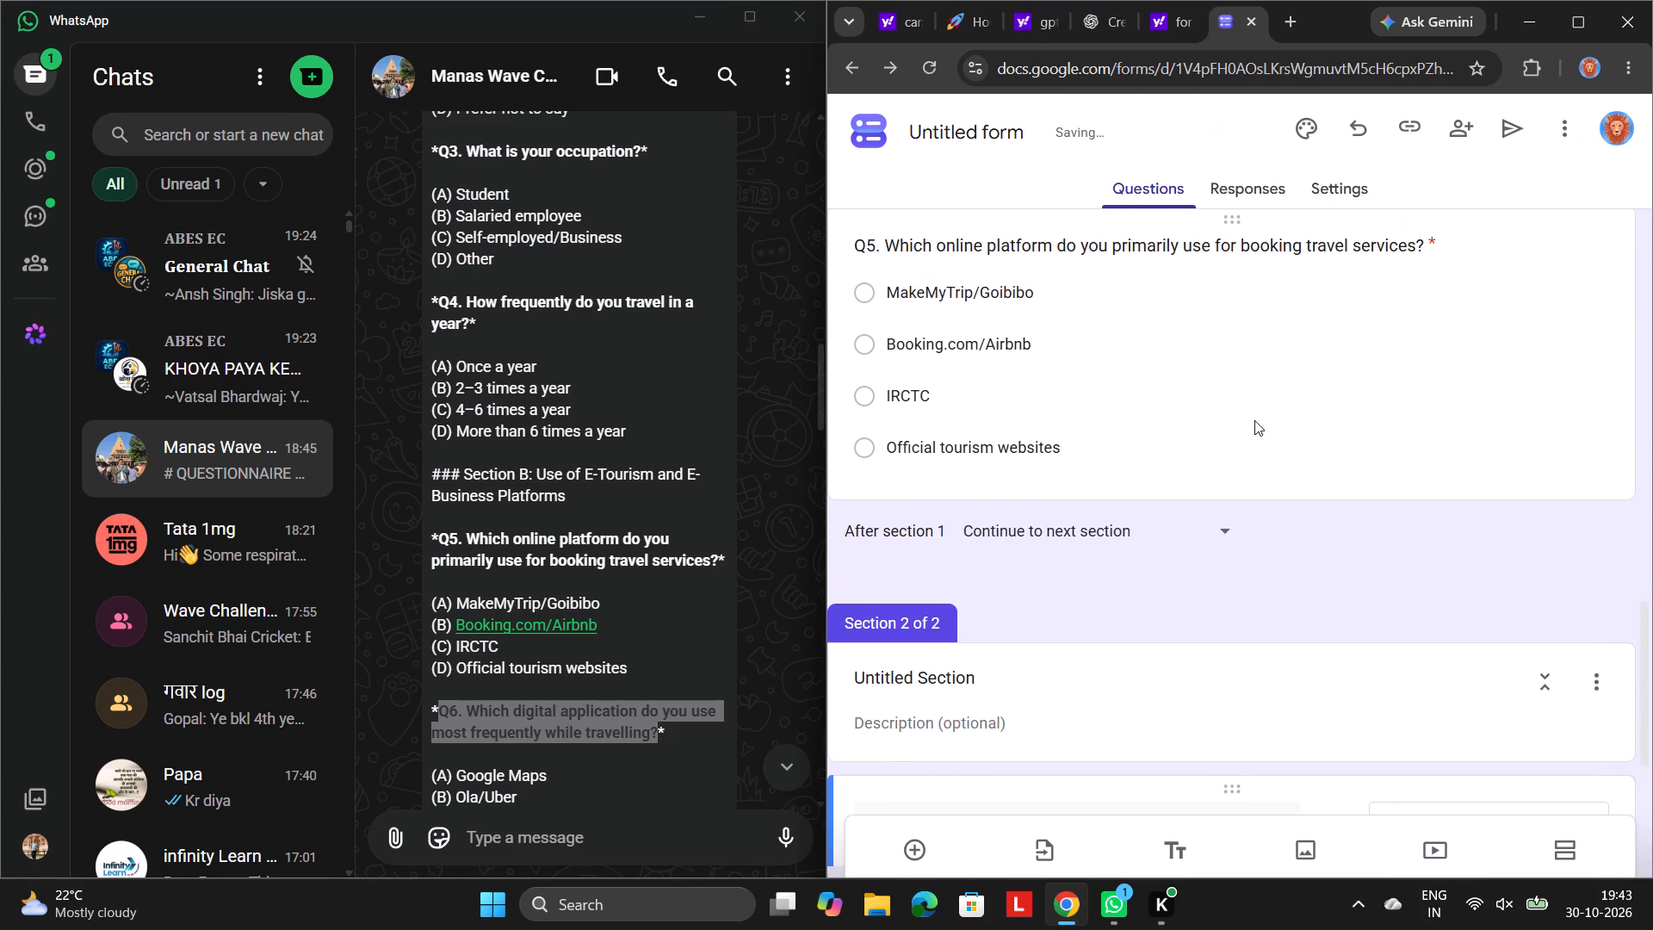
scroll(1279, 341, "up", 1)
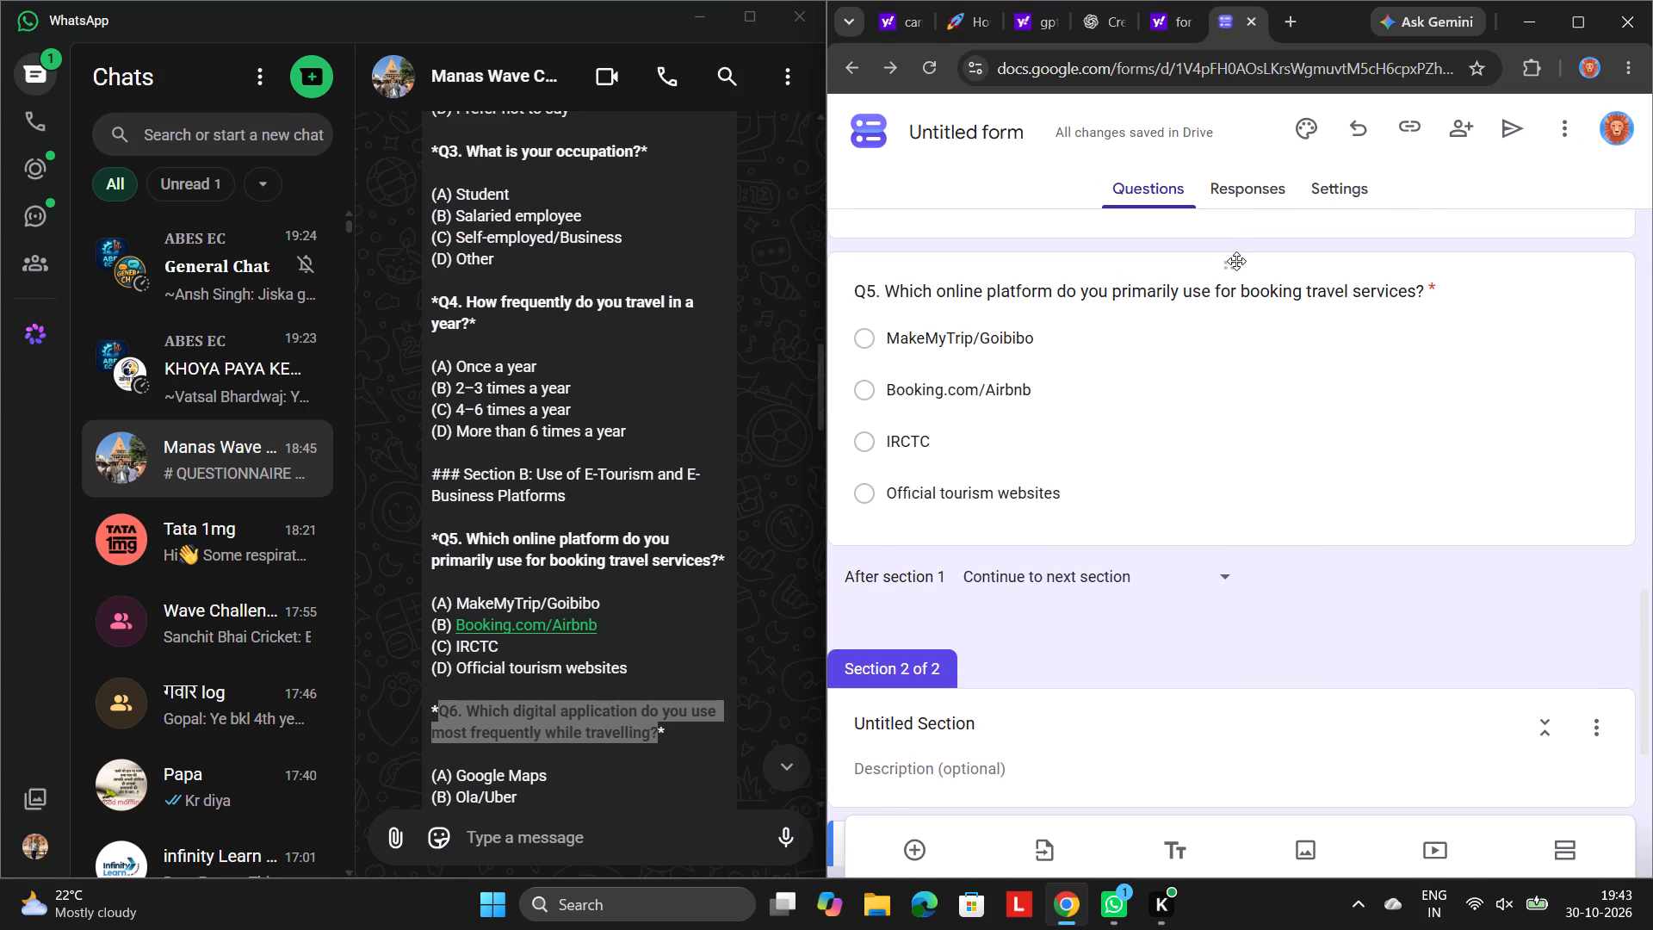
left_click_drag(1236, 261, 1194, 739)
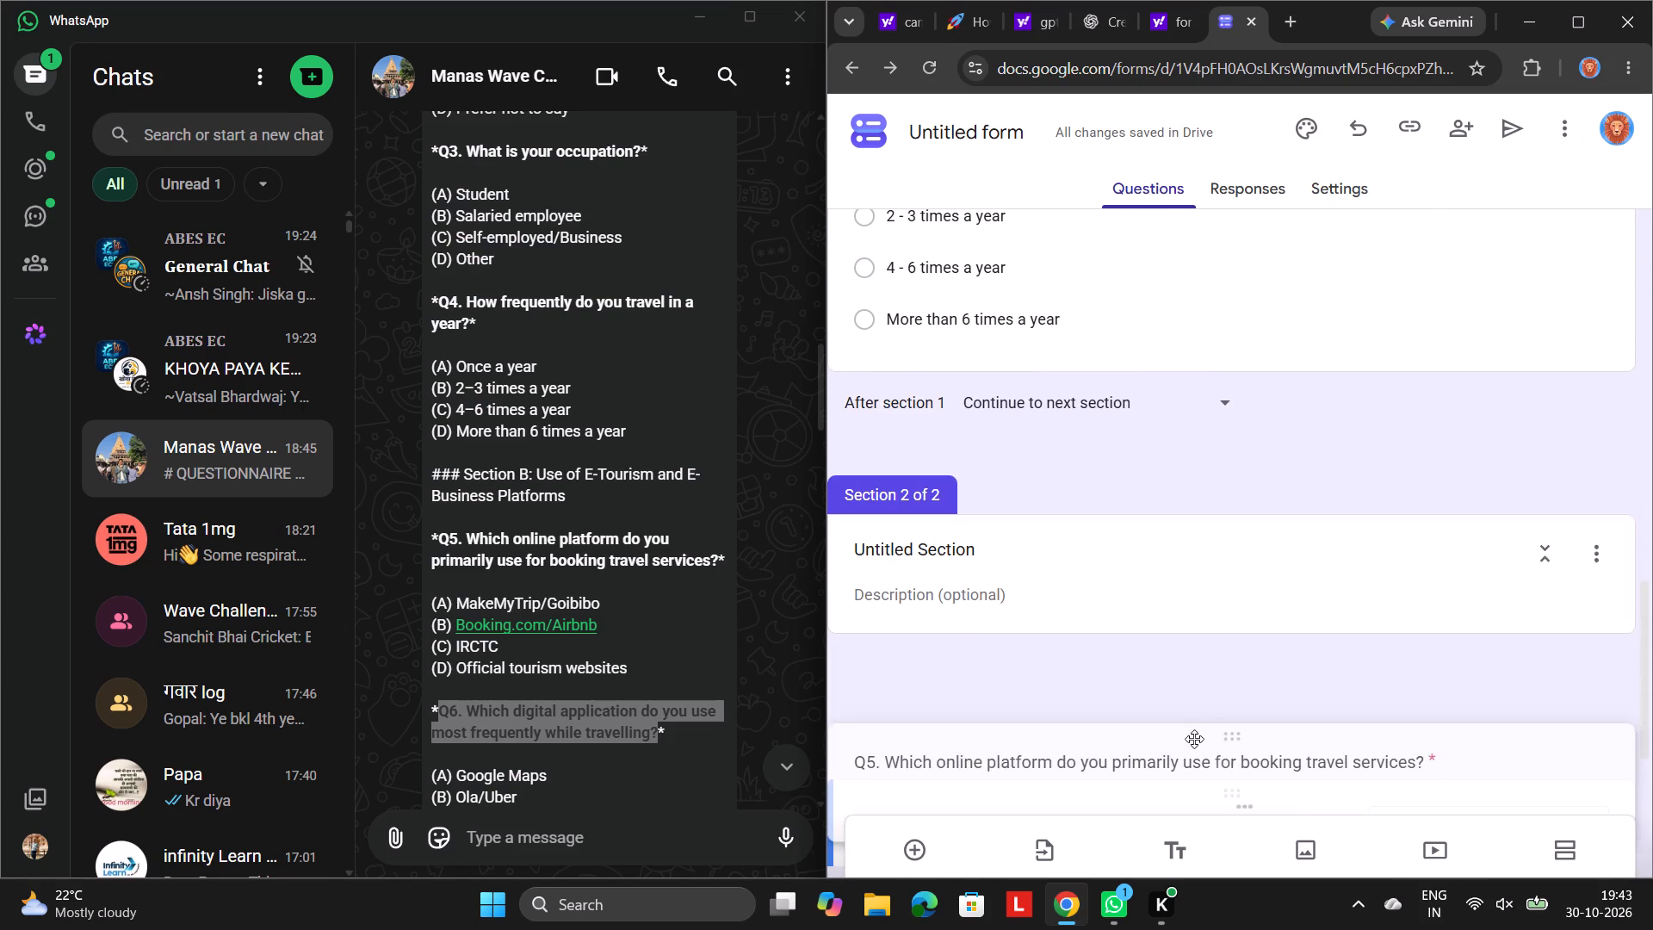
left_click_drag(1194, 739, 1202, 504)
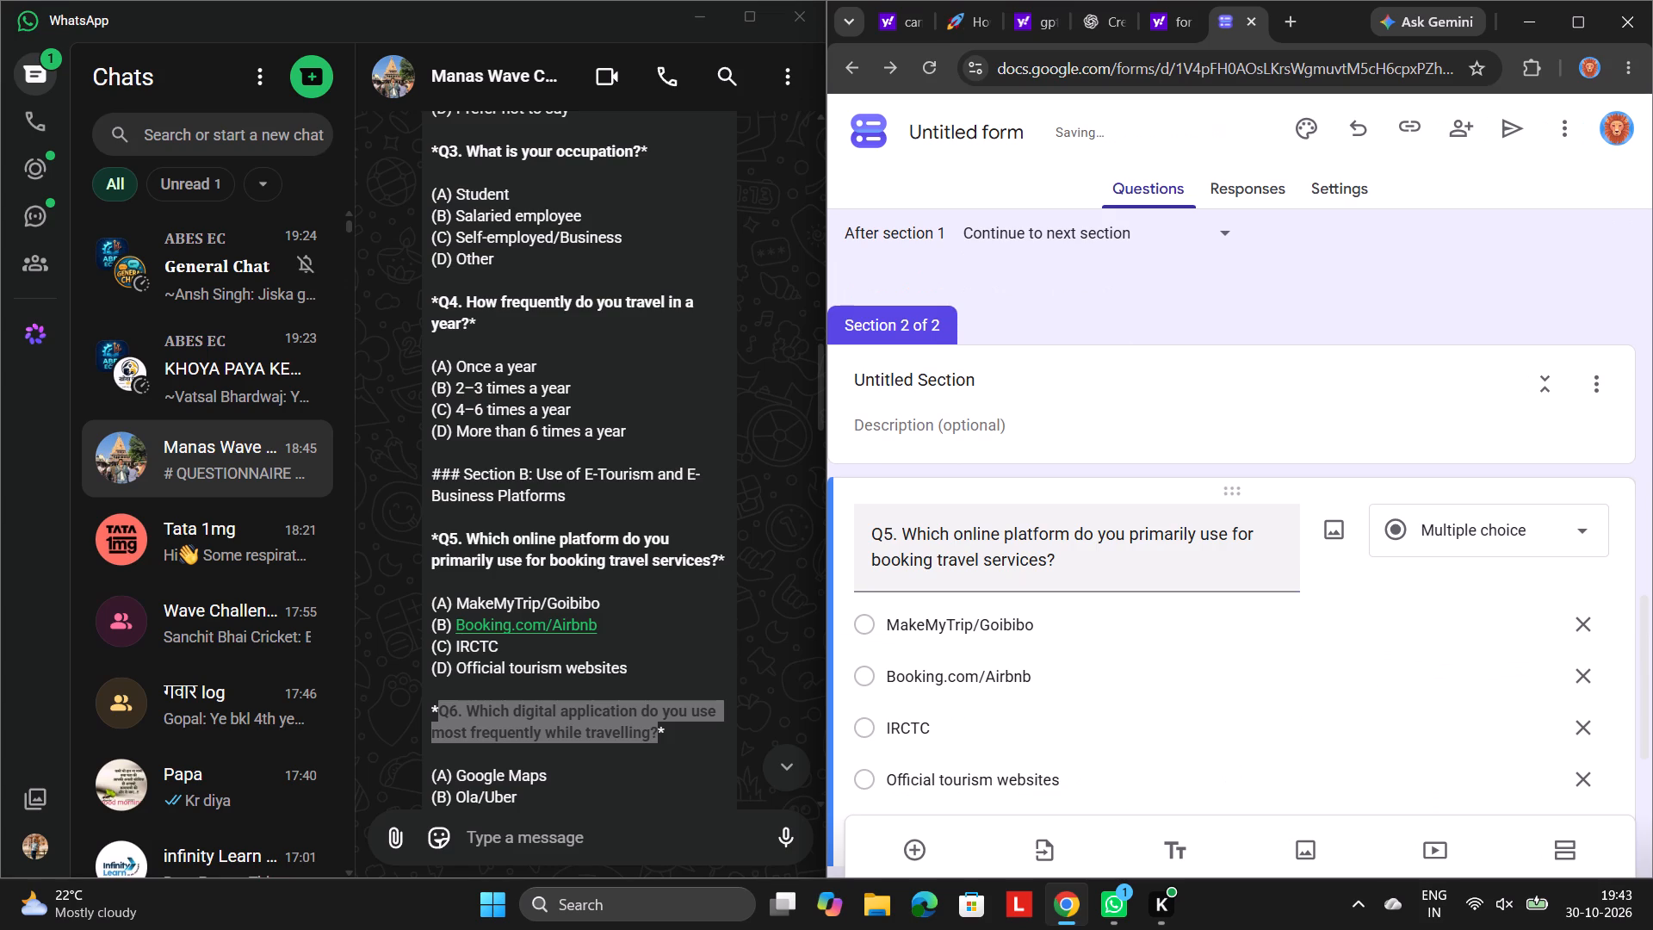
Replace section 2's title, Untitled Section, with Section B.
left_click(982, 373)
key("BackSpace")
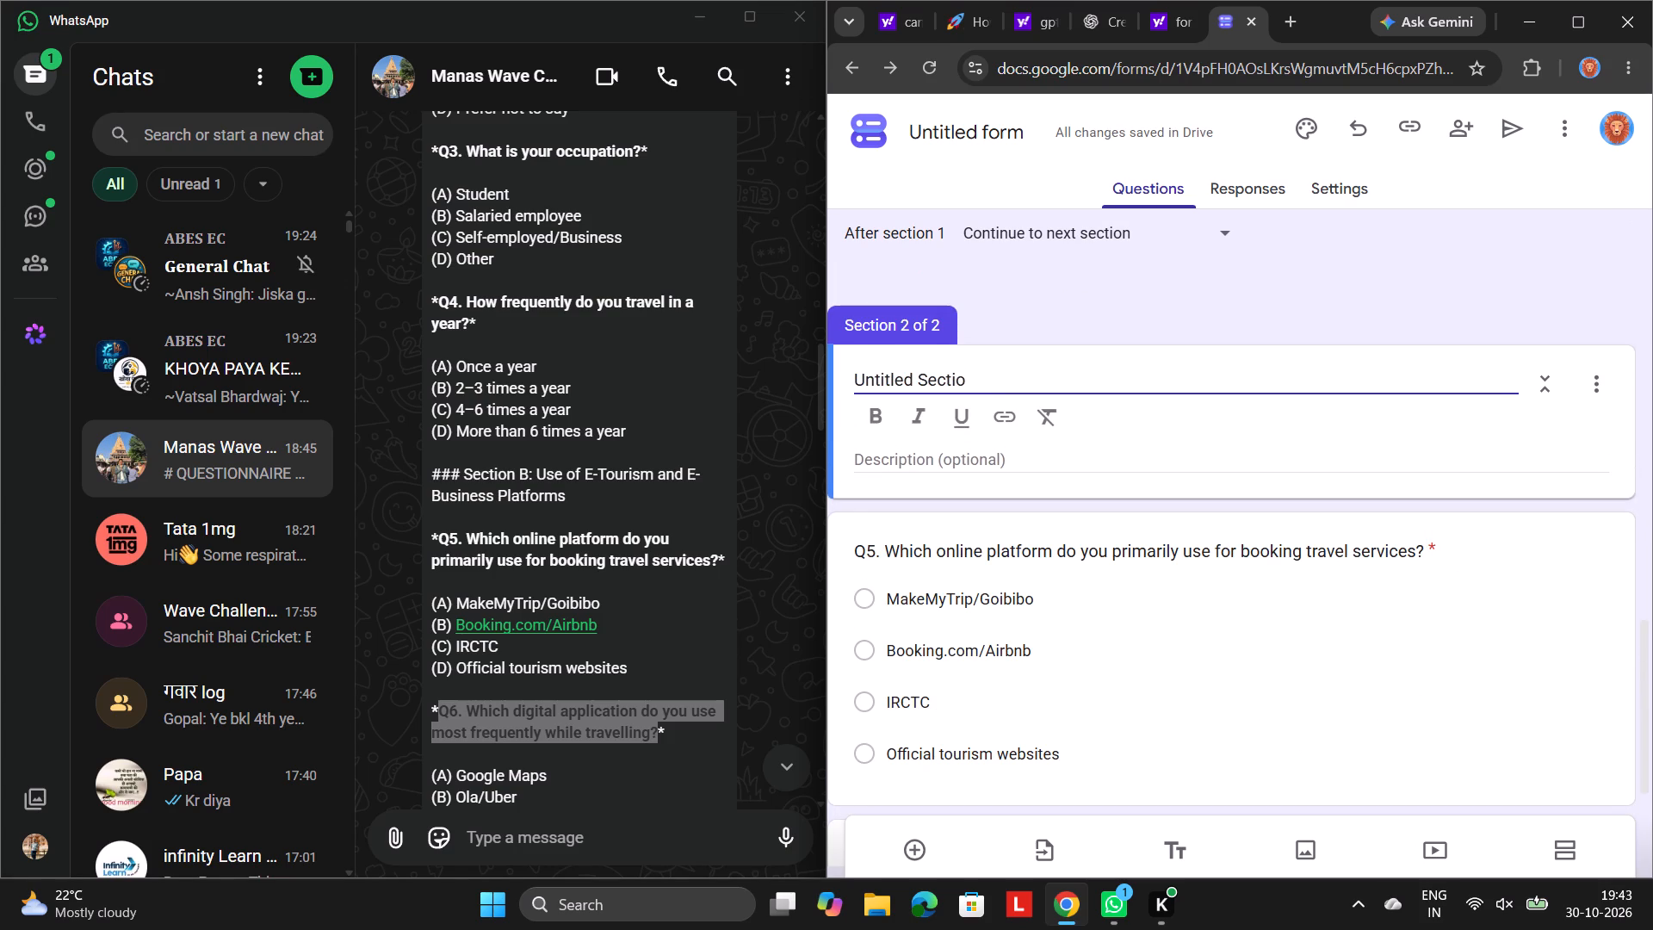
key("BackSpace")
key("BackSpace")
key("BackSpace")
key("BackSpace")
key("BackSpace")
key("BackSpace")
key("BackSpace")
key("BackSpace")
key("BackSpace")
key("BackSpace")
key("BackSpace")
key("BackSpace")
key("BackSpace")
key("BackSpace")
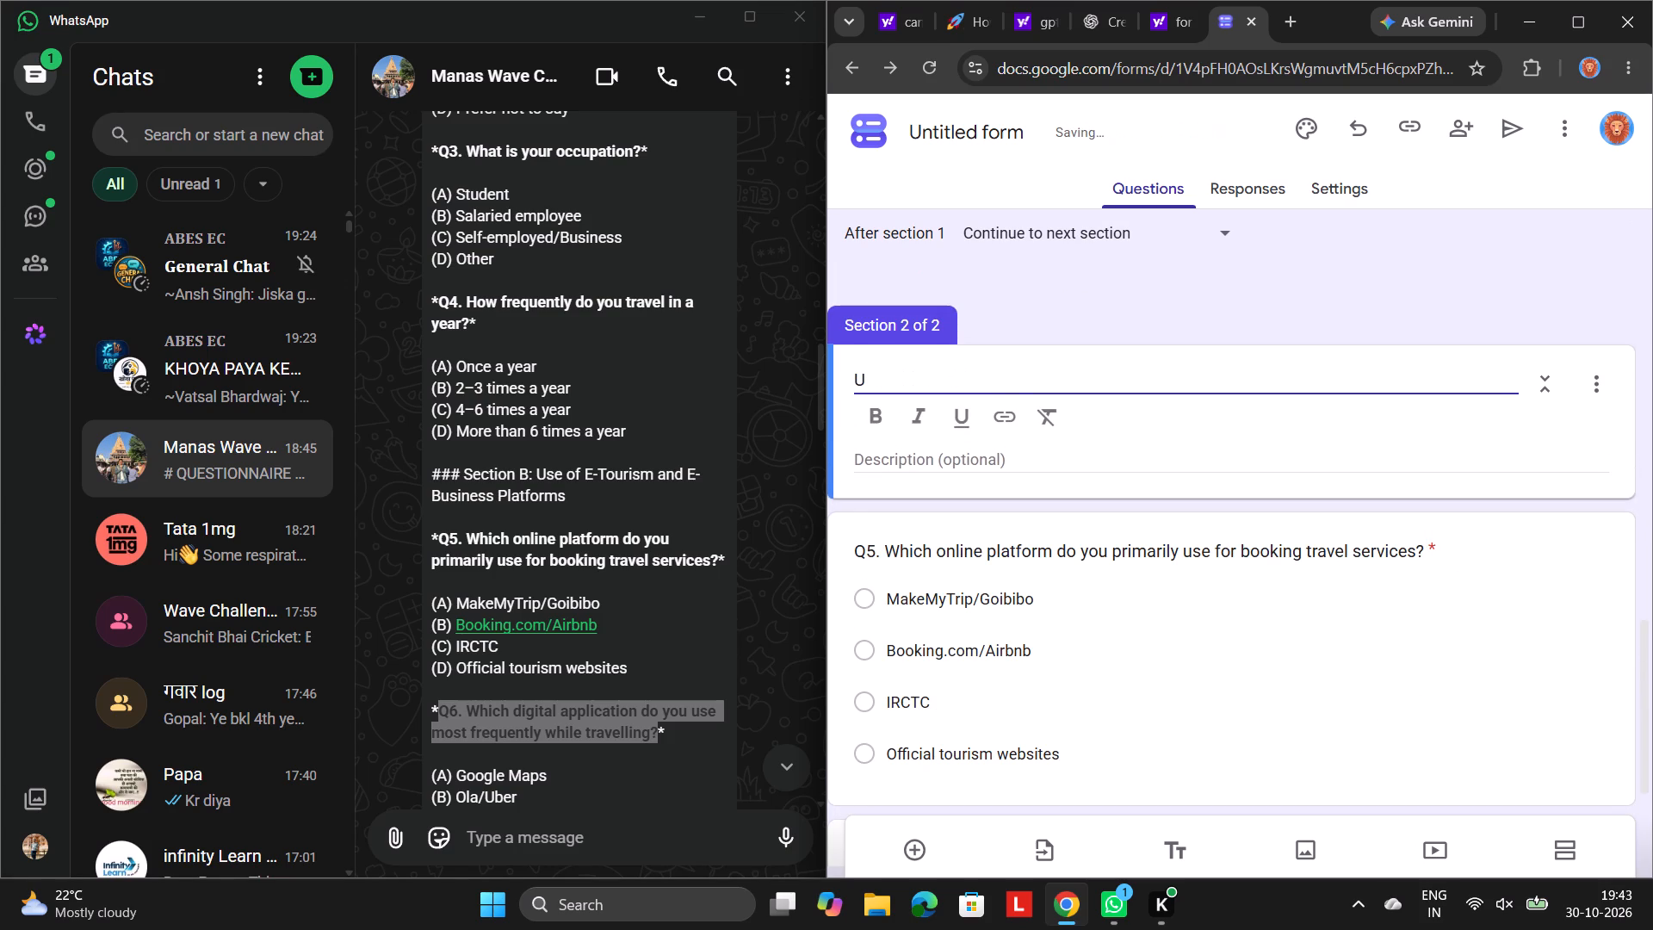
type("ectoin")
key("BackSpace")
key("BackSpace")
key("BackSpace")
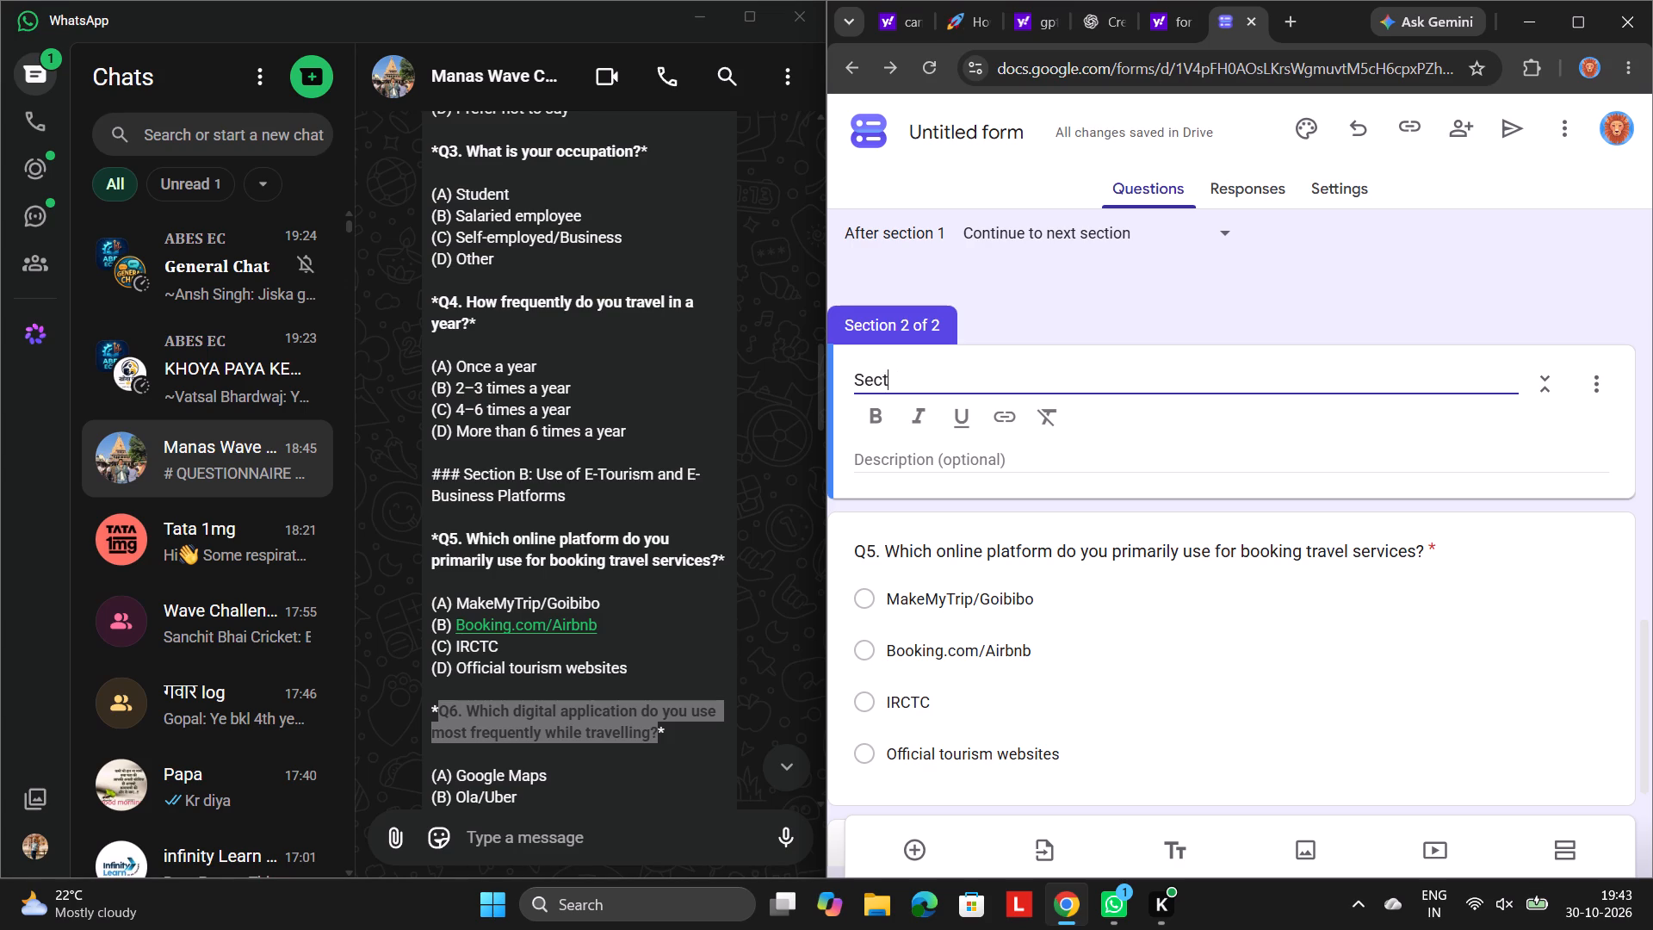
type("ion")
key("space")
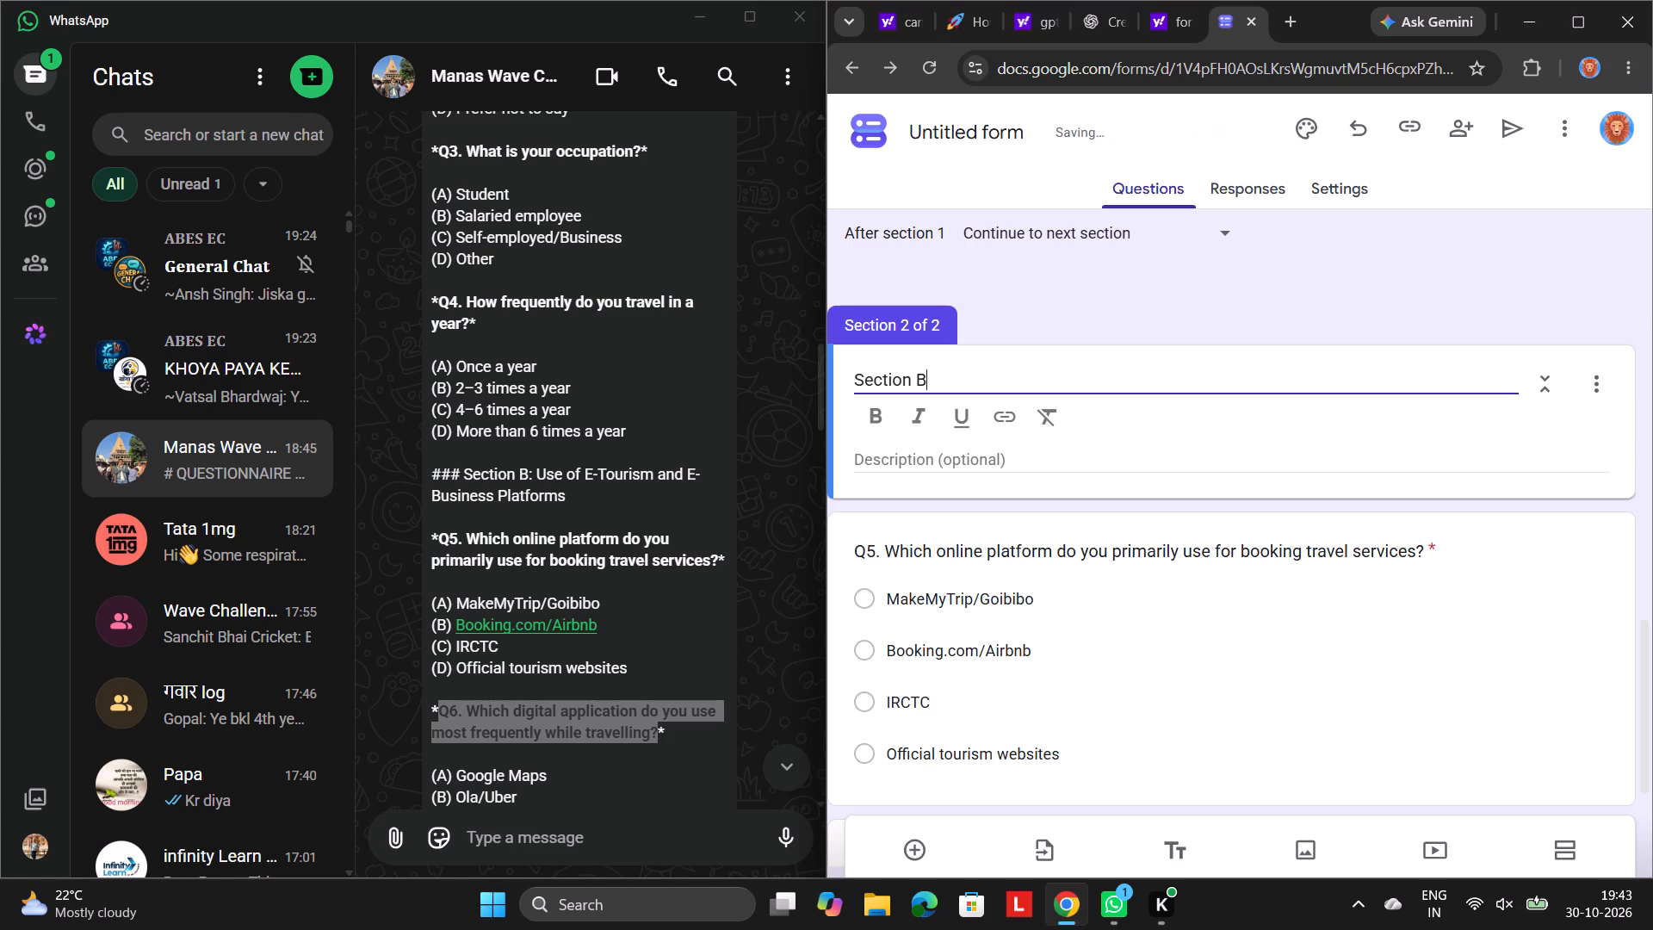
Make the entire Section B title bold.
left_click_drag(948, 374, 848, 366)
left_click(875, 417)
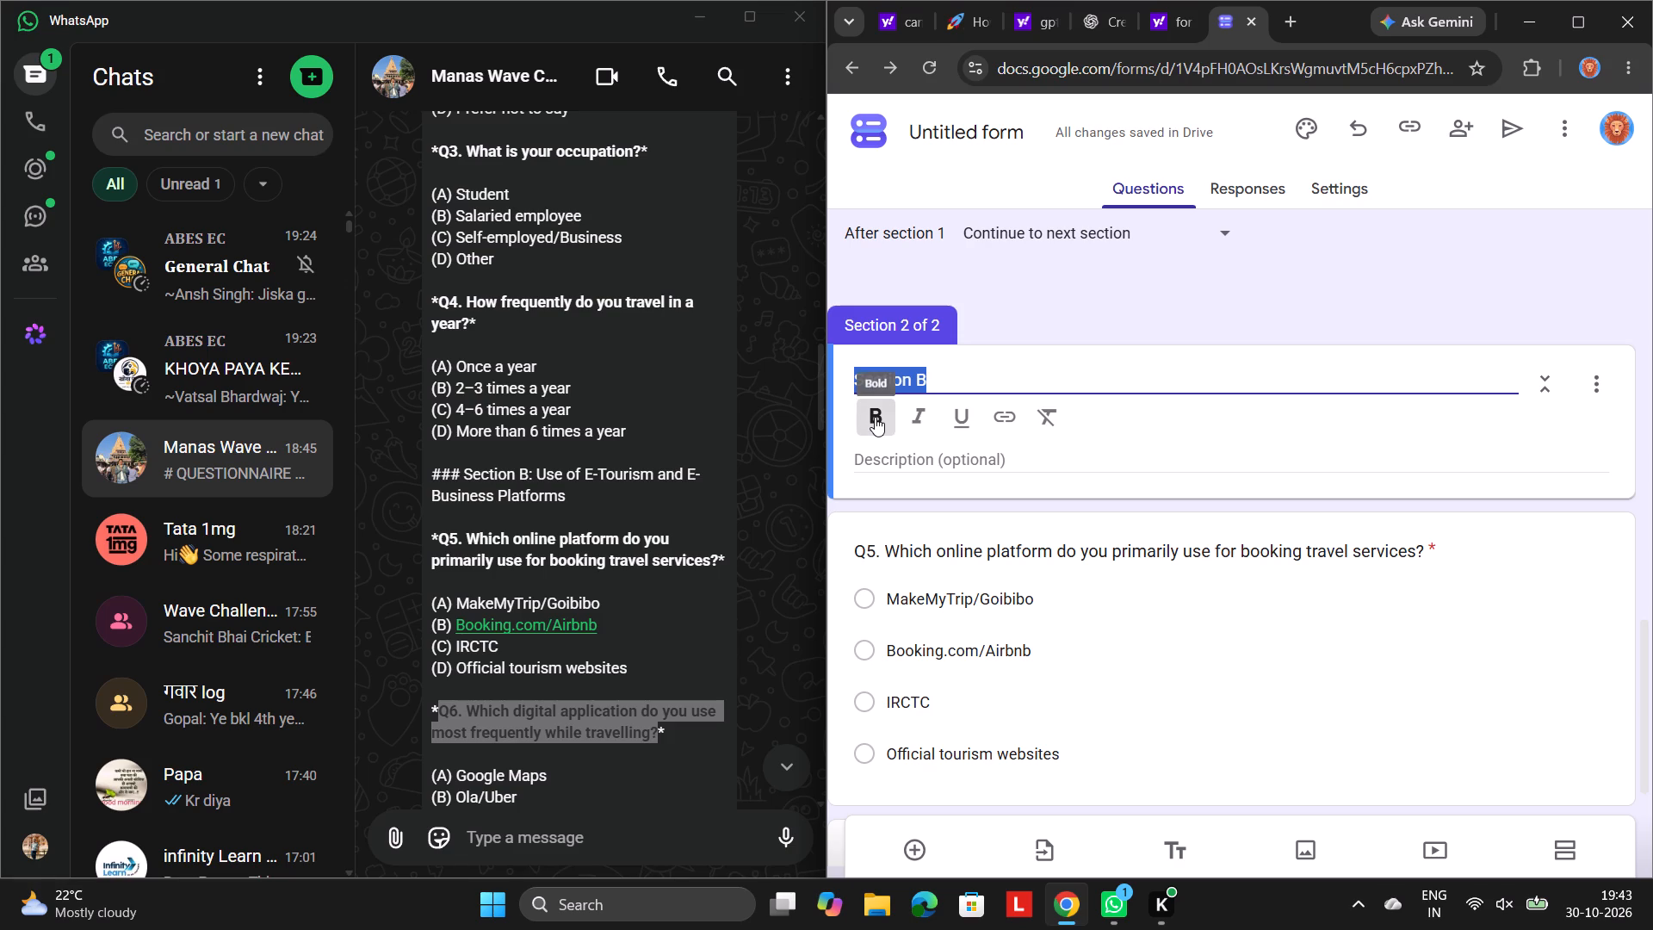
Open Section B's description for editing.
left_click(949, 462)
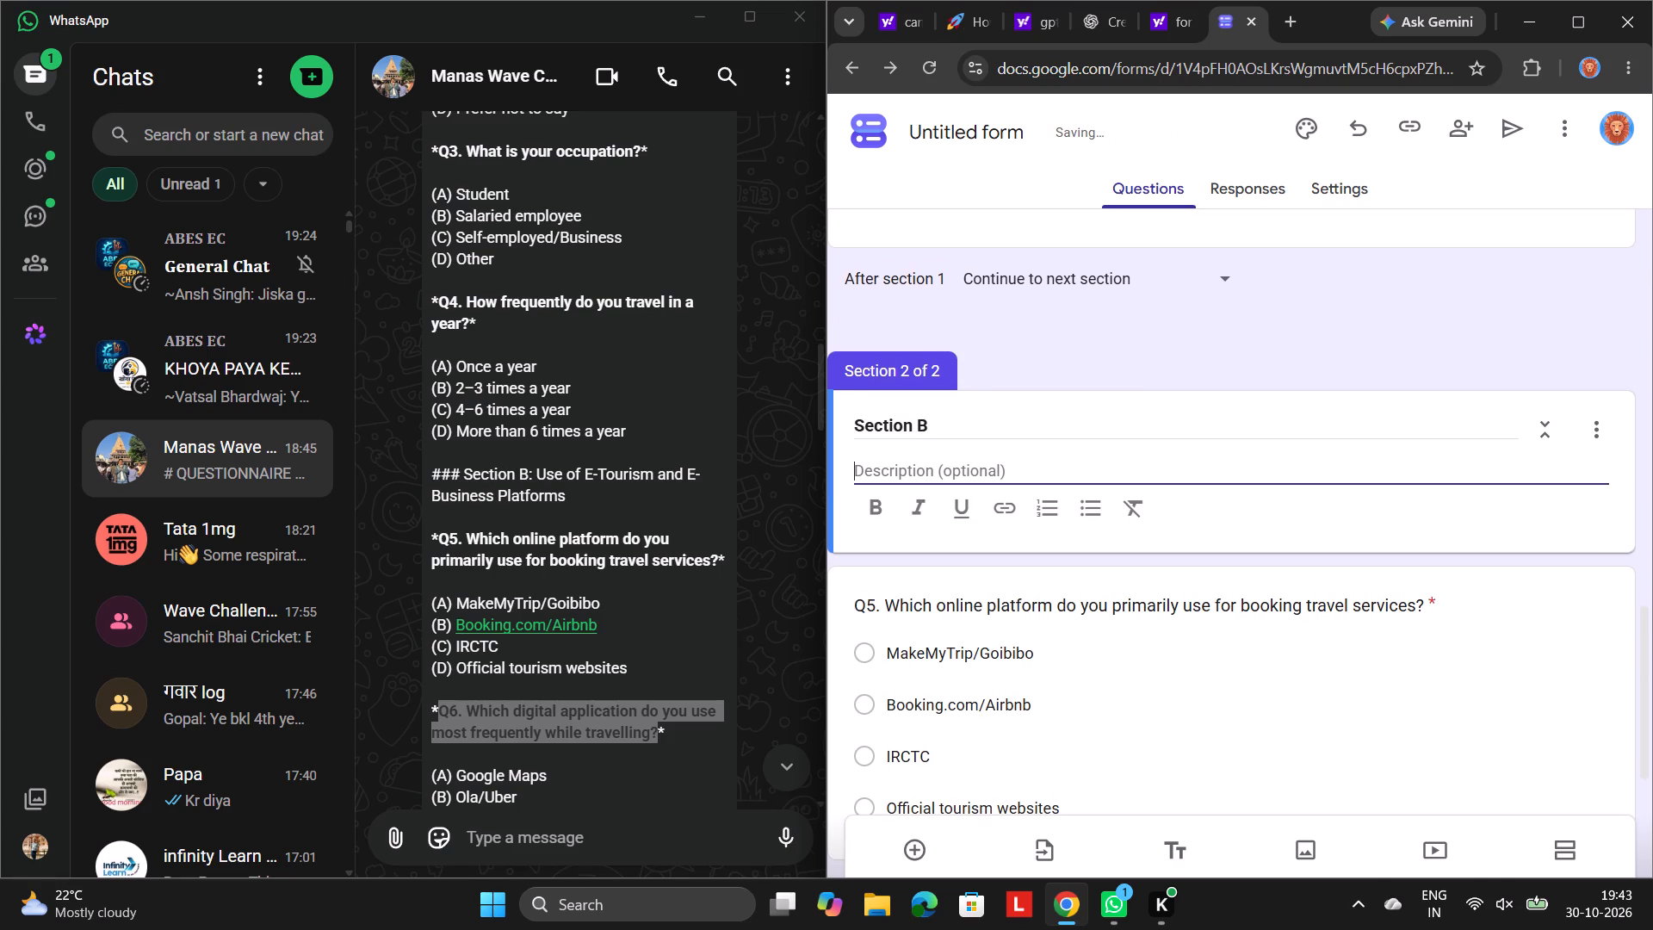
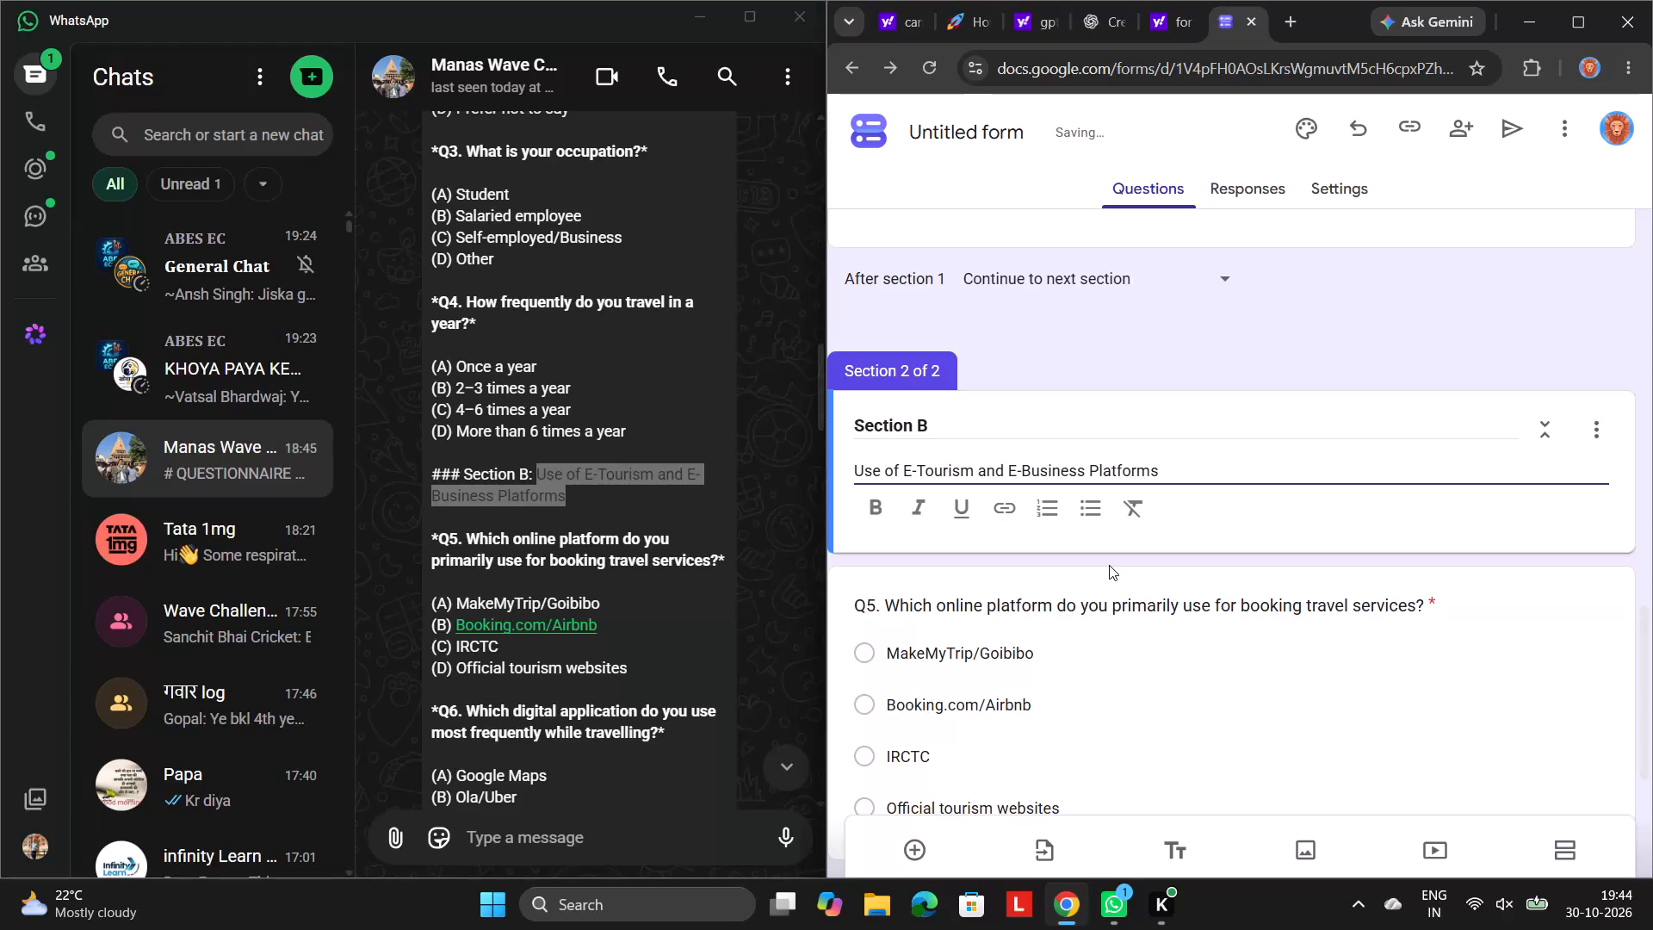
Review the form's two sections, from the QUESTIONNAIRE header through Q1 to Q5 and the blank question at the end.
scroll(1109, 565, "down", 1)
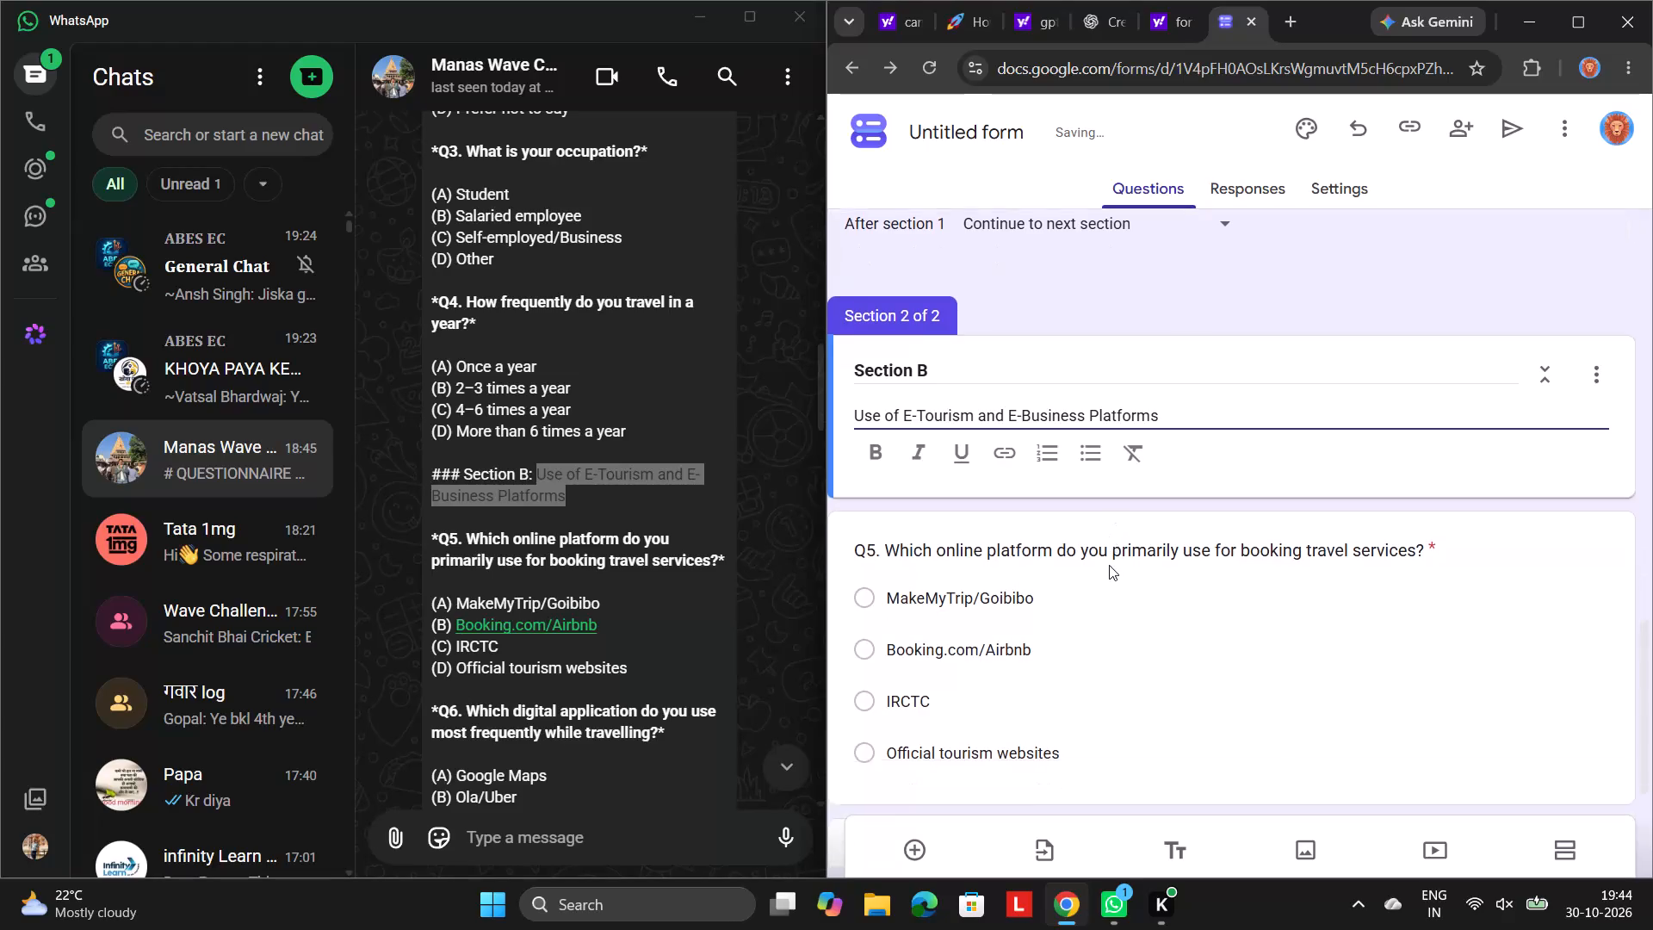
scroll(1109, 565, "down", 1)
scroll(1109, 565, "up", 14)
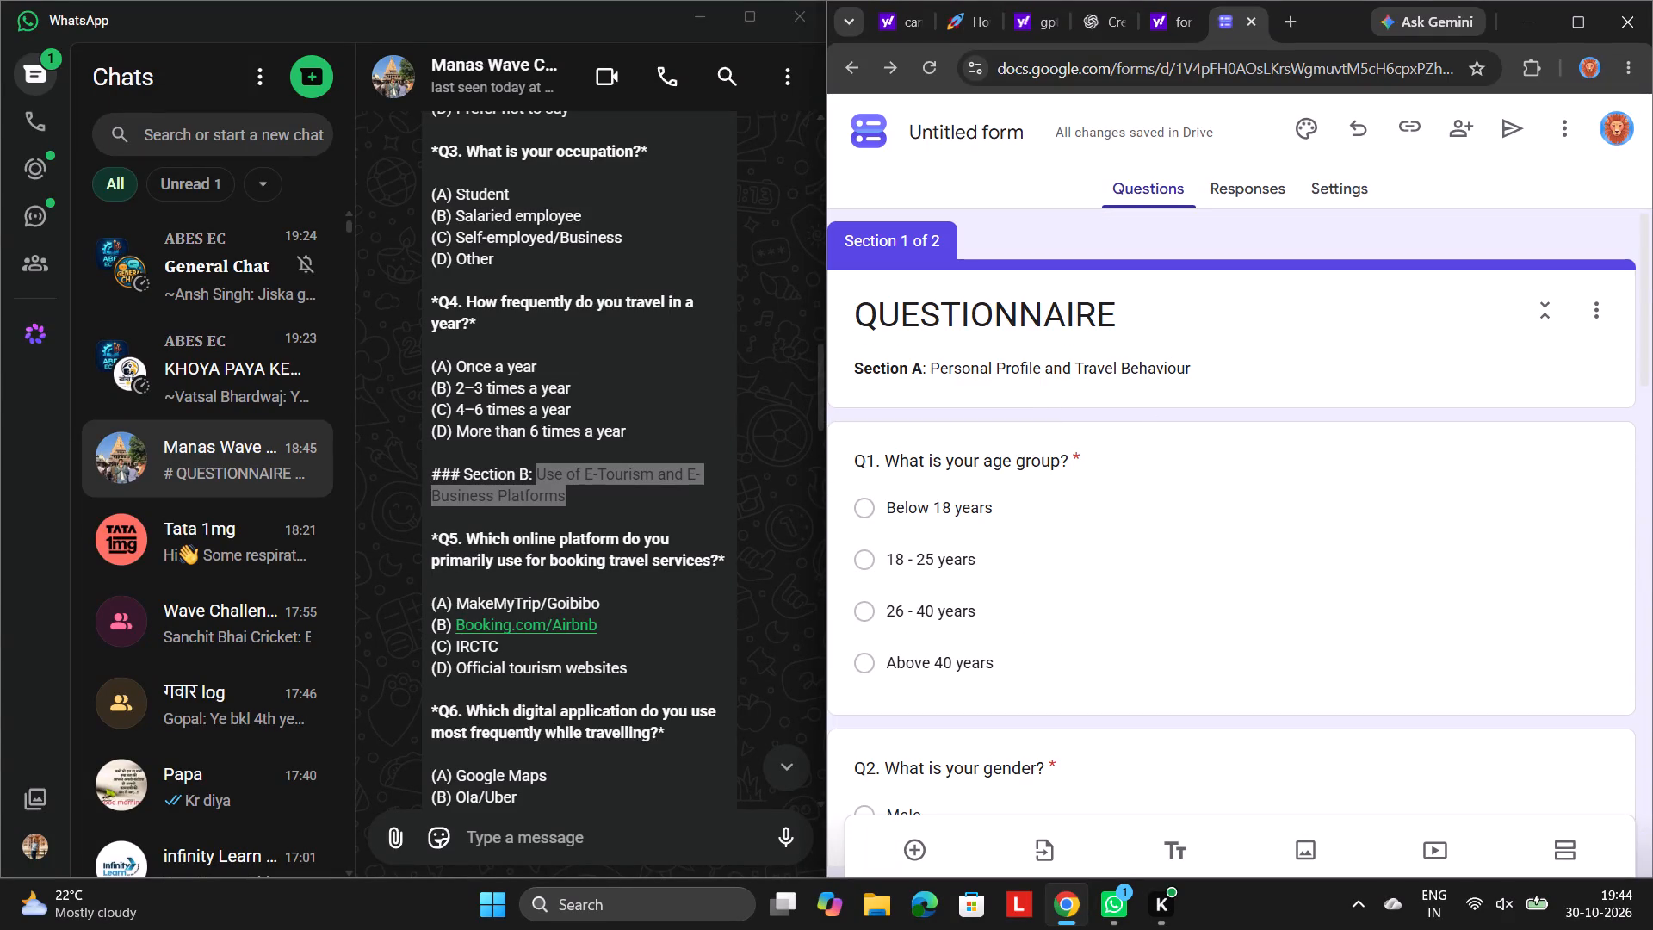
scroll(1155, 445, "down", 11)
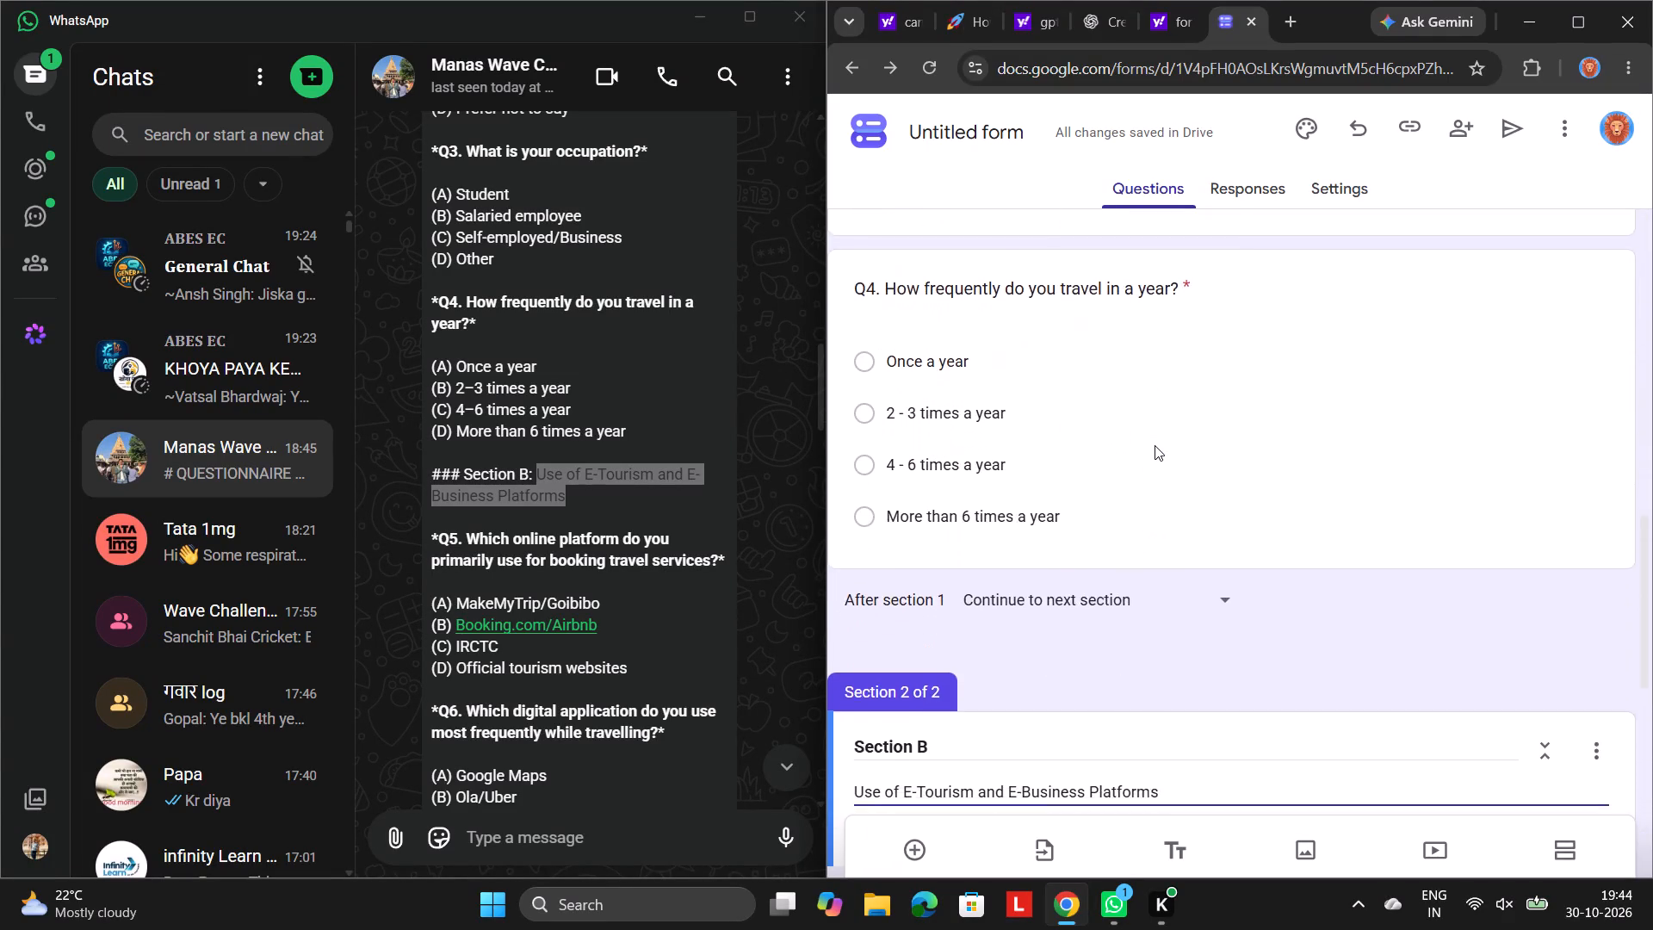
scroll(1155, 445, "down", 3)
scroll(1156, 600, "down", 1)
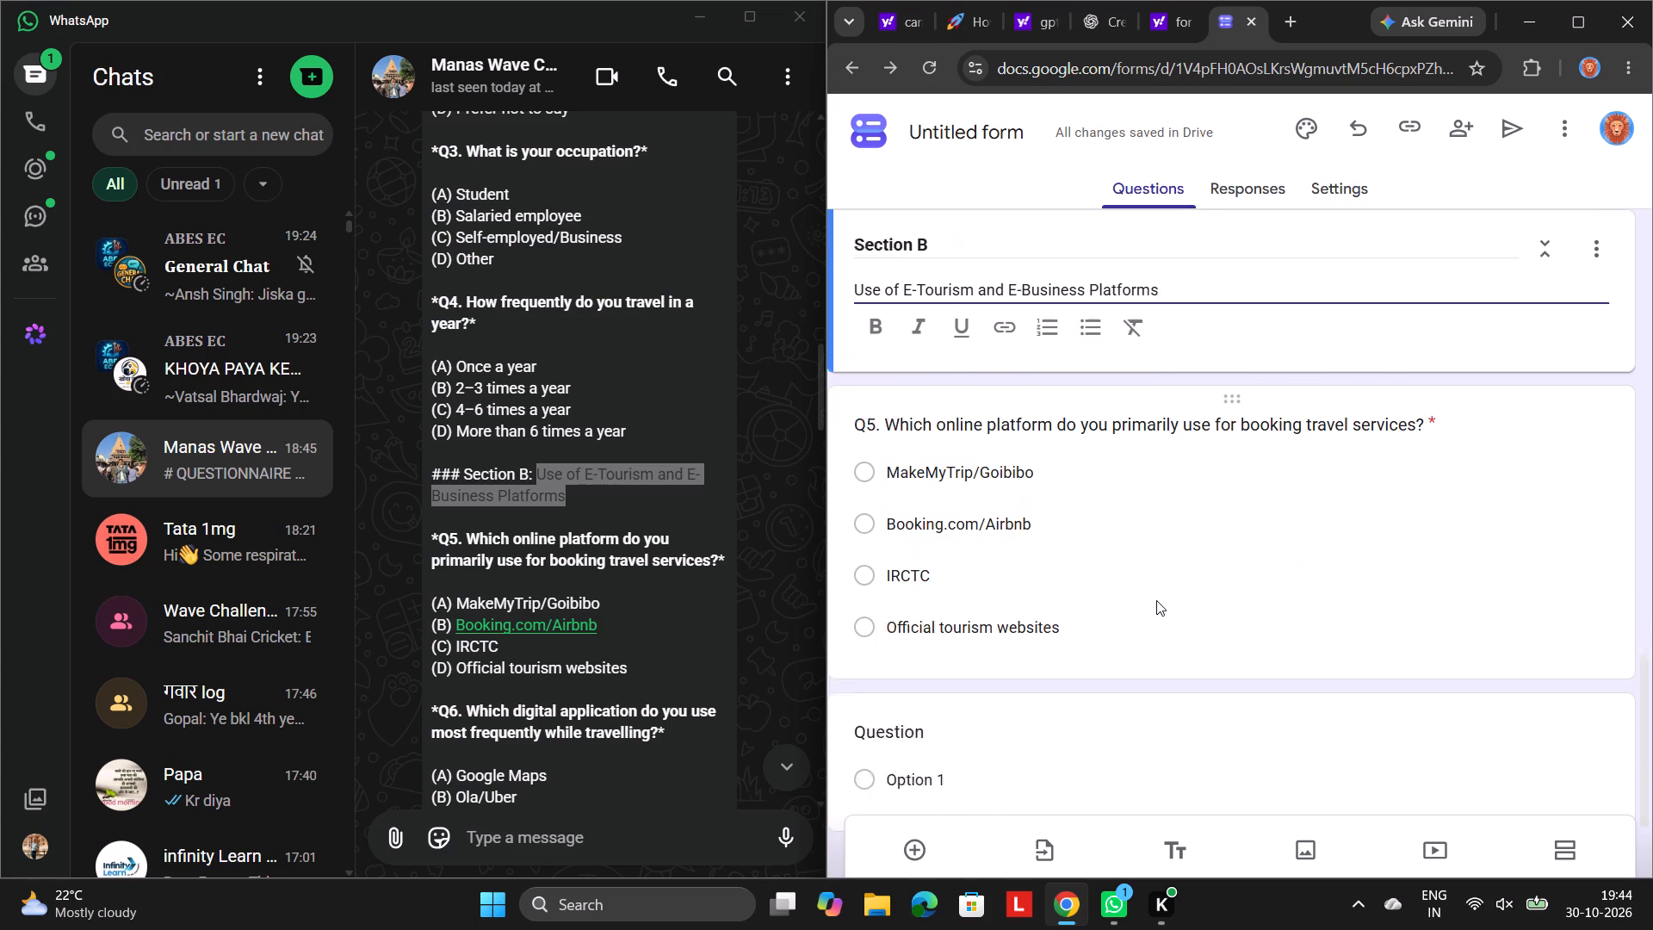
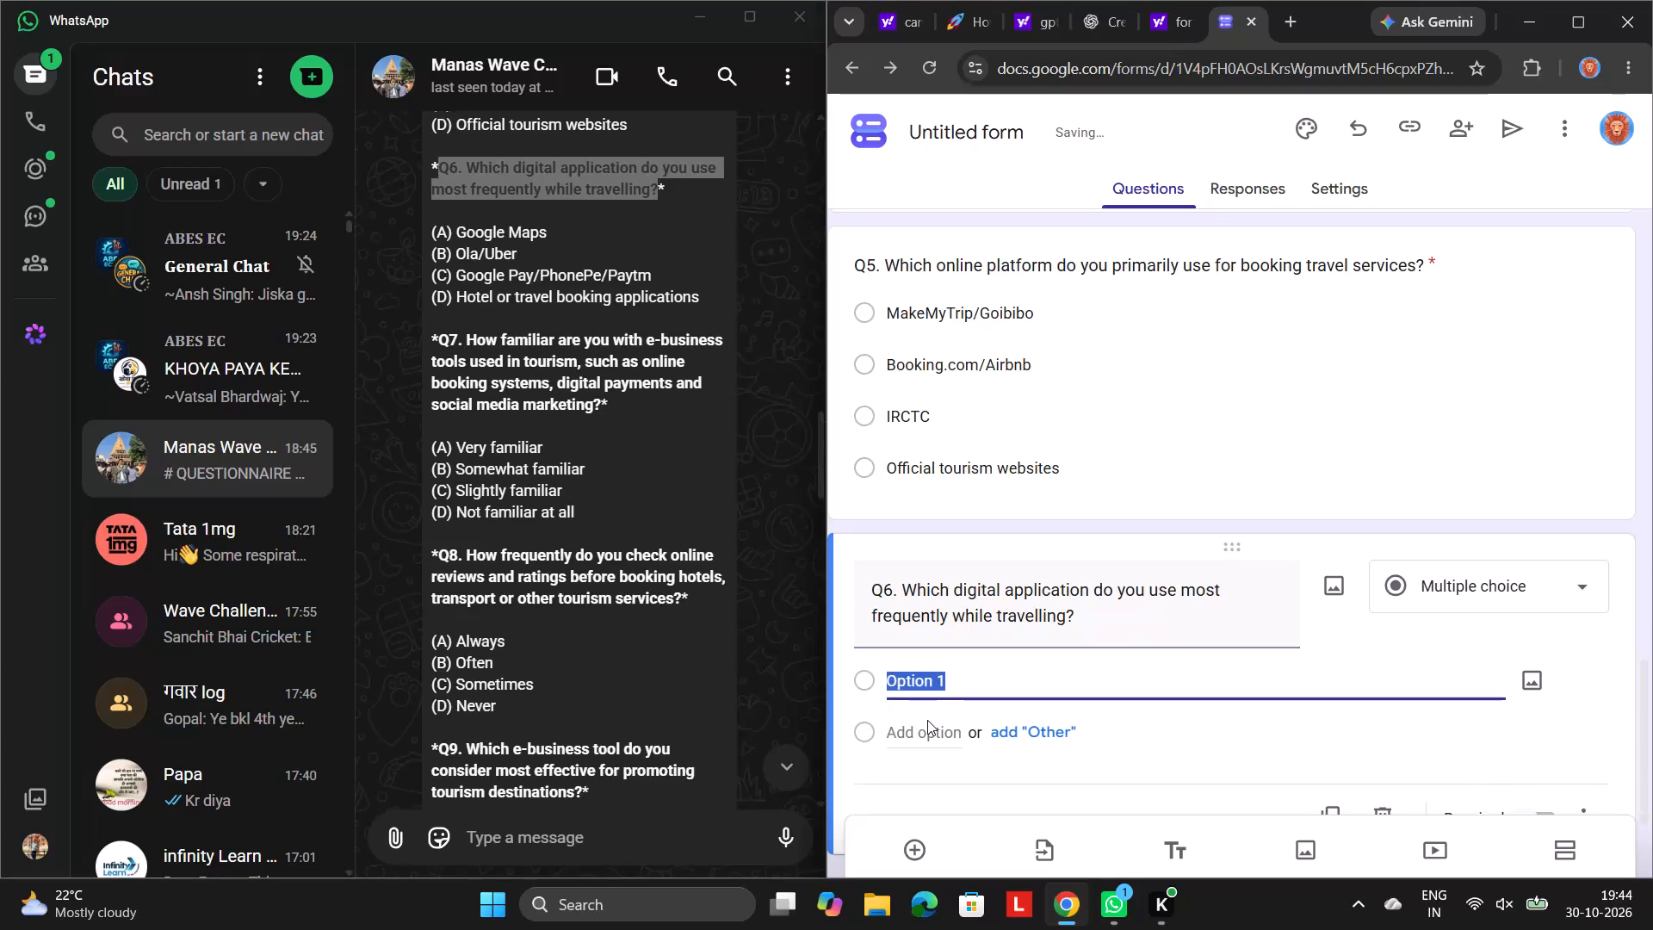
Enter Google Maps and Ola/Uber as the first two answer options of Q6 on the most-used digital travel application.
key("BackSpace")
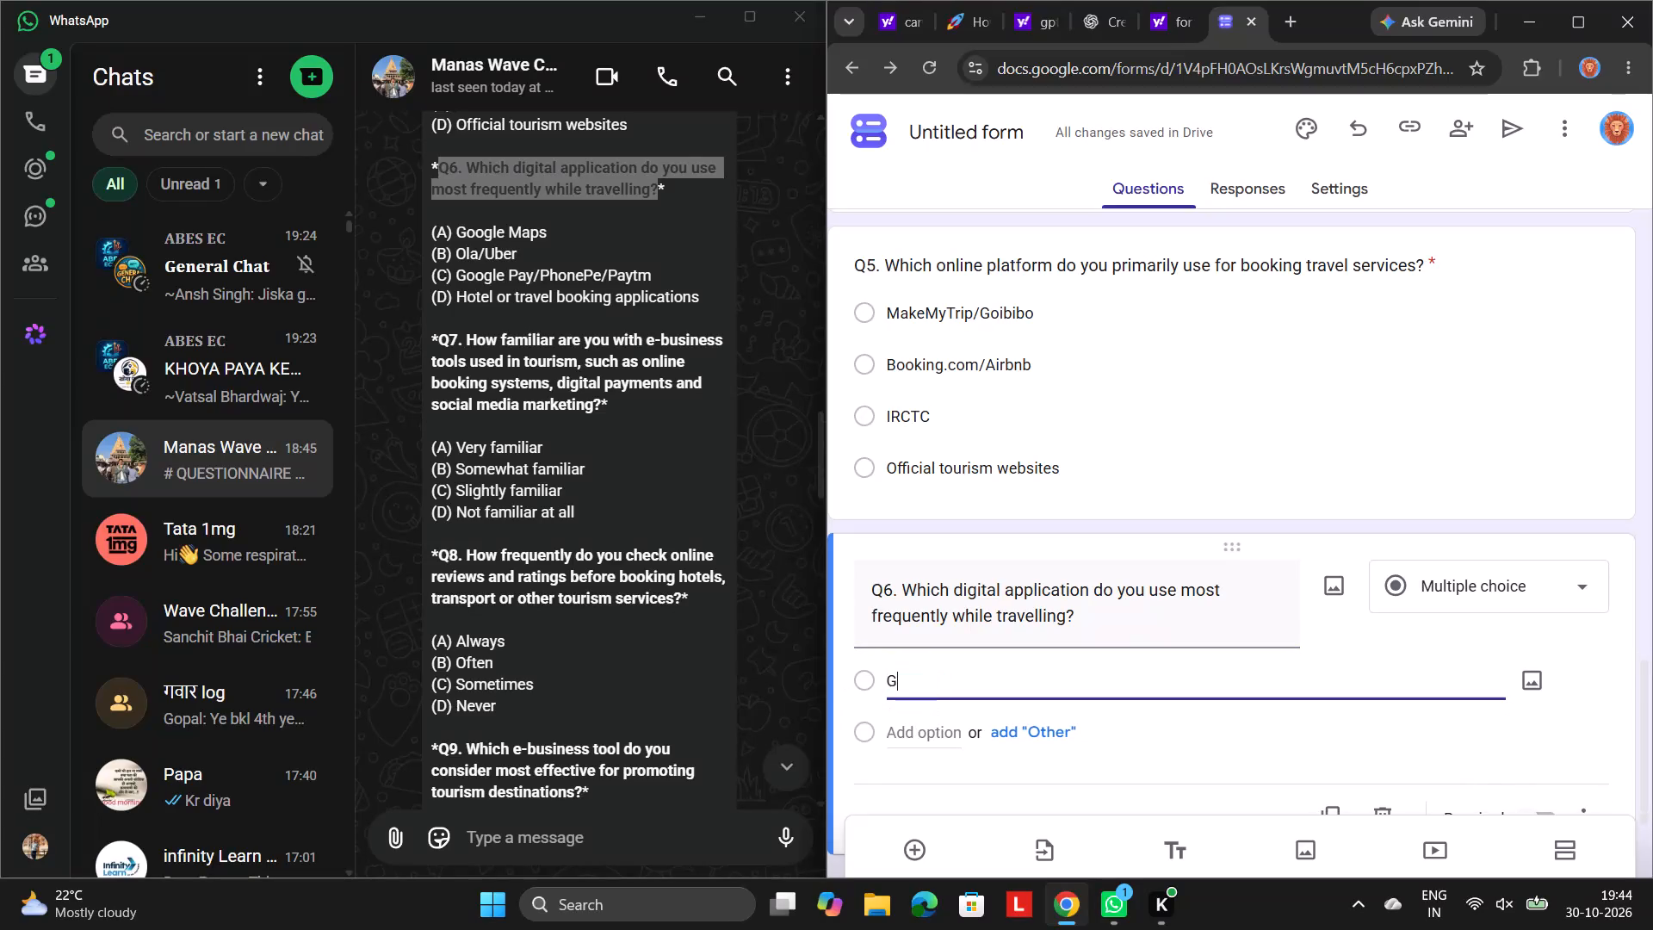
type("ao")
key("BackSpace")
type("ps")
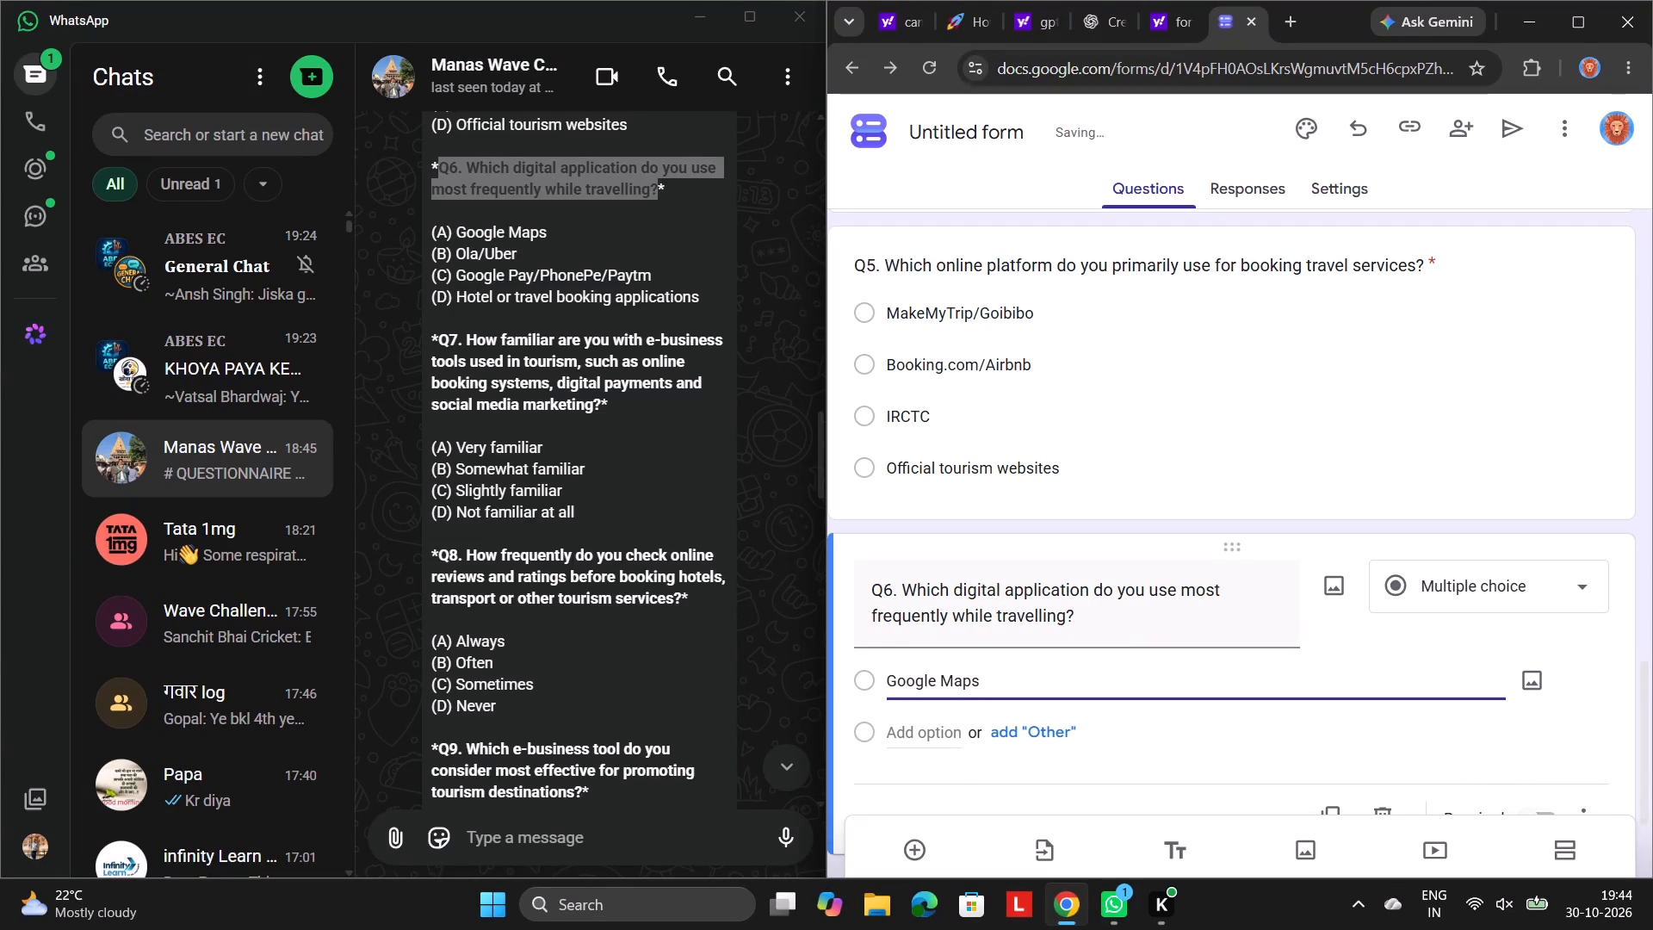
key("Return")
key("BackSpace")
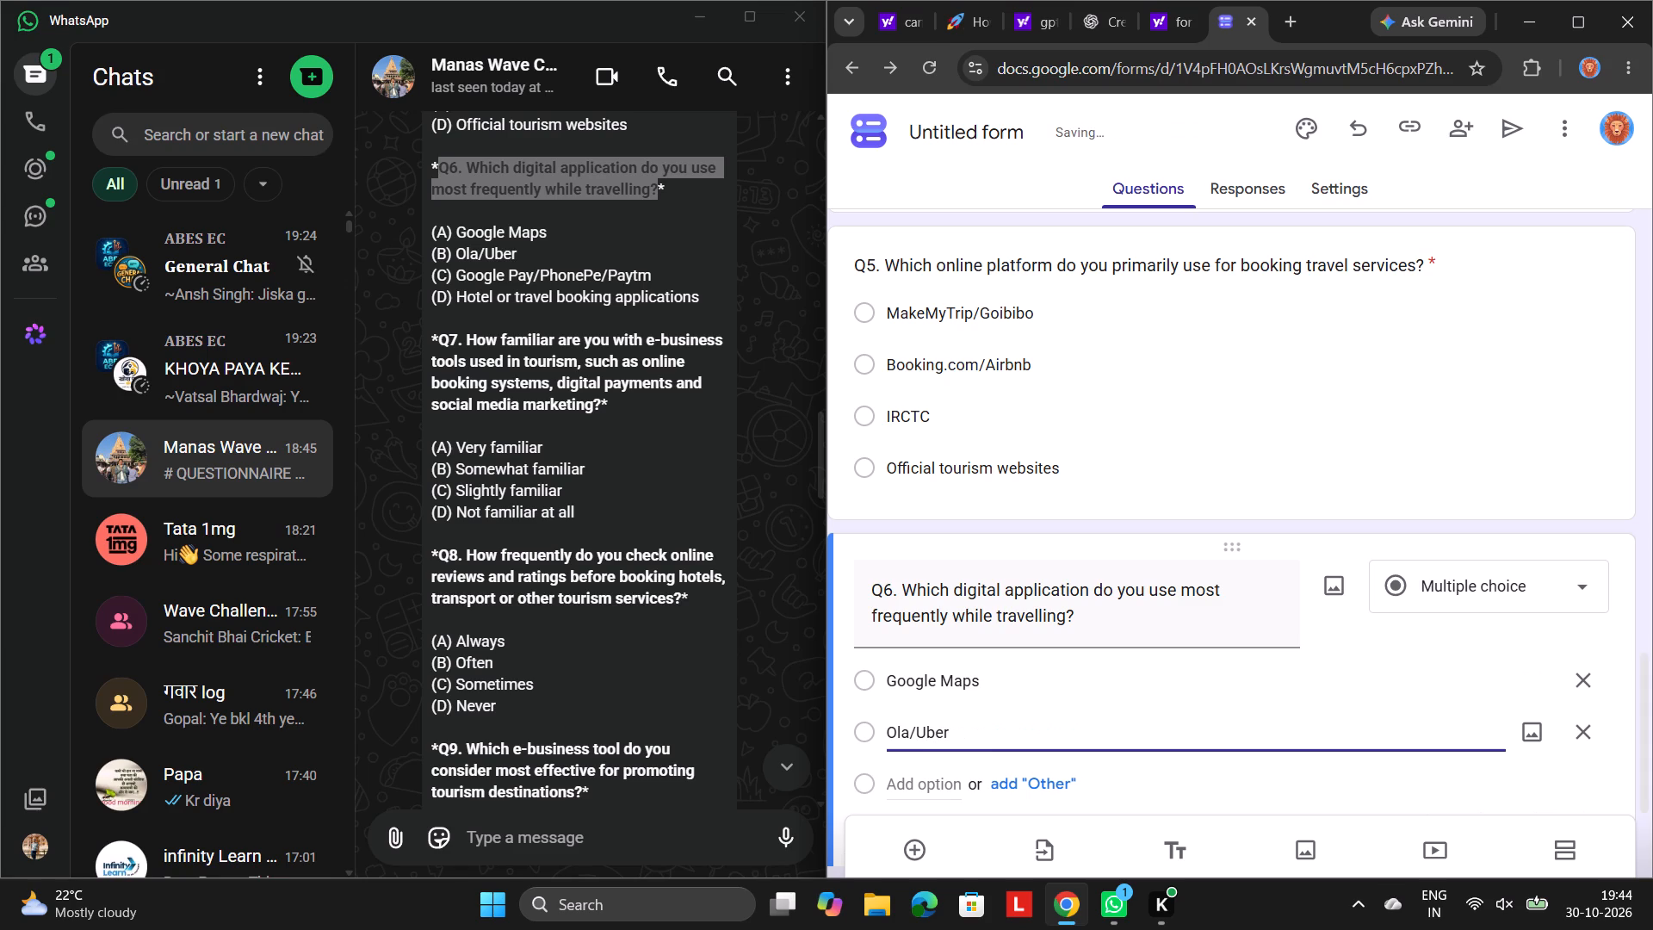
Add "Google Pay/PhonePe/Paytm" and "Hotel or travel booking applications" as the third and fourth answer options of Q6.
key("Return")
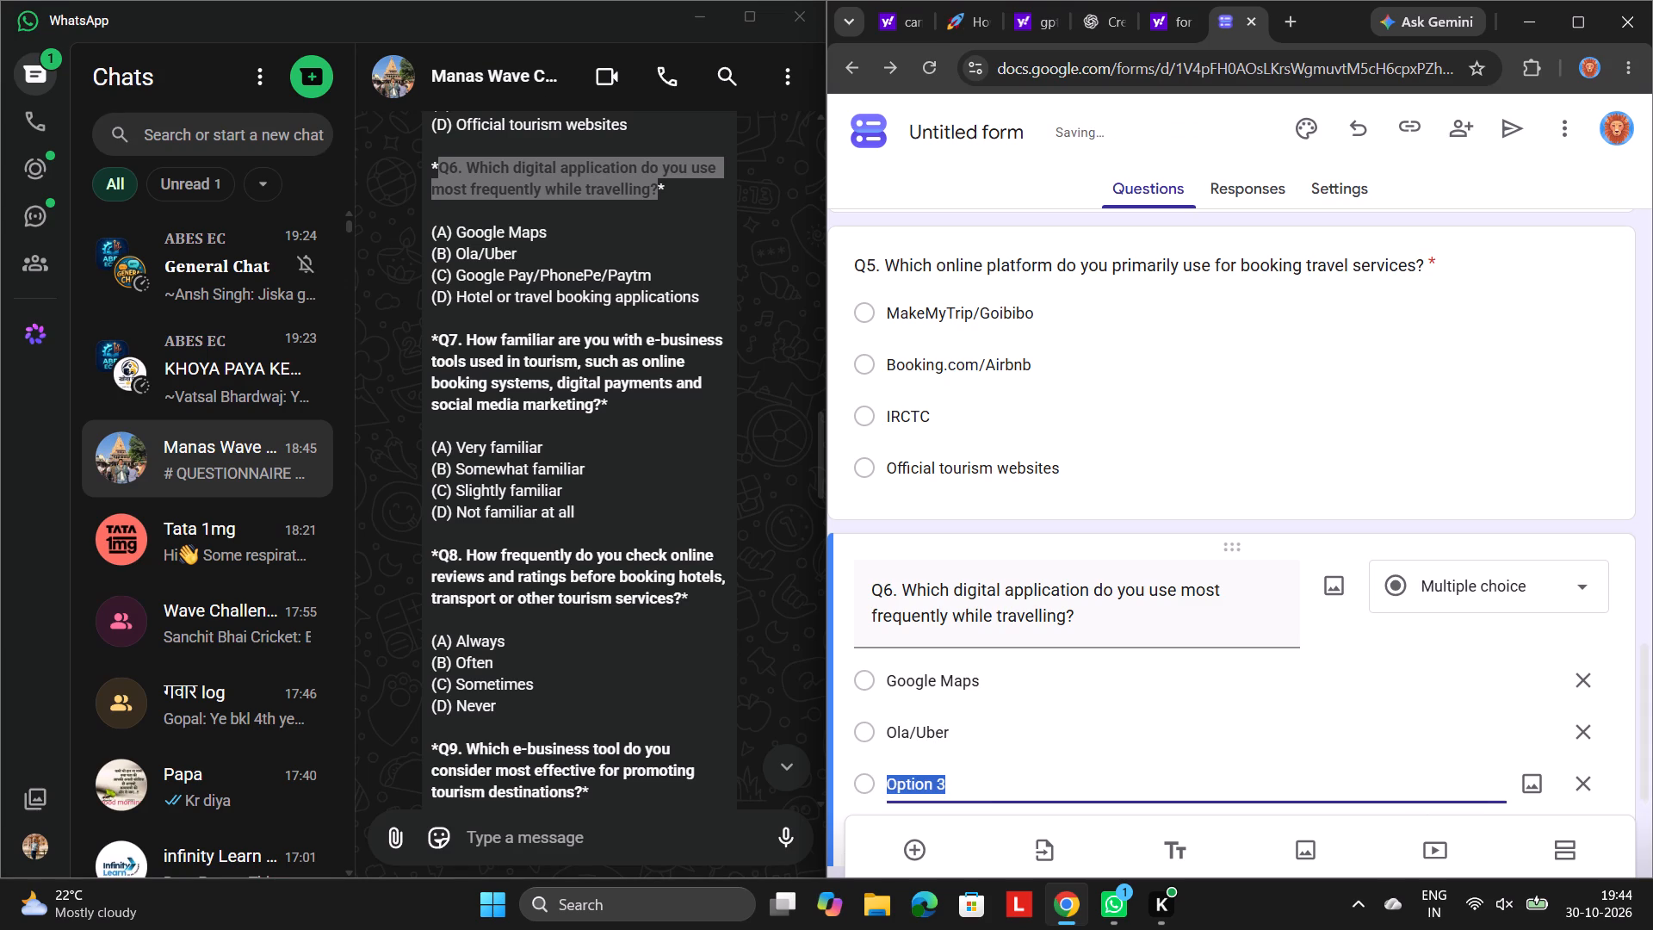
type("oogle")
key("space")
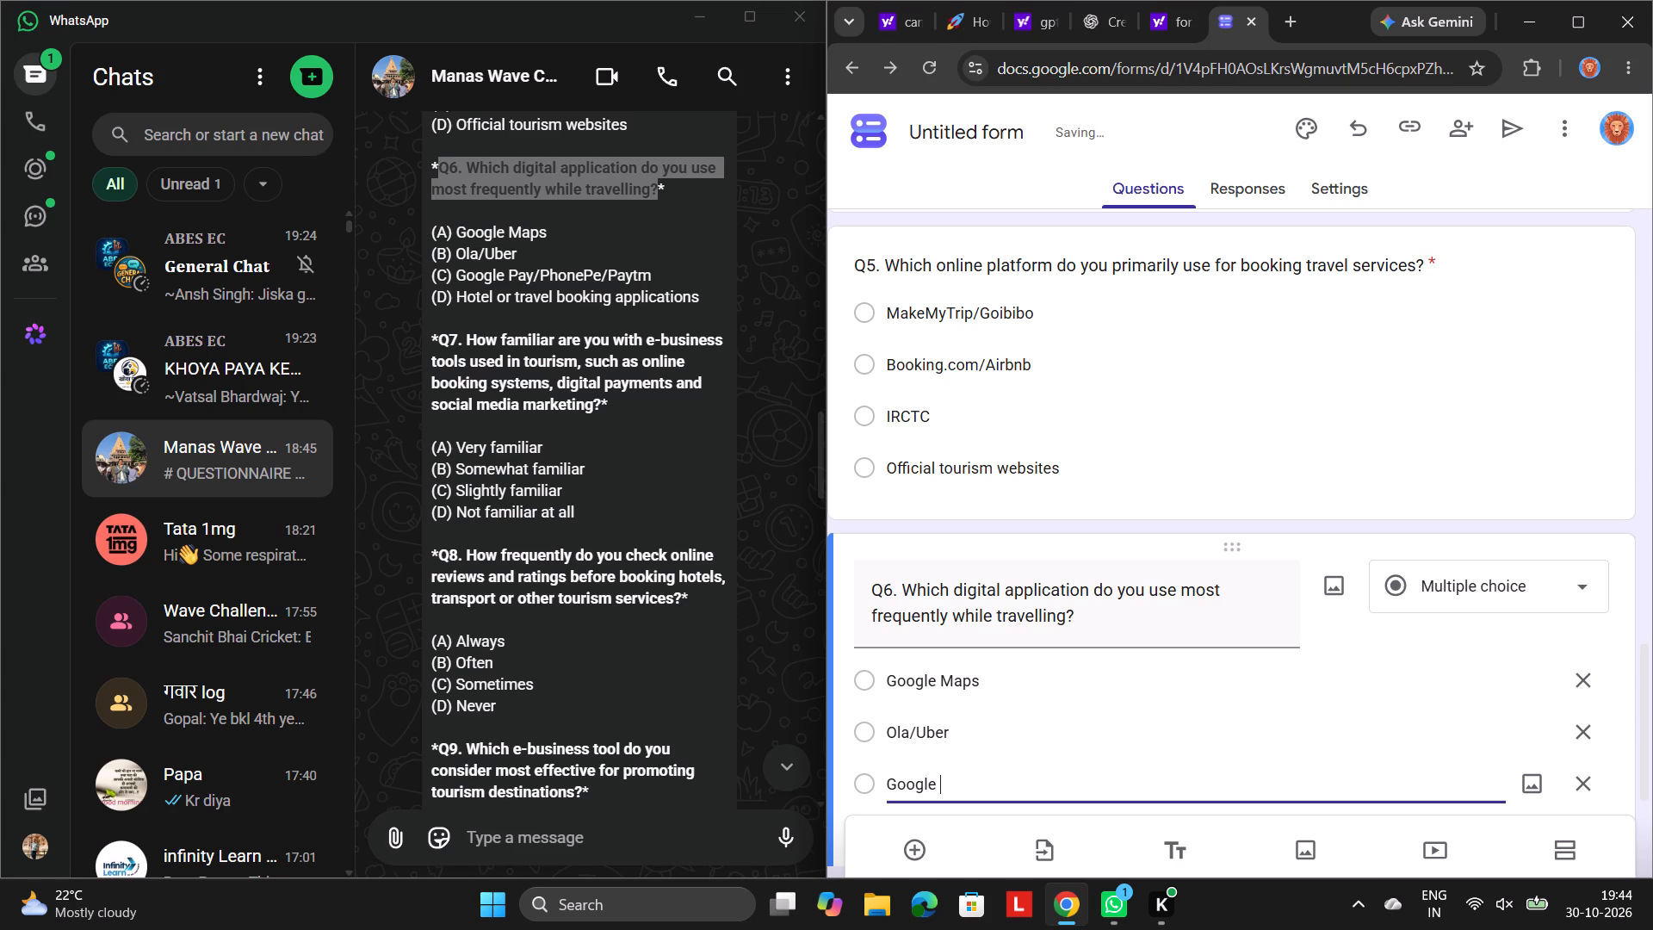
key("slash")
type("hone")
key("p")
type("e/")
type("aytm")
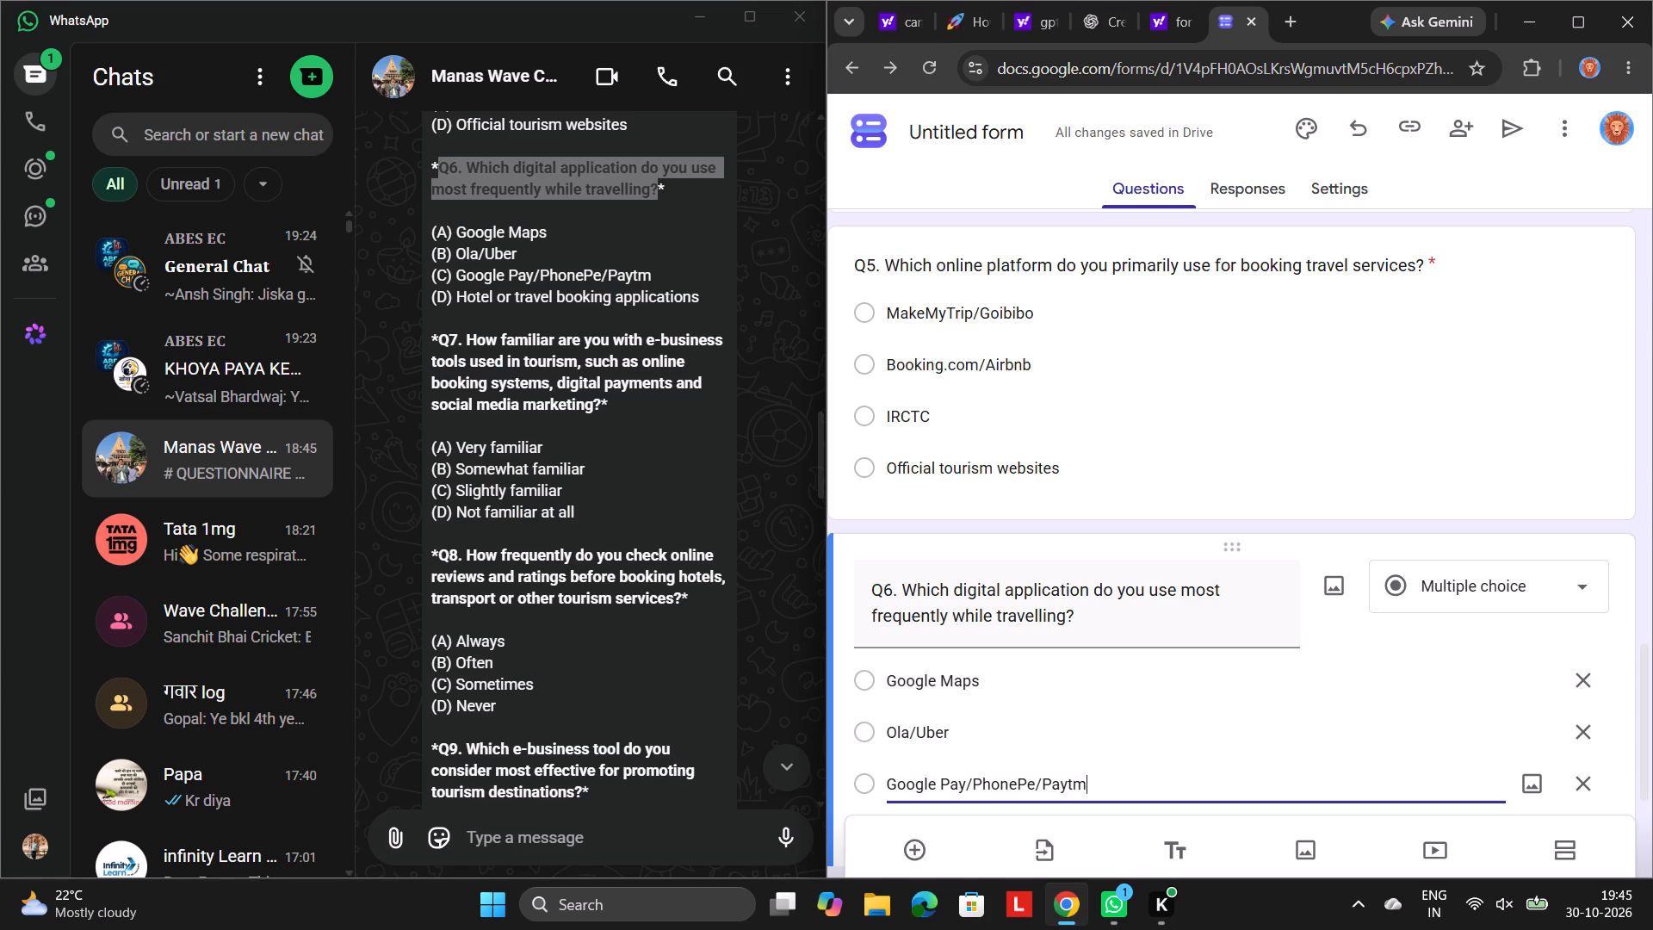
key("Return")
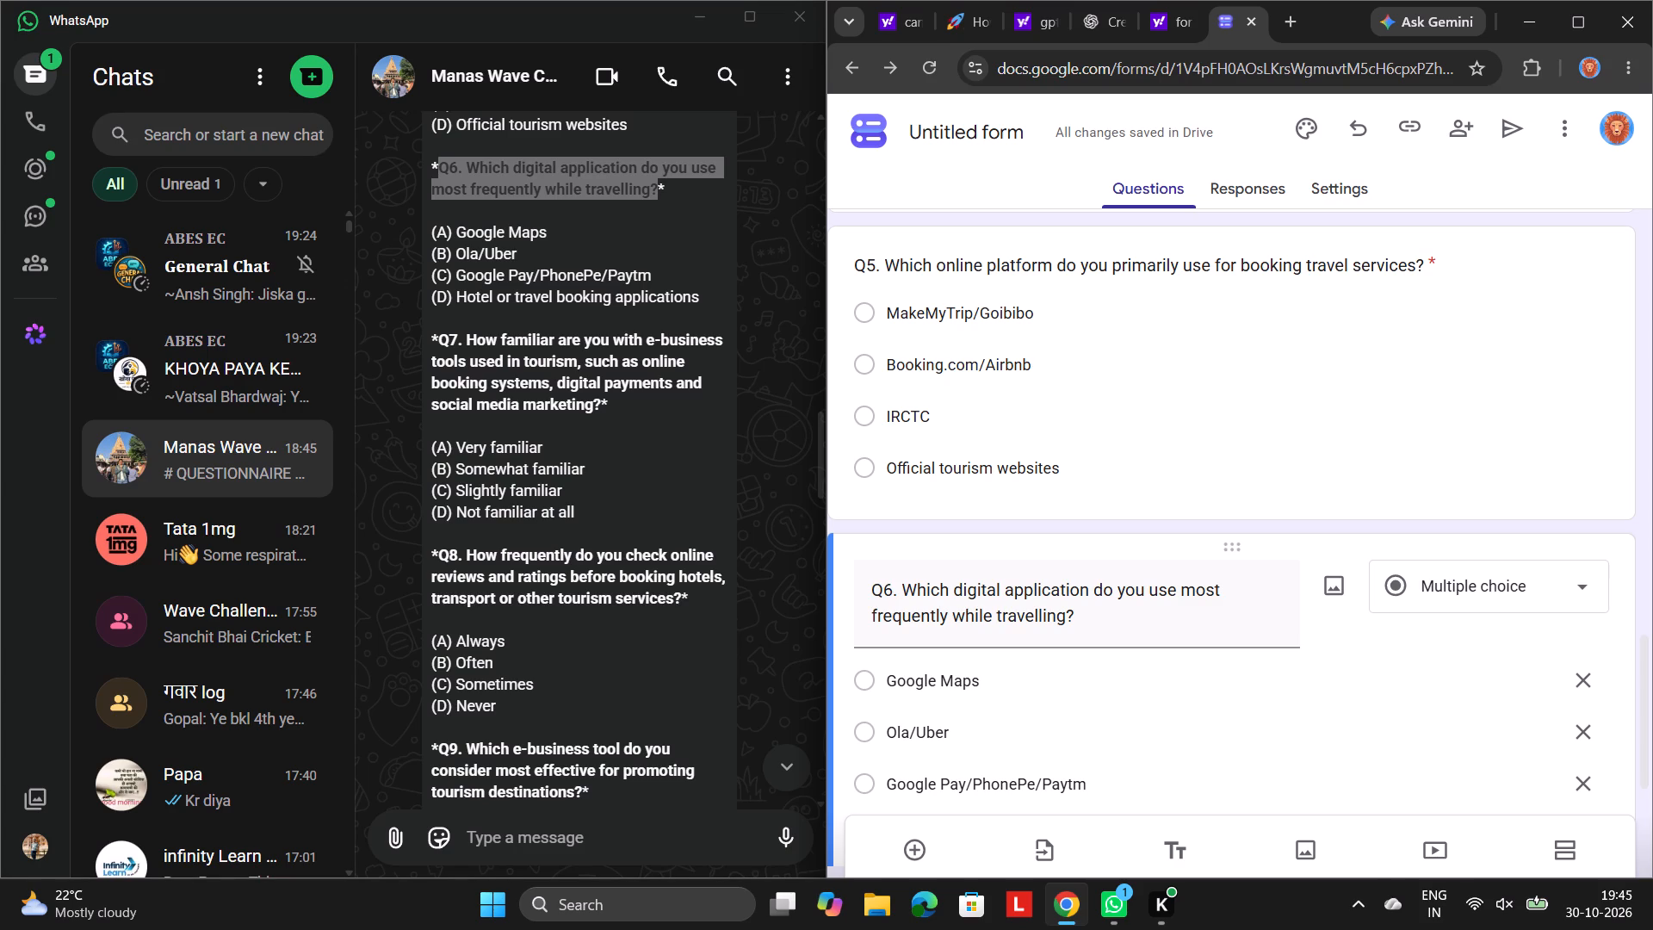
Make Q6 about the most frequently used digital application a required question.
scroll(927, 720, "down", 4)
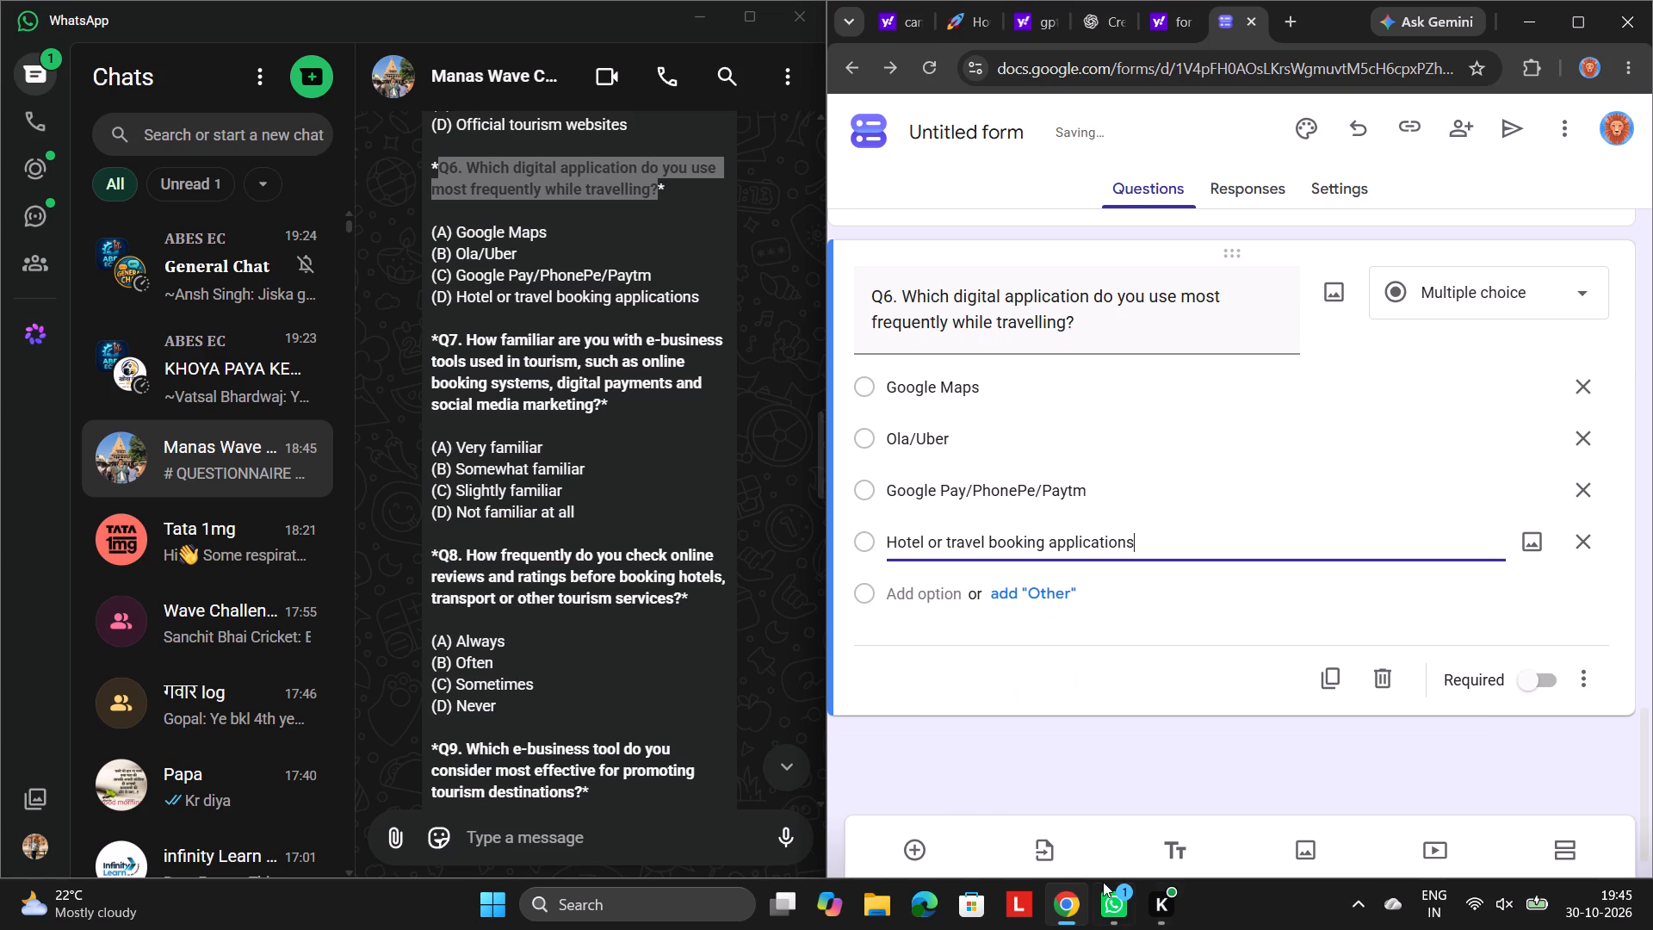
left_click(1538, 675)
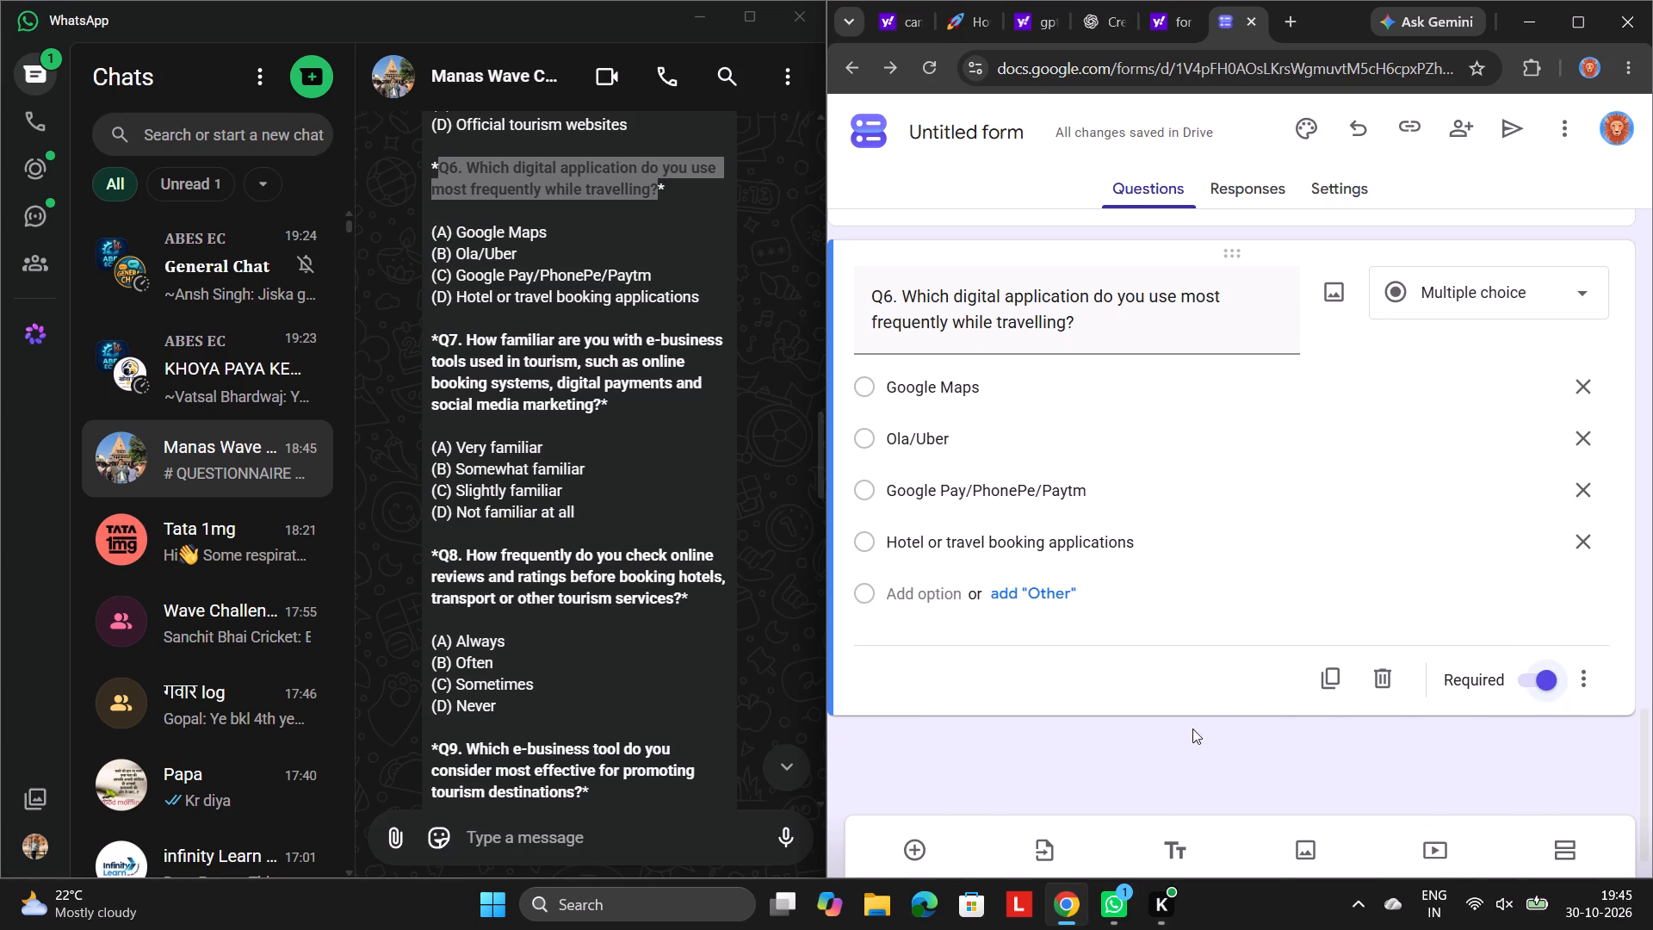
Add a new multiple-choice question below Q6.
left_click(903, 851)
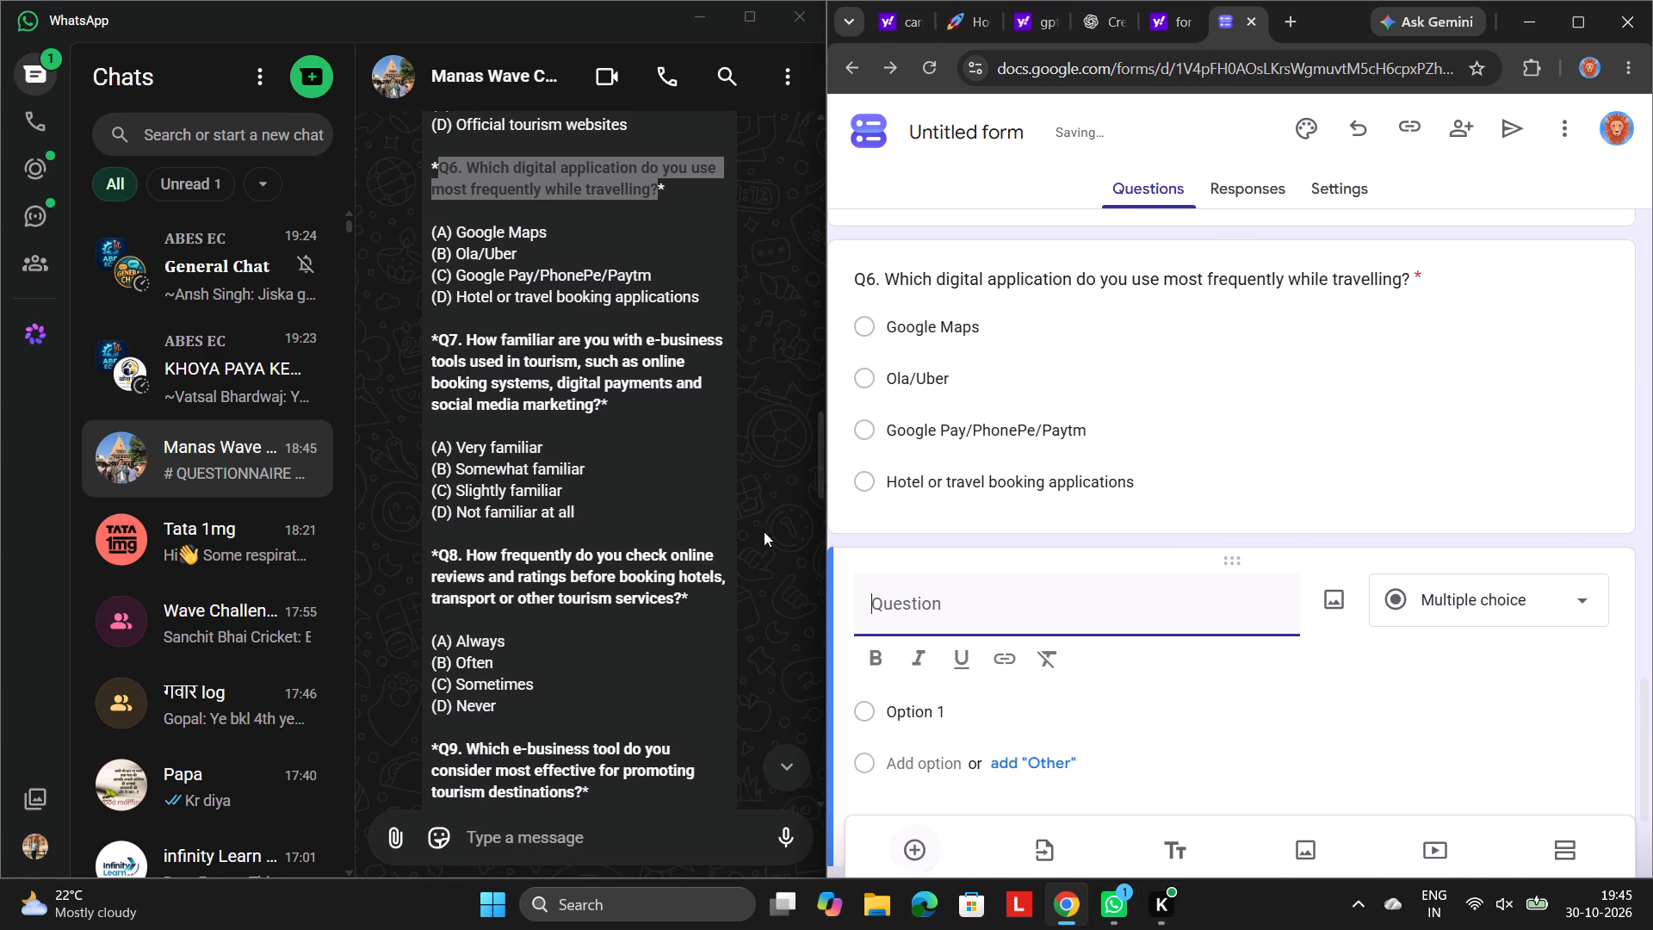
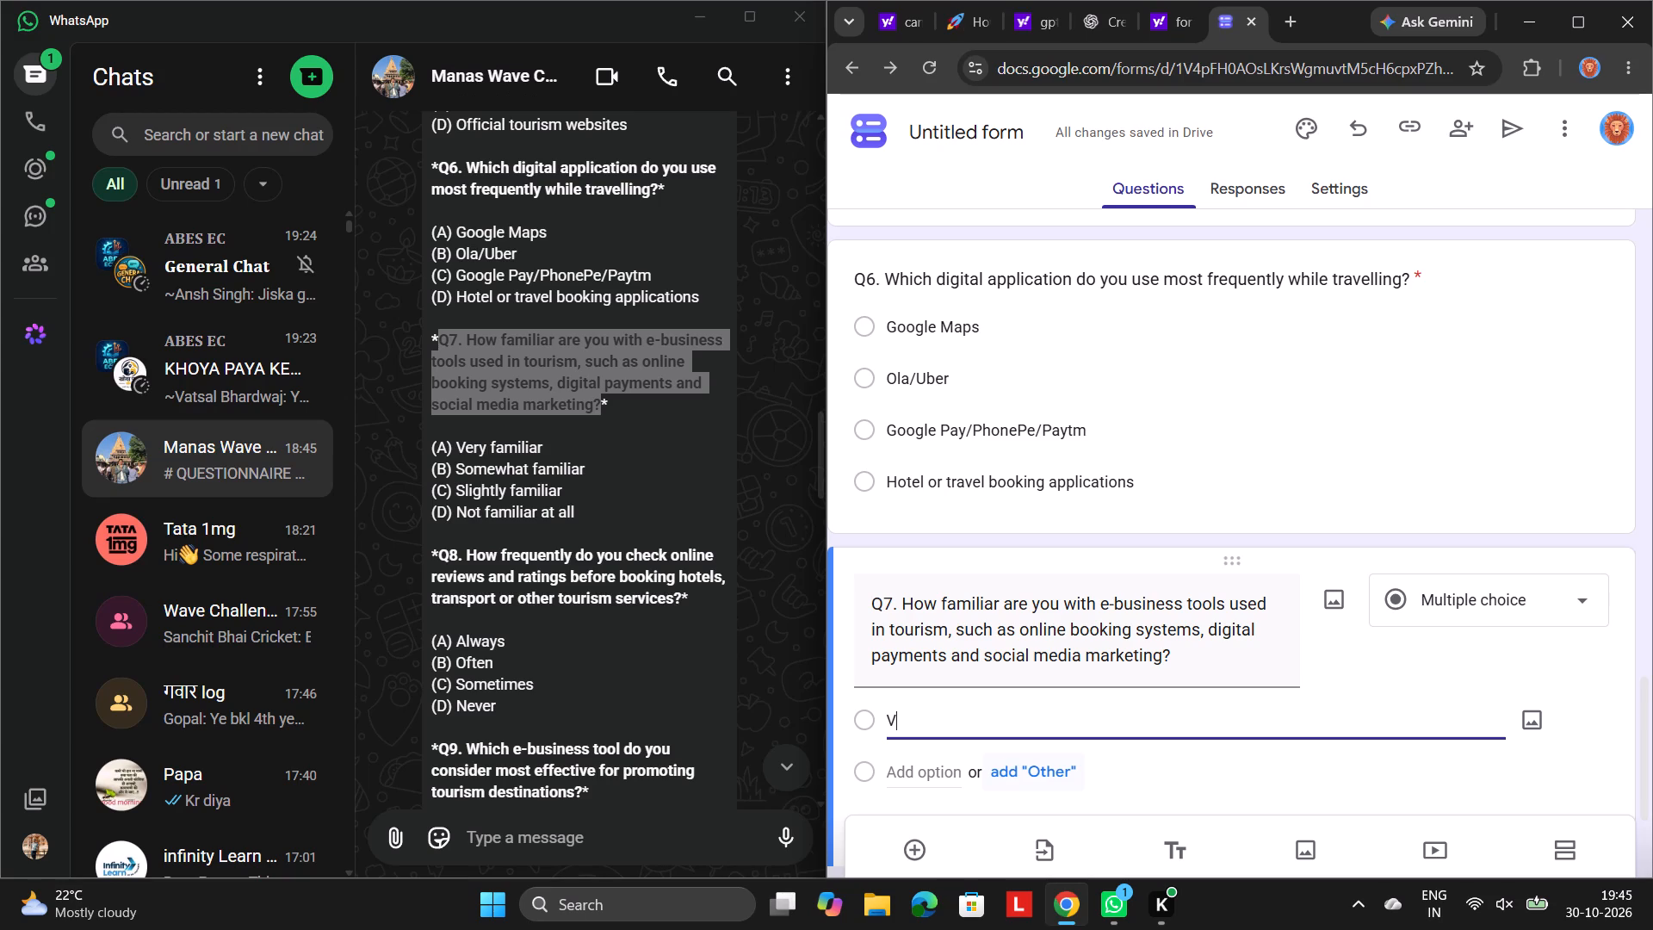
Enter "Very familier" and "Somewhat familiar" as the first and second answer options of Q7.
type("ery familier")
key("Return")
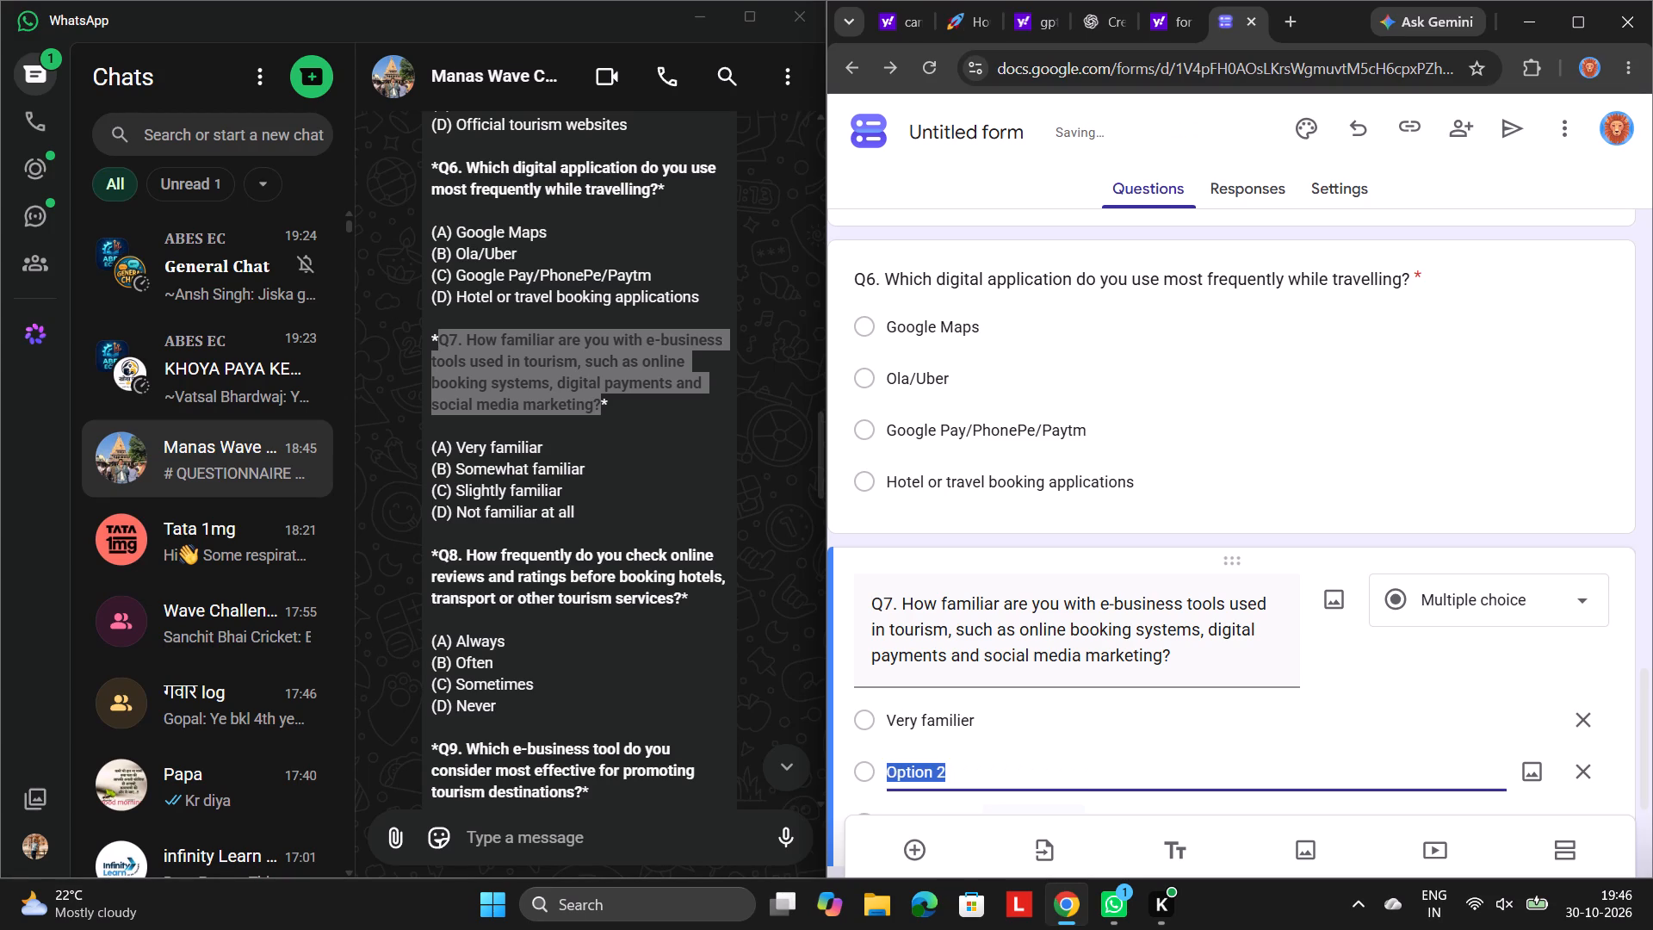
key("s")
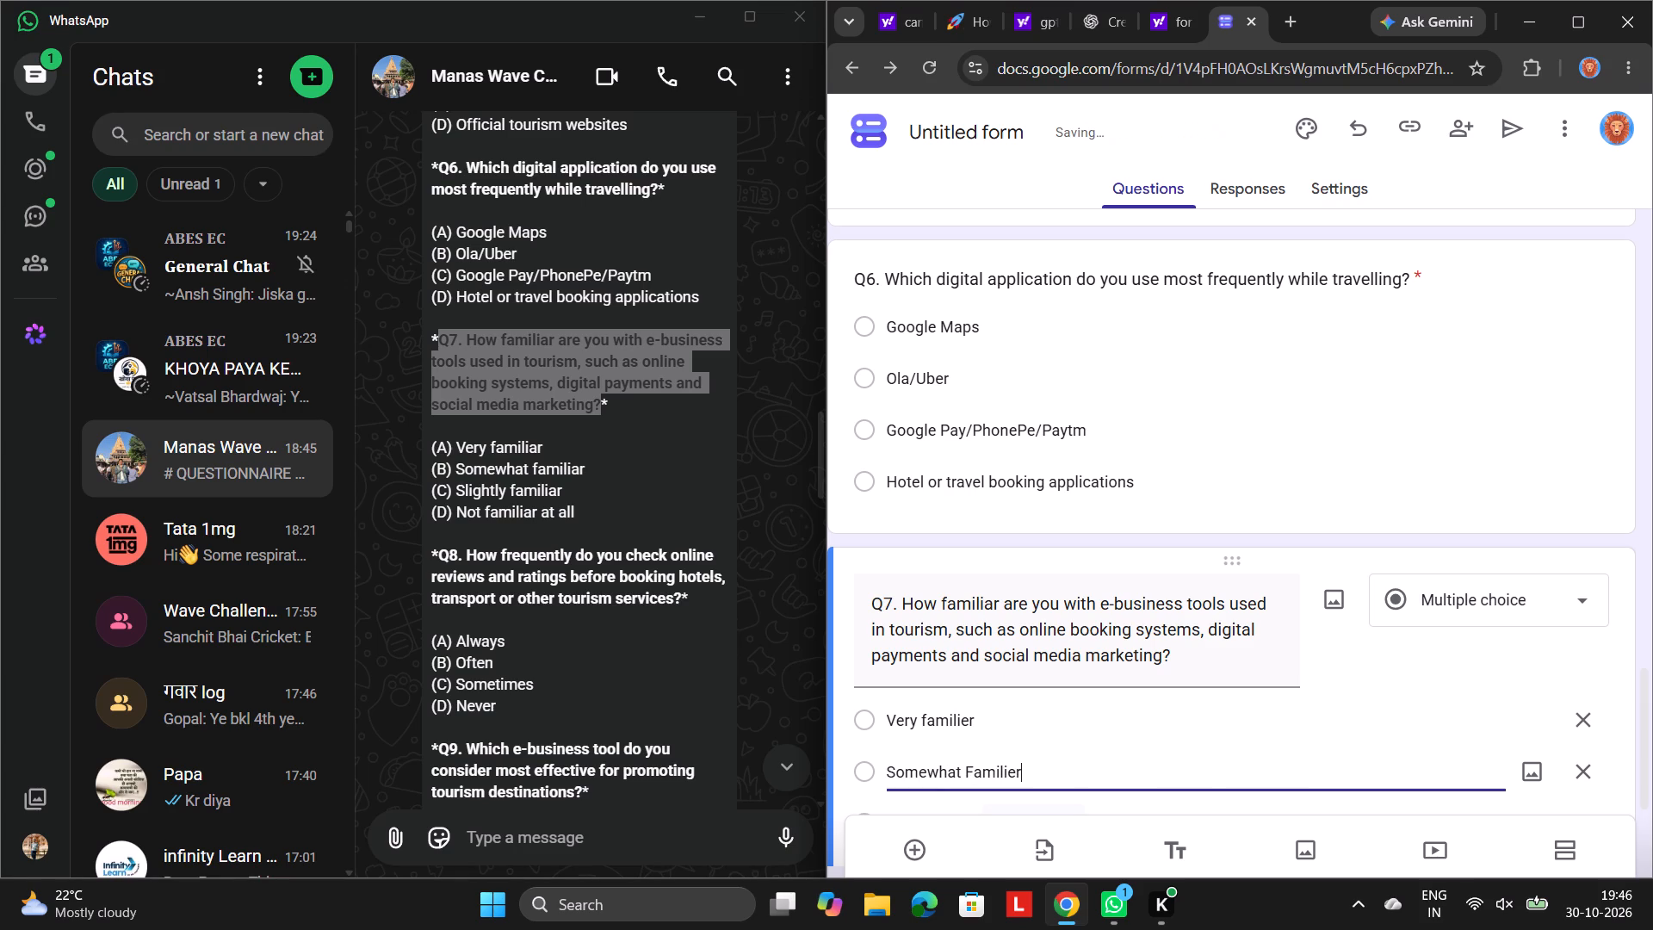
key("Left")
key("Left")
key("Left")
key("Left")
key("Left")
key("Left")
key("Left")
key("BackSpace")
key("f")
key("Right")
key("Right")
key("Right")
key("Right")
key("Right")
key("Right")
key("BackSpace")
key("a")
key("Right")
key("Return")
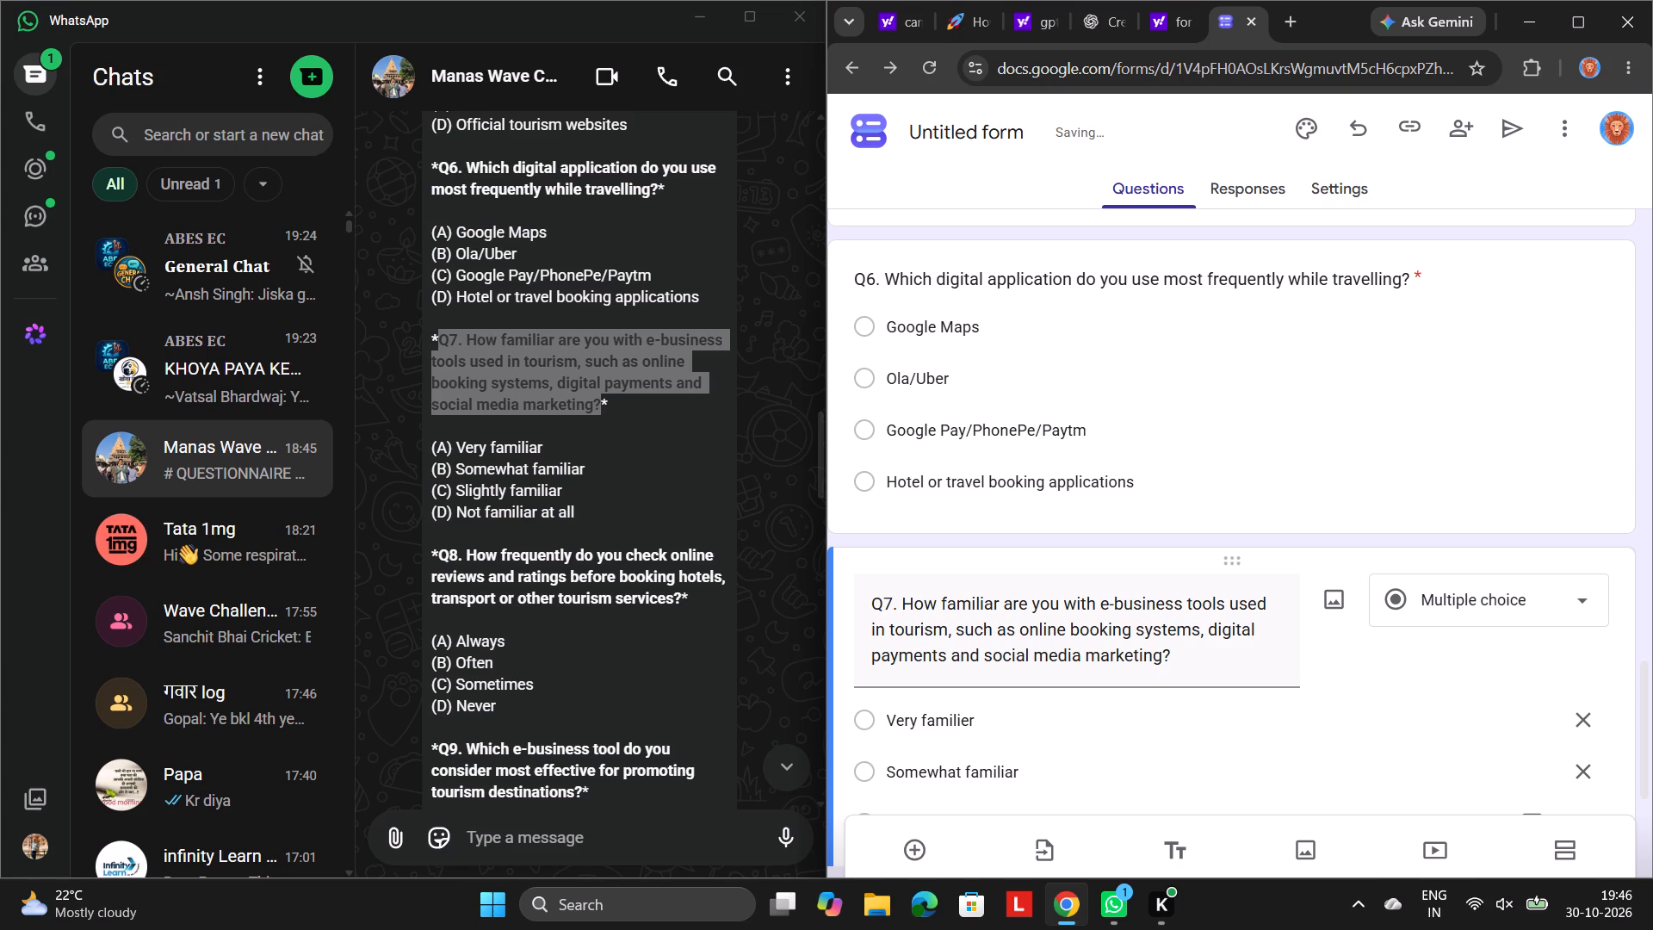
Add "Slightly familiar" and "Not familiar at all" as the third and fourth answer options of Q7.
type("familiar")
key("Return")
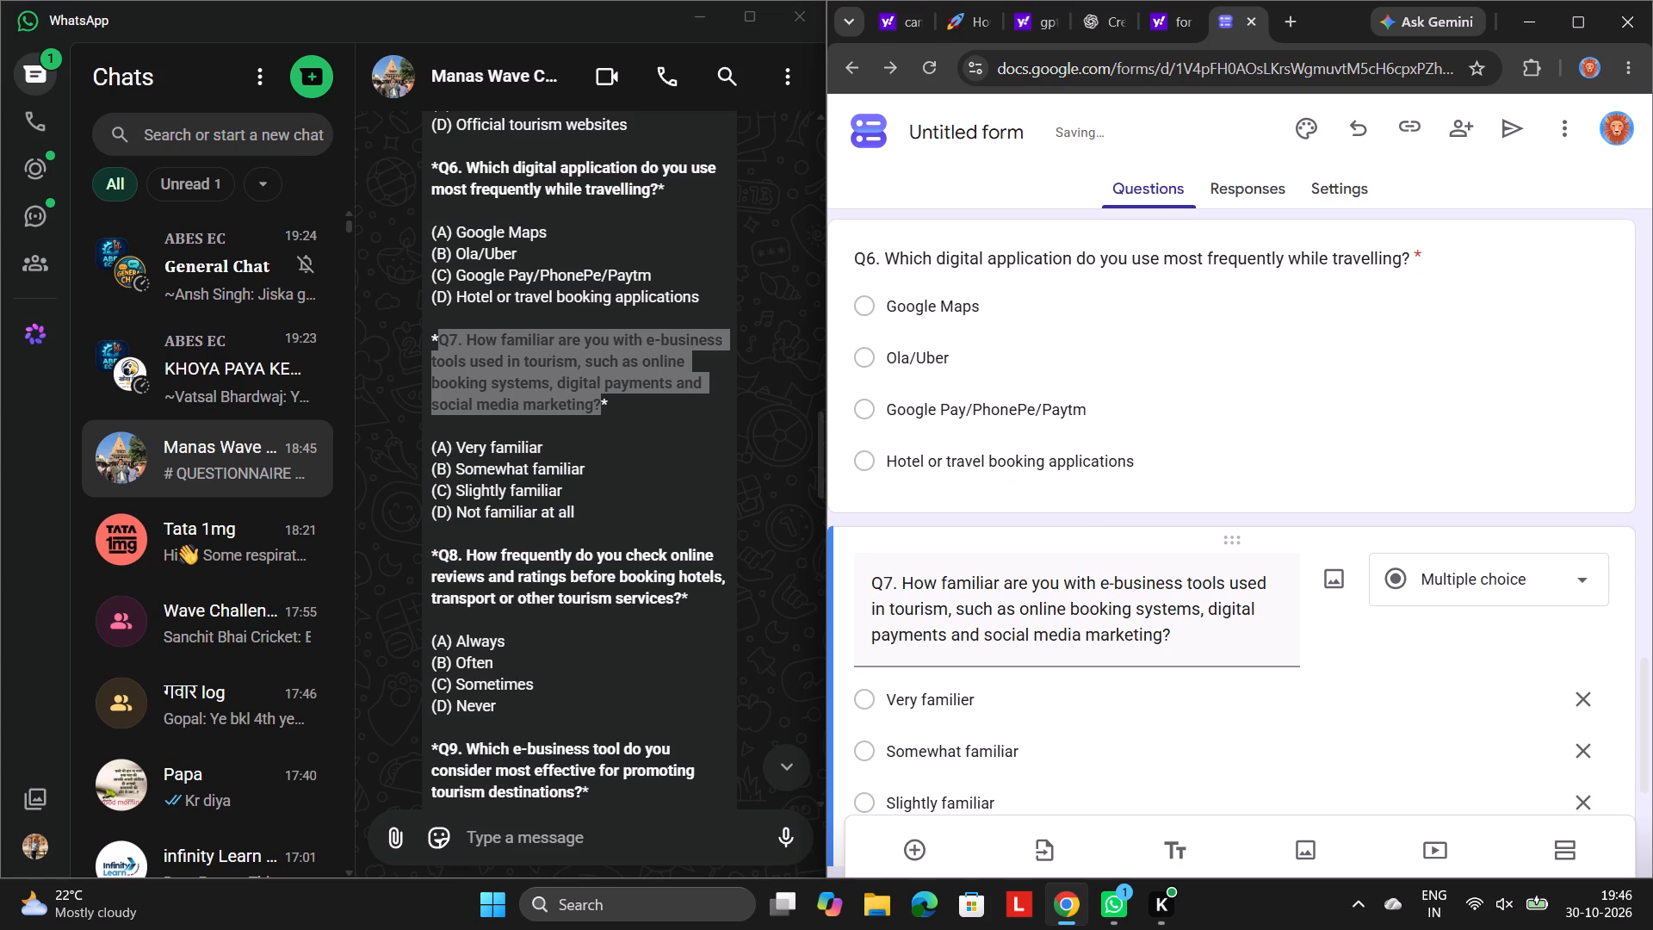
type("er at all")
scroll(1003, 760, "down", 4)
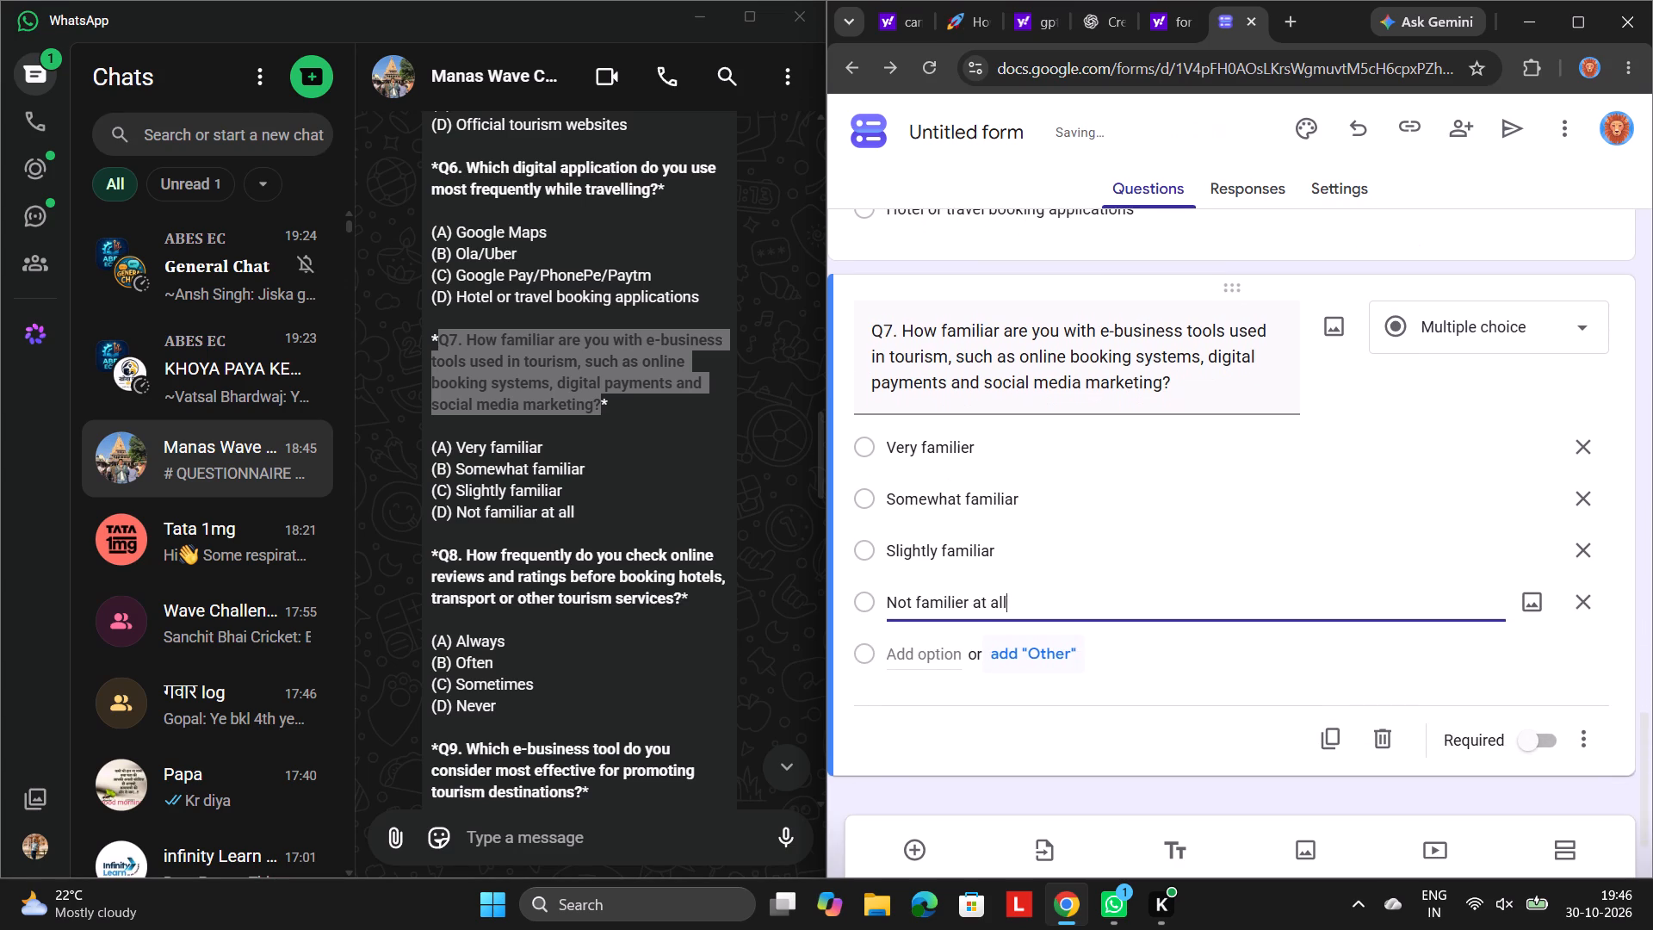
scroll(1003, 760, "down", 1)
key("Left")
key("Left")
key("Left")
key("Left")
key("Left")
key("Left")
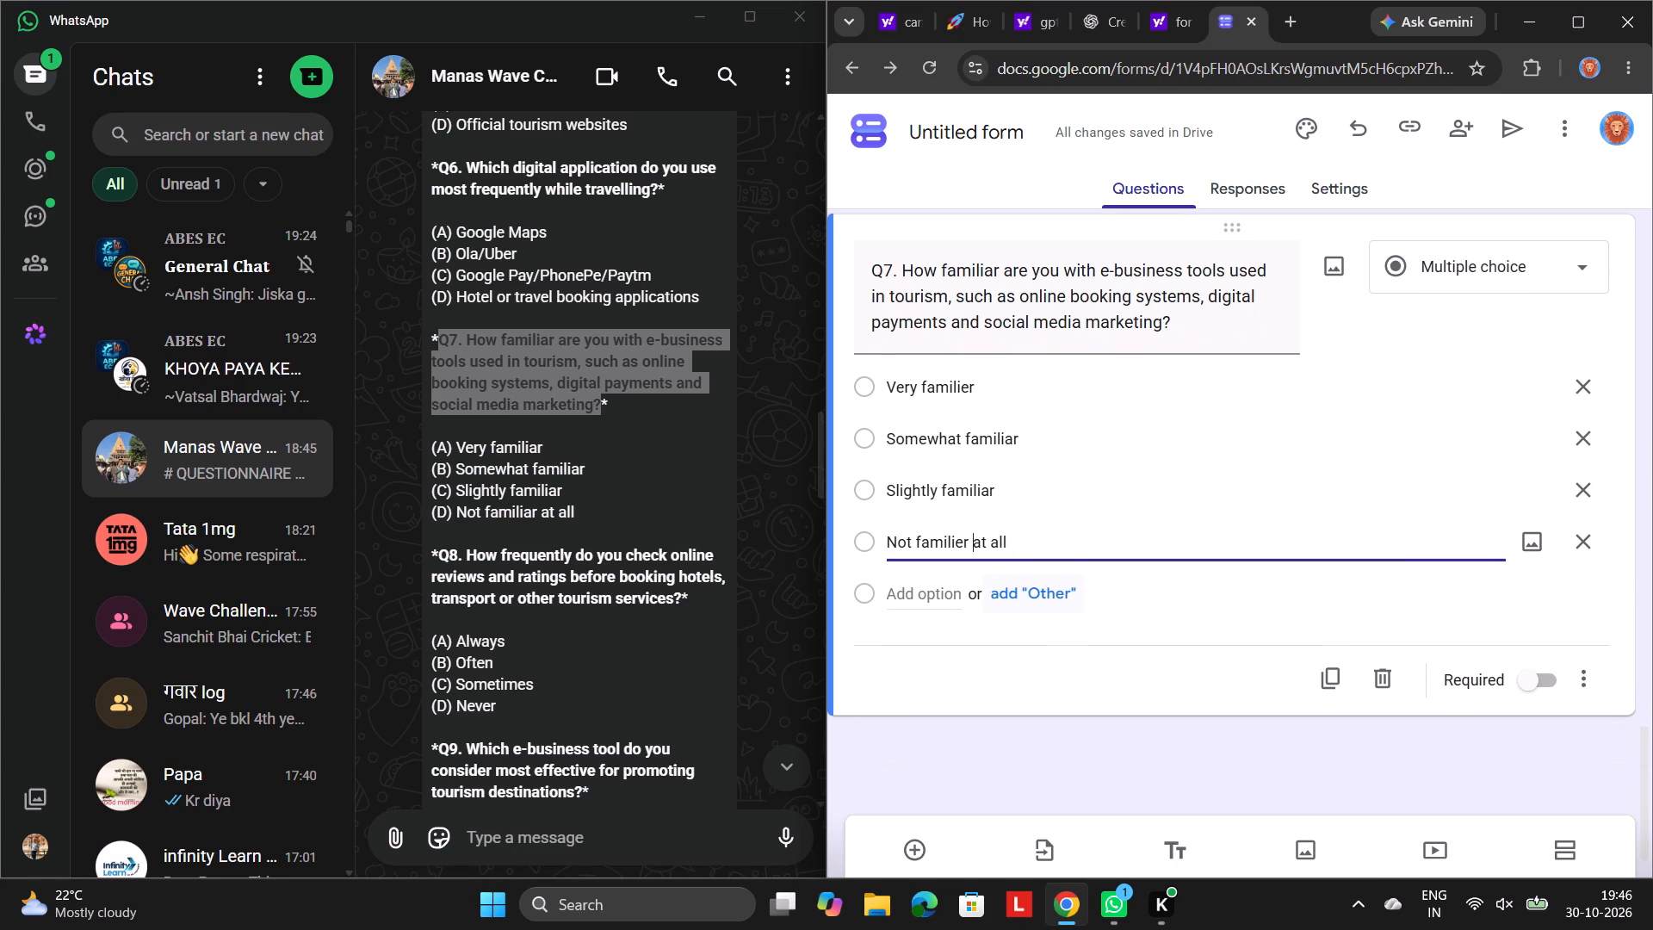
key("Left")
key("Left")
key("BackSpace")
key("a")
Make Q7 about familiarity with e-business tools in tourism a required question.
left_click(1520, 685)
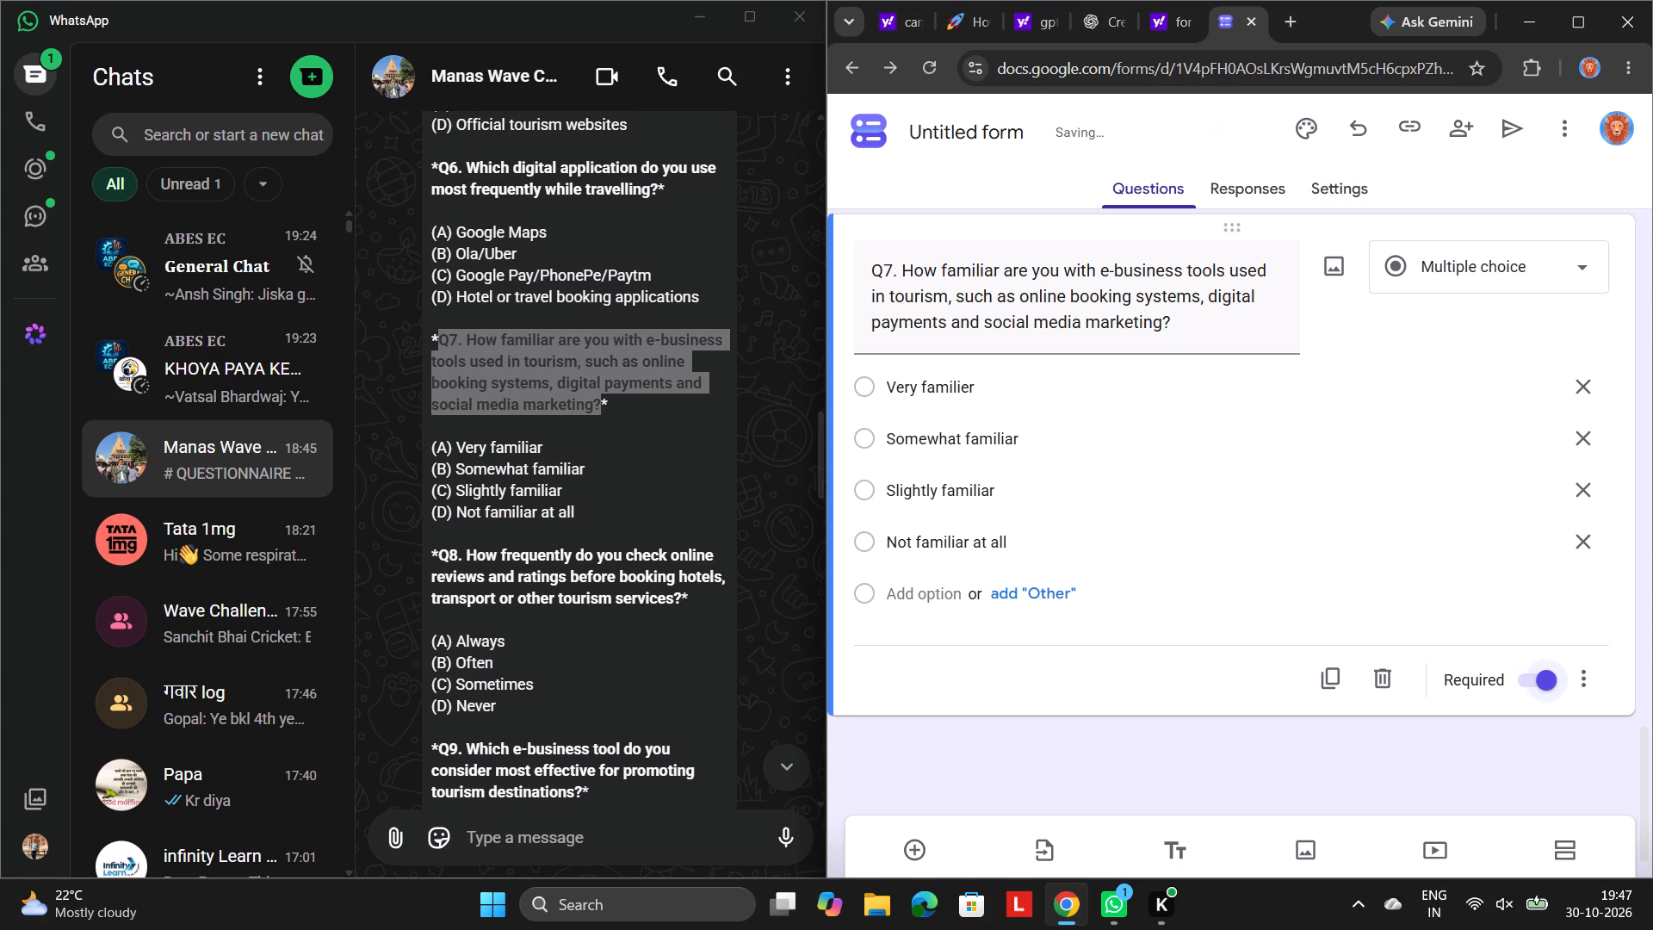
Add a new multiple-choice question below Q7.
left_click(919, 828)
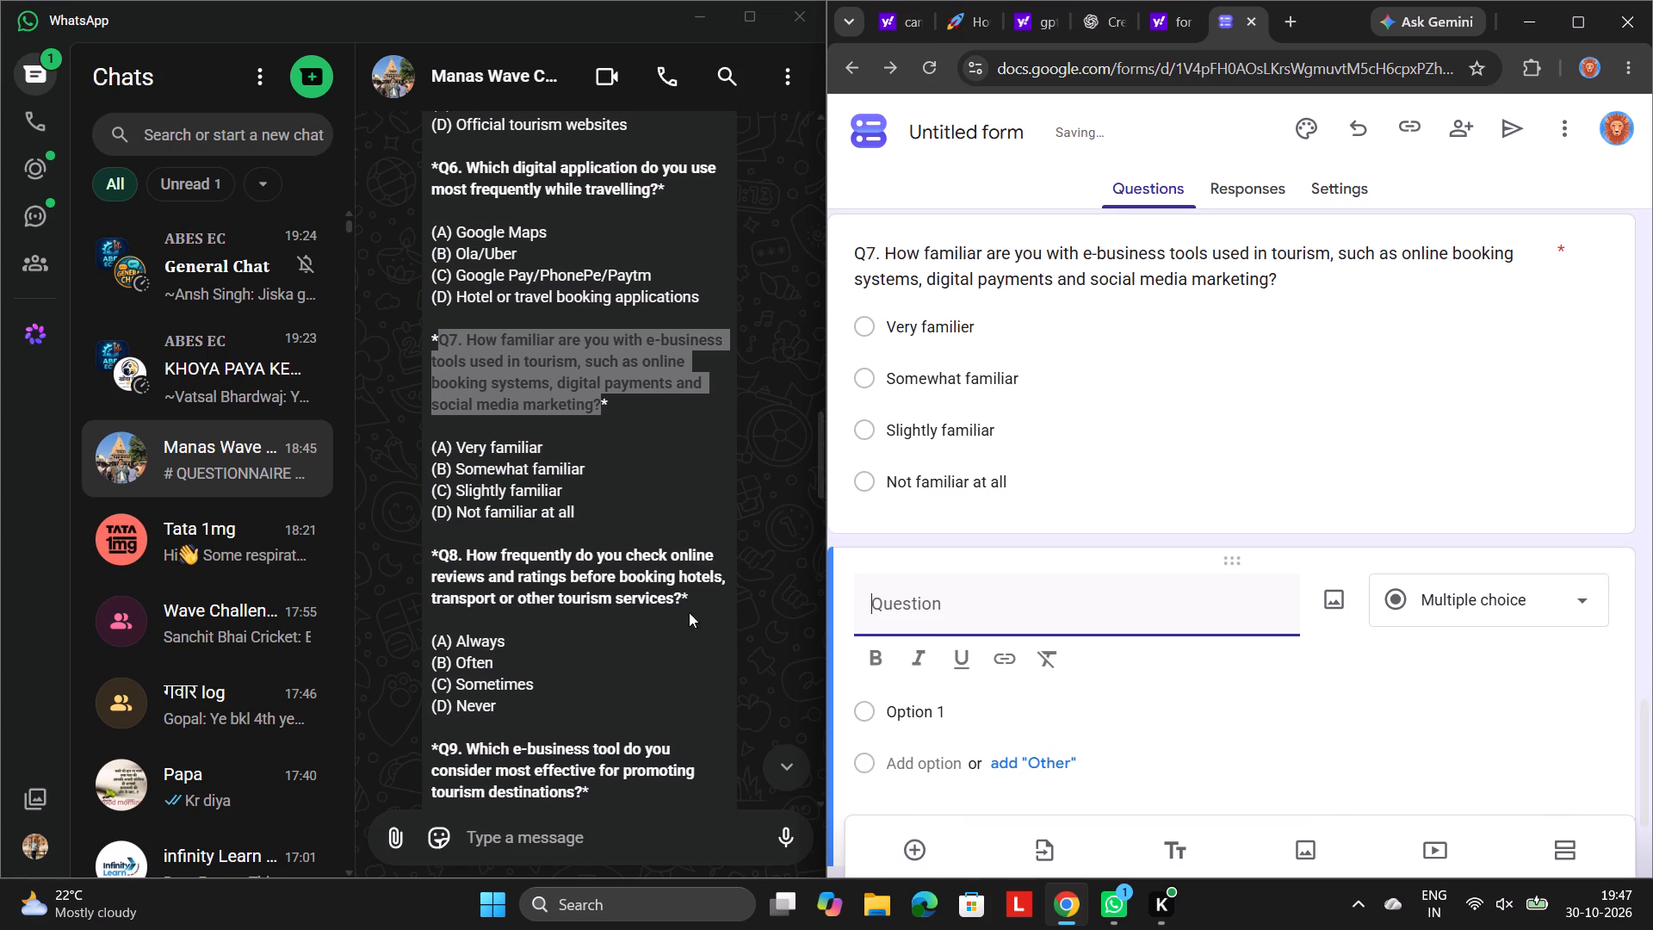
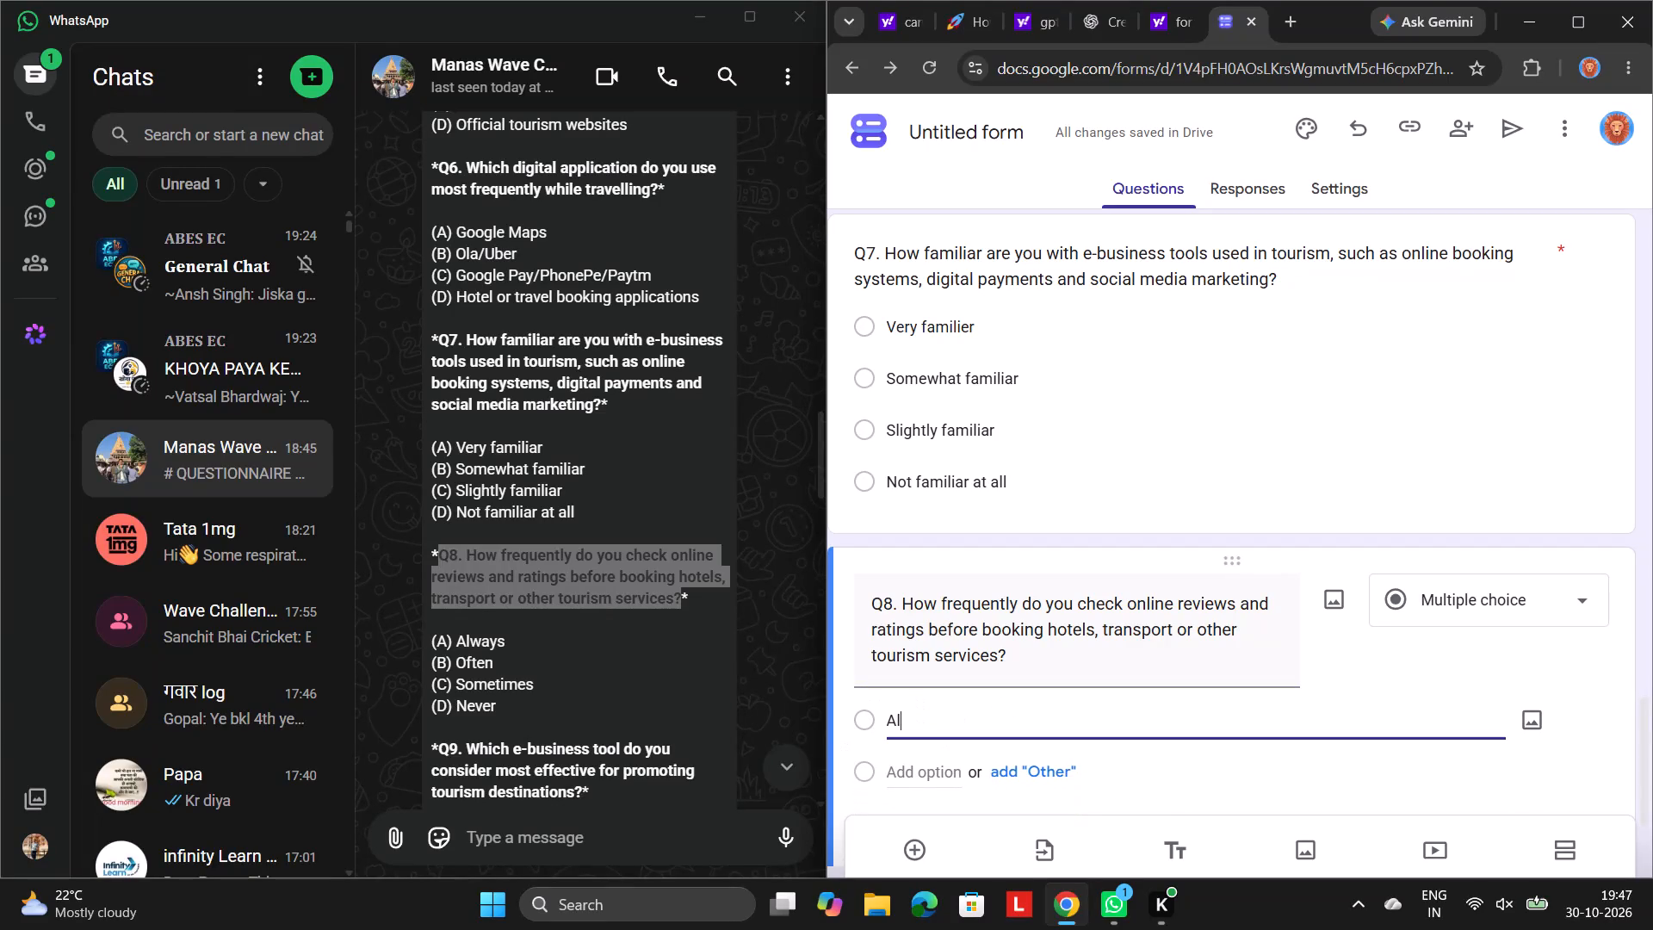
Fill in the Q8 answer options as "Always", "Often", "Sometimes" and "Never".
type("ways")
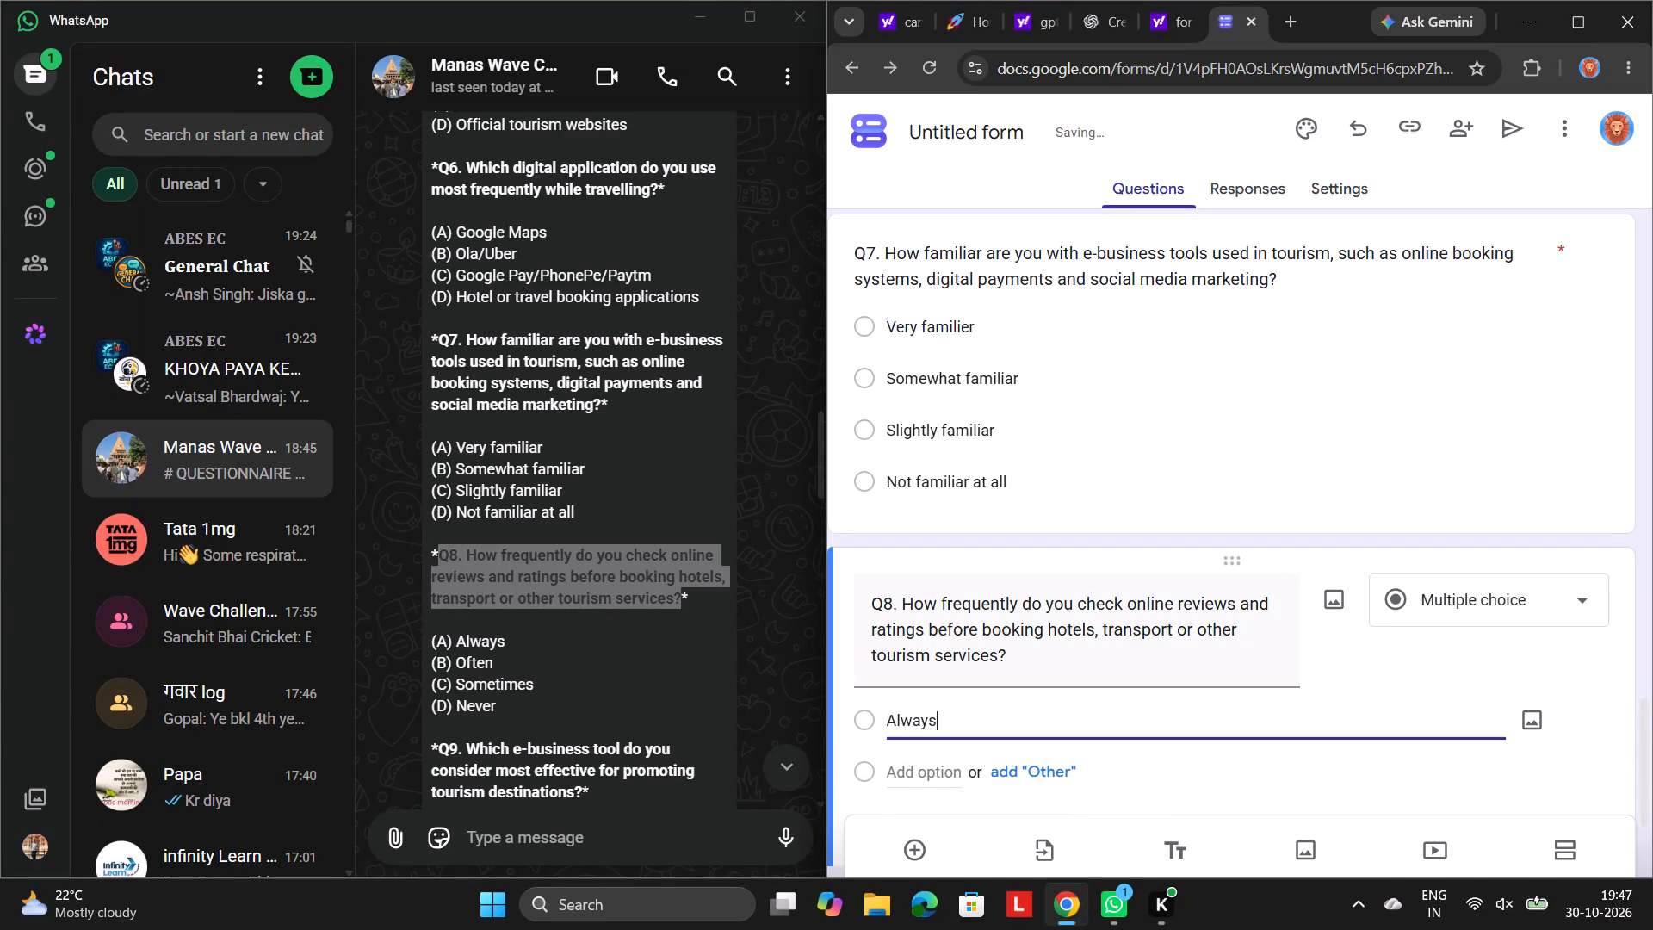
key("Return")
type("ften")
key("Return")
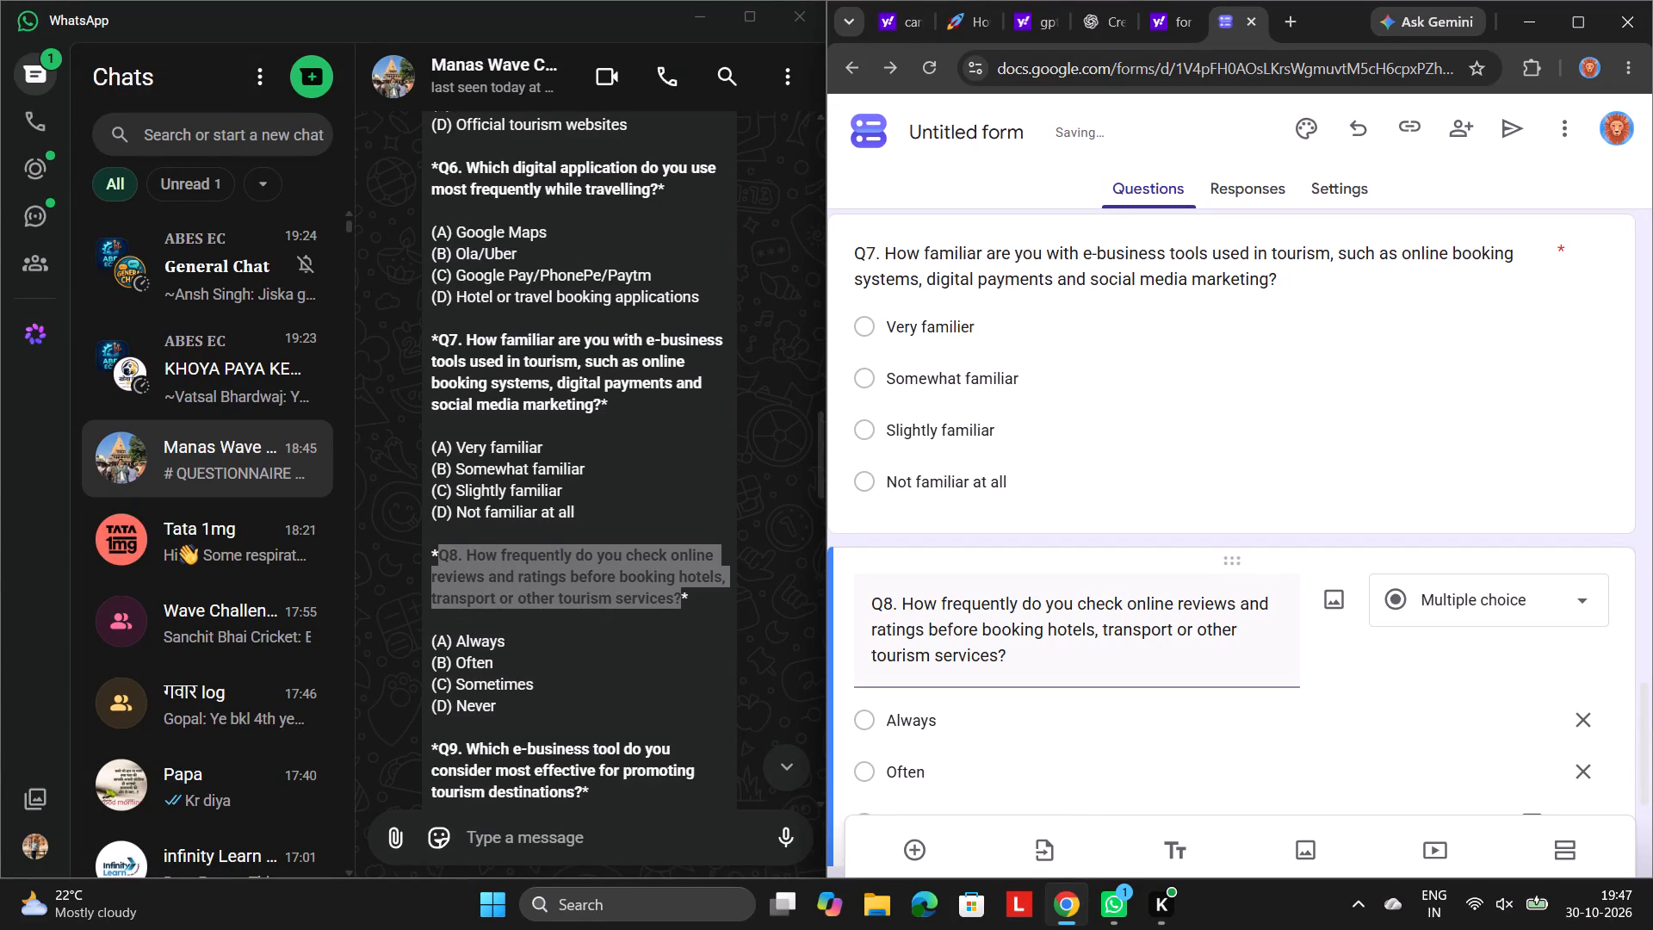
type("ometimes")
key("Return")
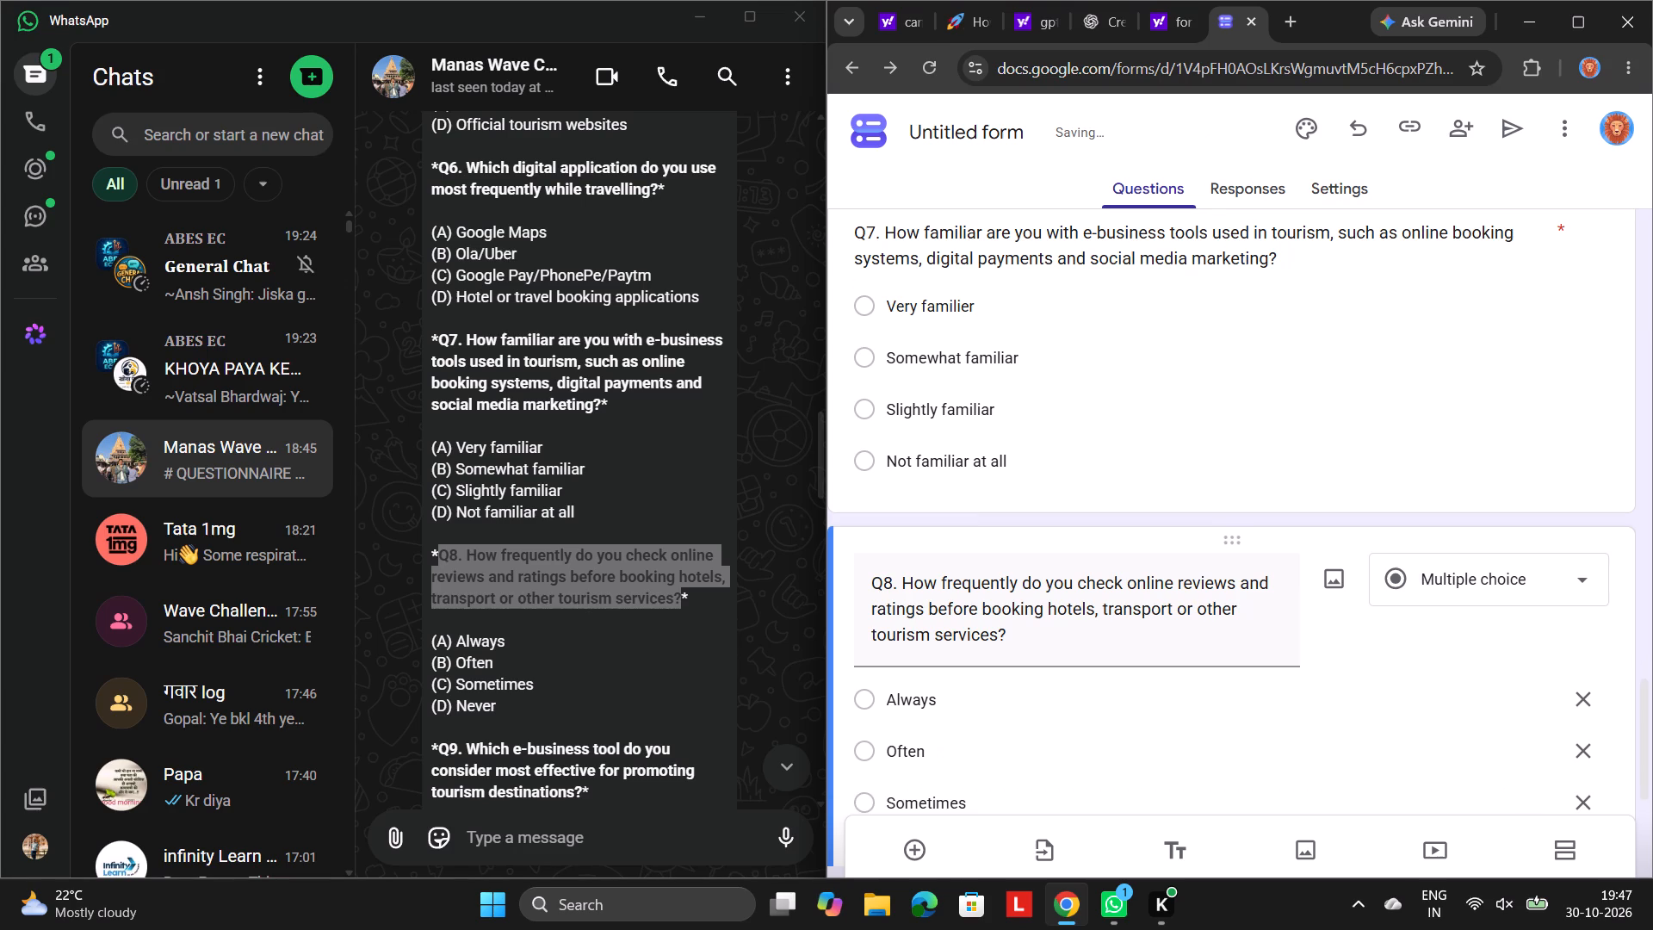
type("ever")
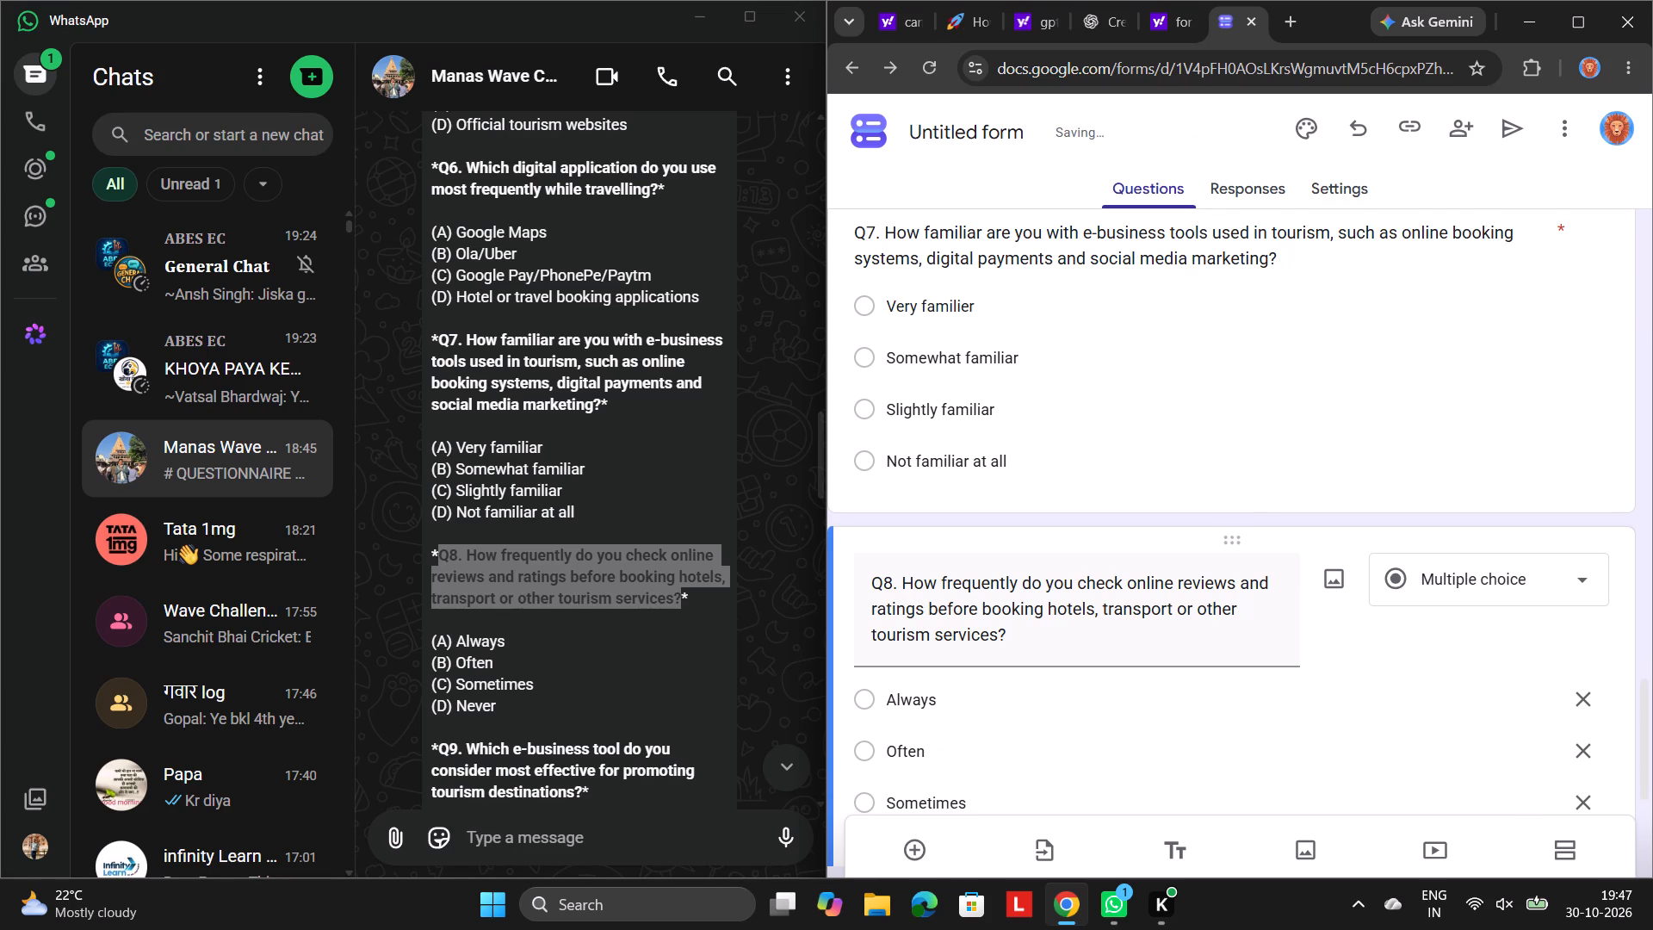
Make Q8 about checking online reviews and ratings a required question.
scroll(943, 764, "down", 4)
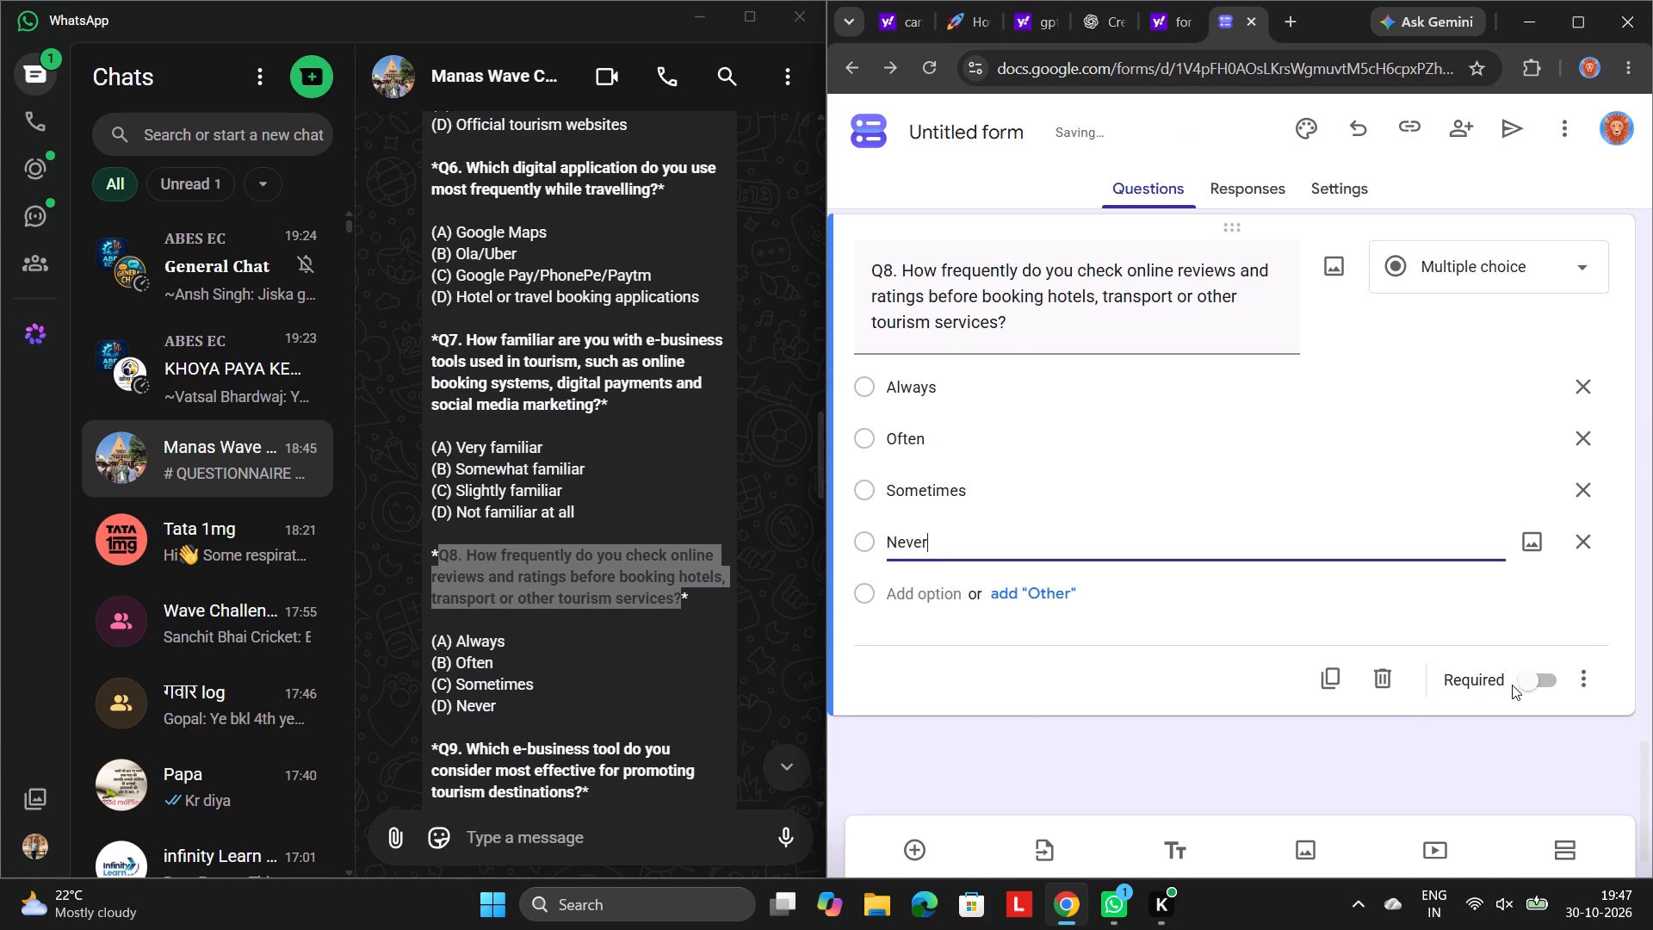
left_click(1532, 685)
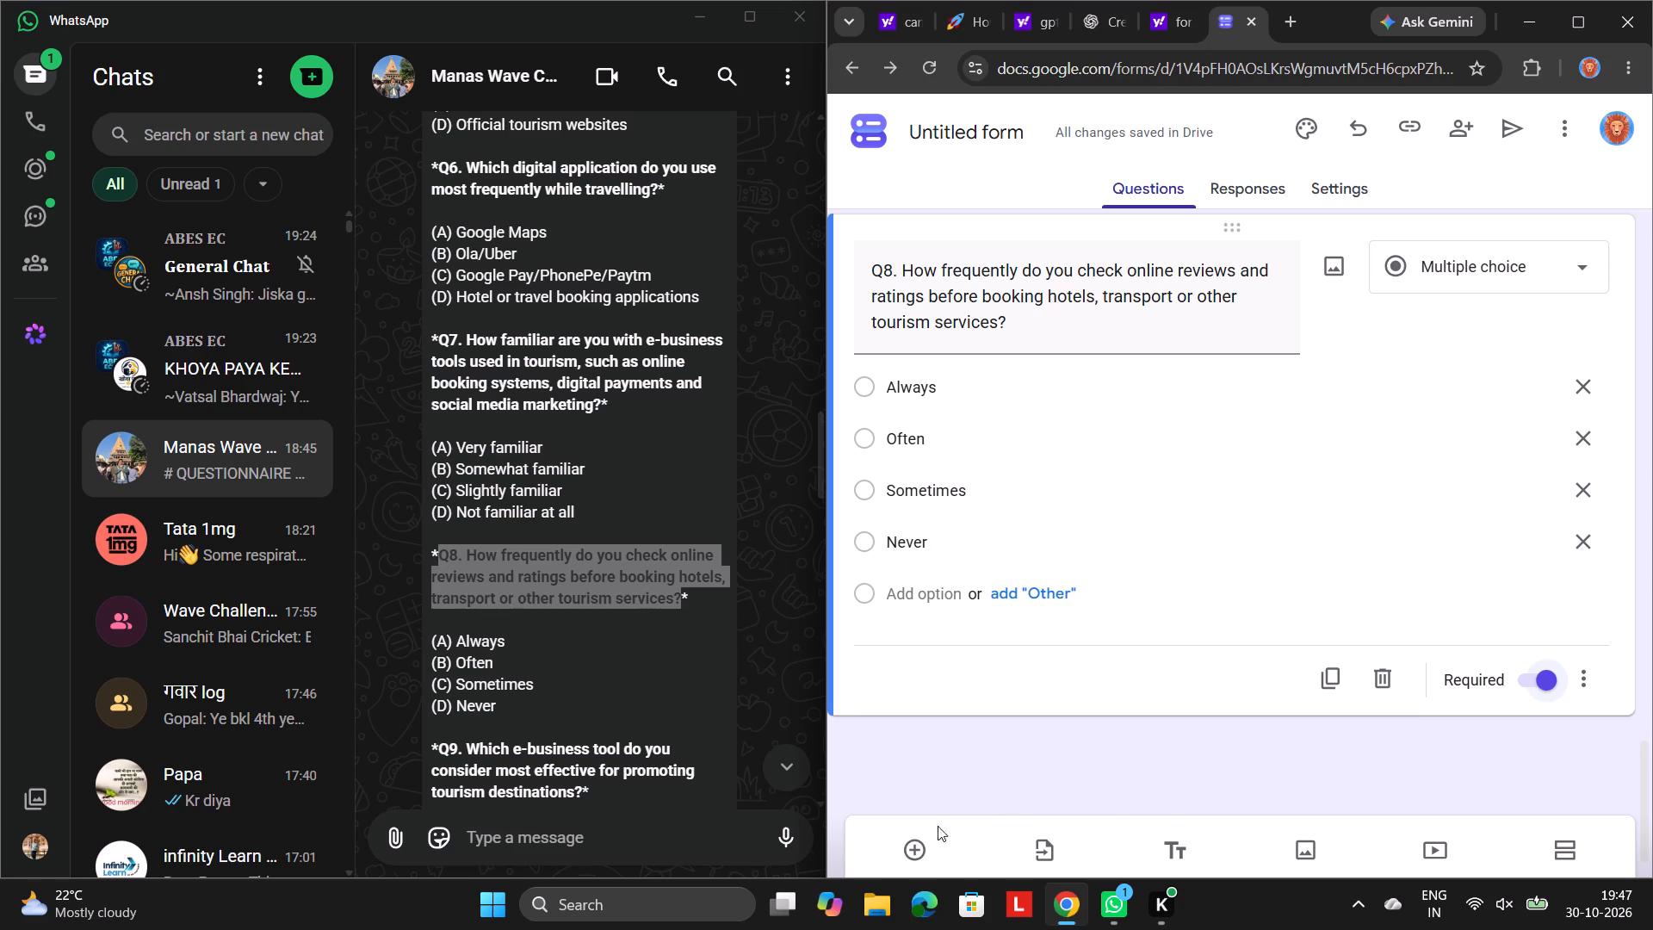
Add a new multiple-choice question below Q8.
left_click(896, 836)
Locate Q9 about the most effective e-business tool for promoting tourism destinations in the WhatsApp questionnaire.
scroll(716, 710, "down", 3)
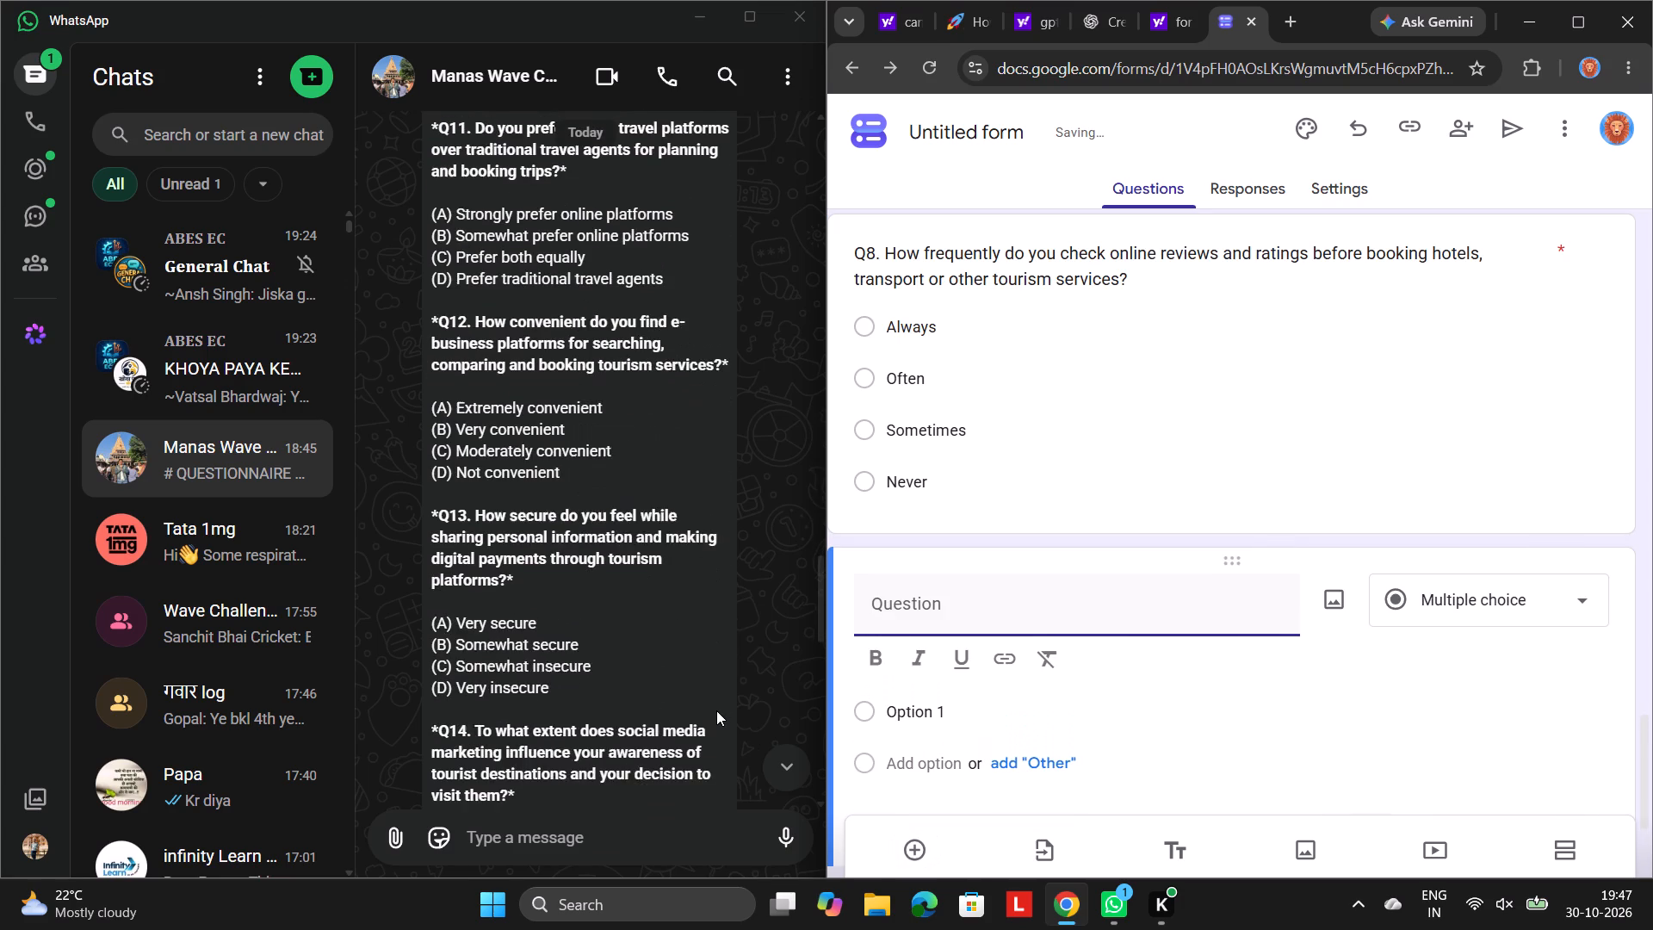
scroll(716, 710, "up", 2)
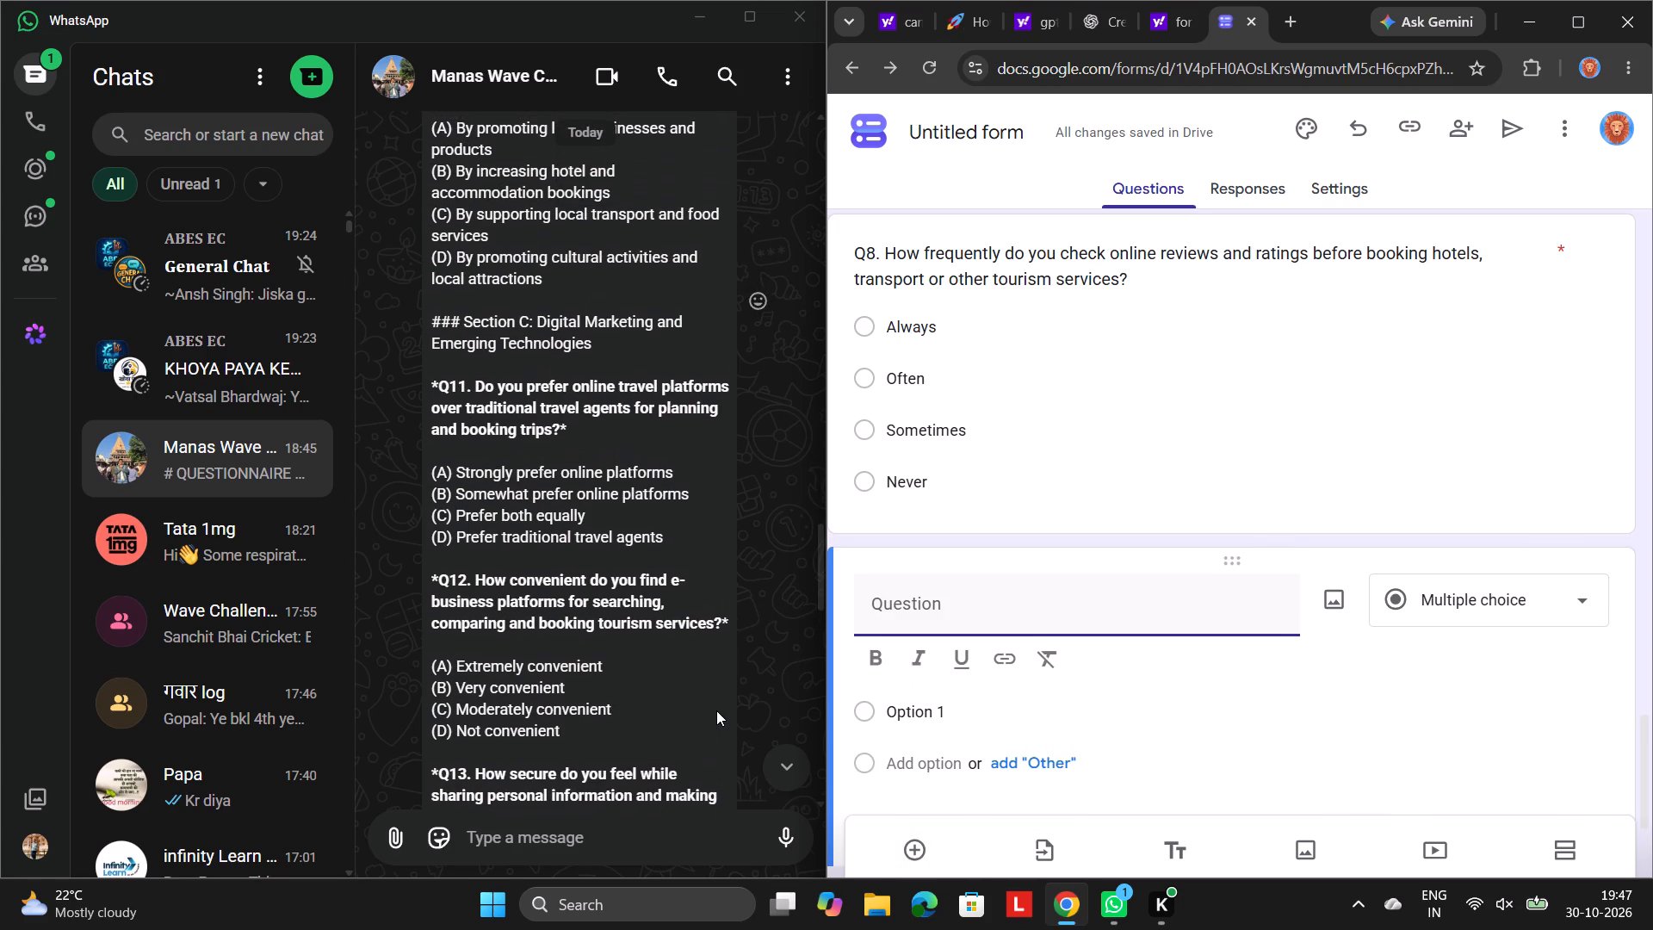
scroll(716, 710, "up", 1)
scroll(602, 319, "up", 1)
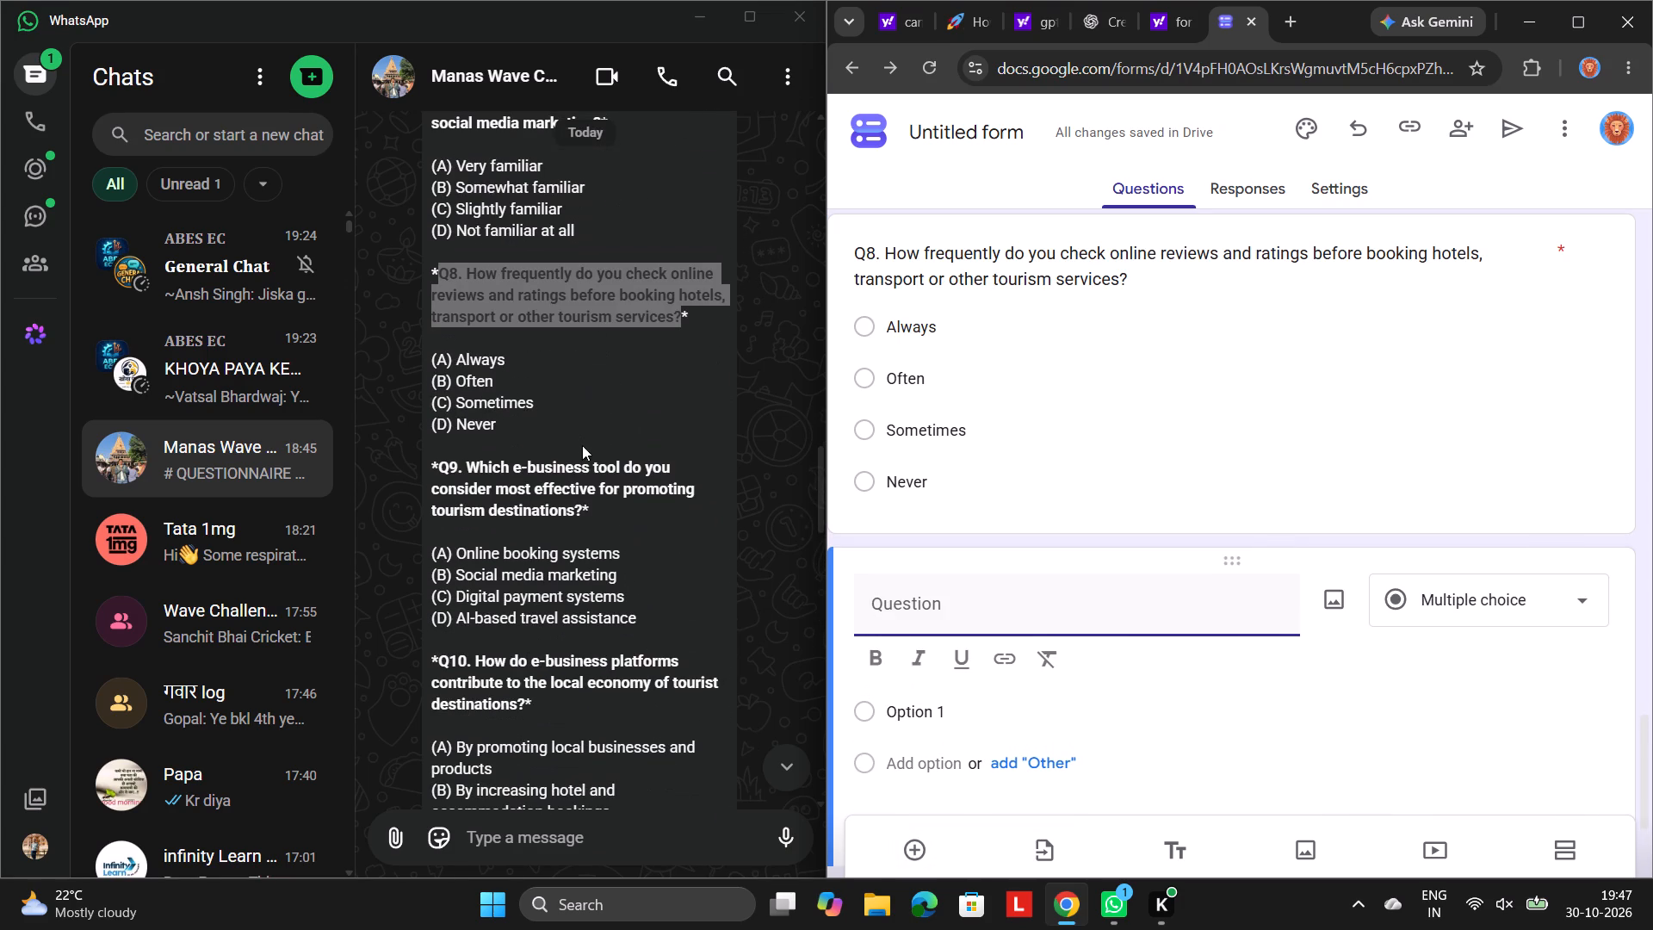
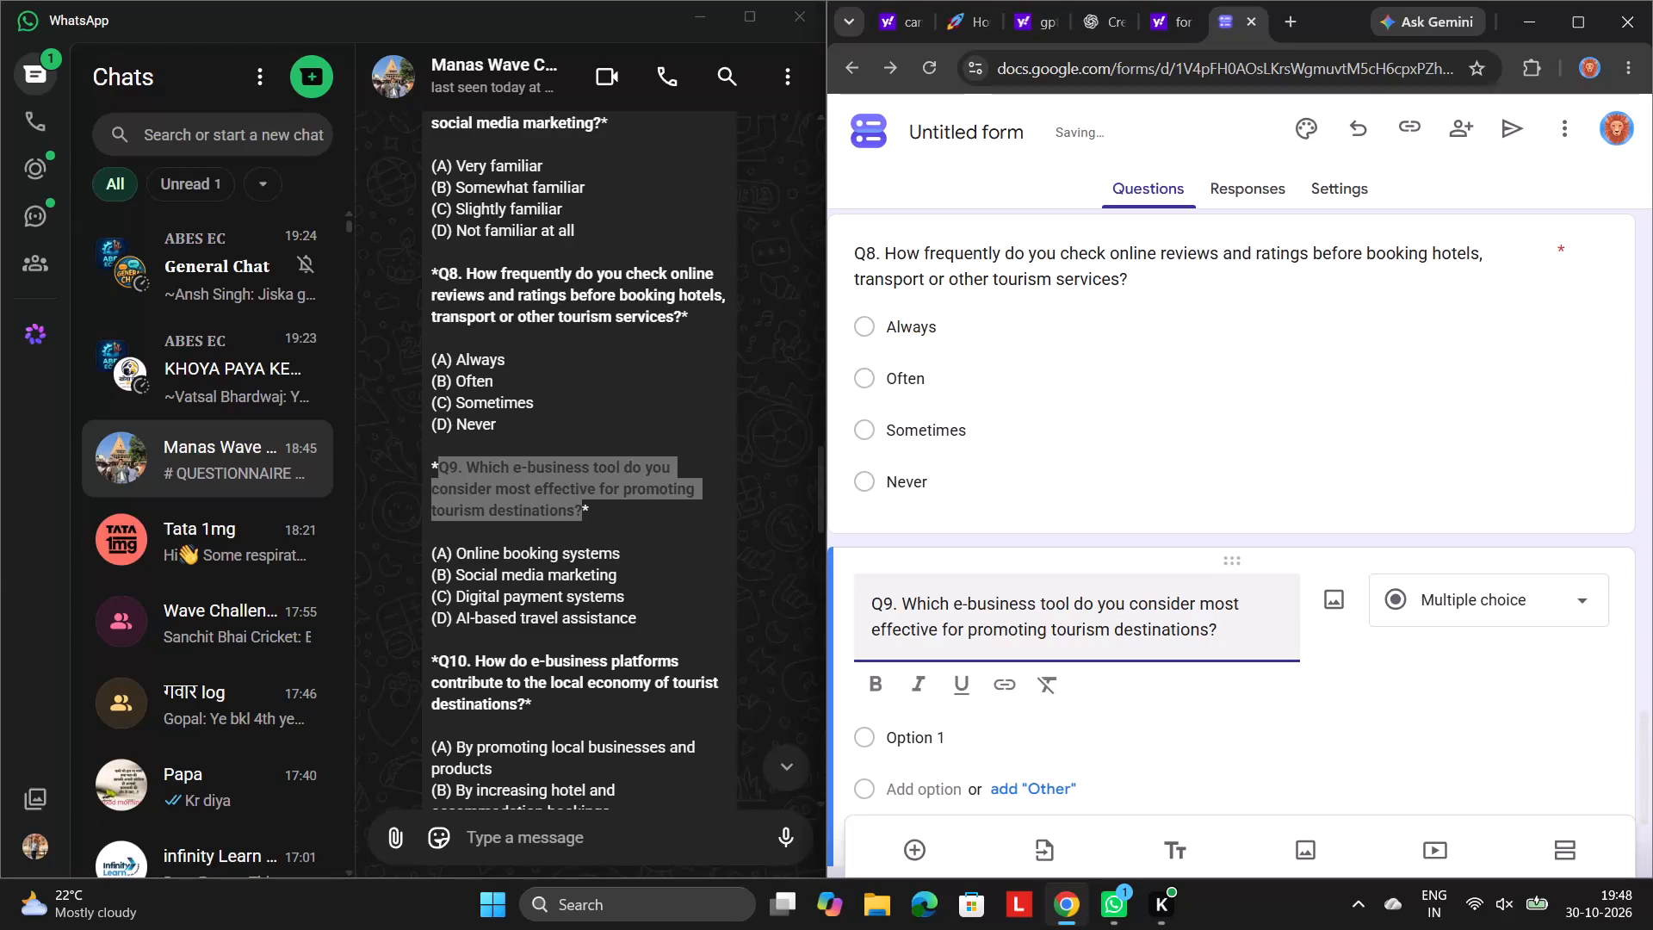
Fill in the first two Q9 answer options from the questionnaire as "Online booking systems" and "Social media marketing".
left_click(976, 732)
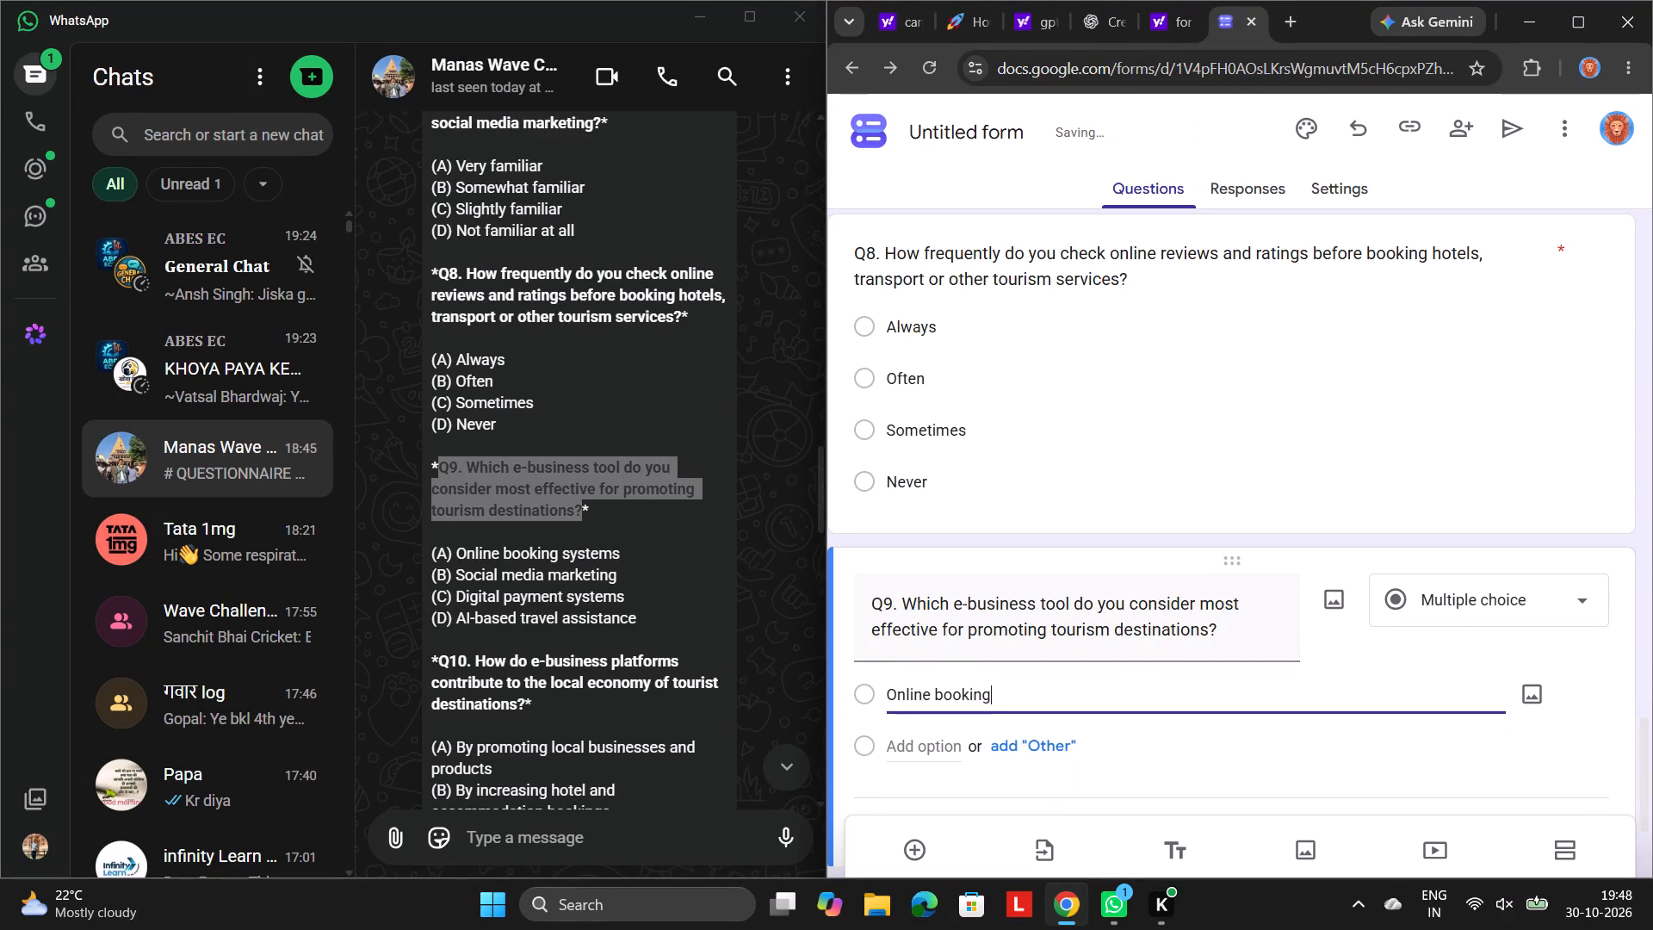
type("st")
key("BackSpace")
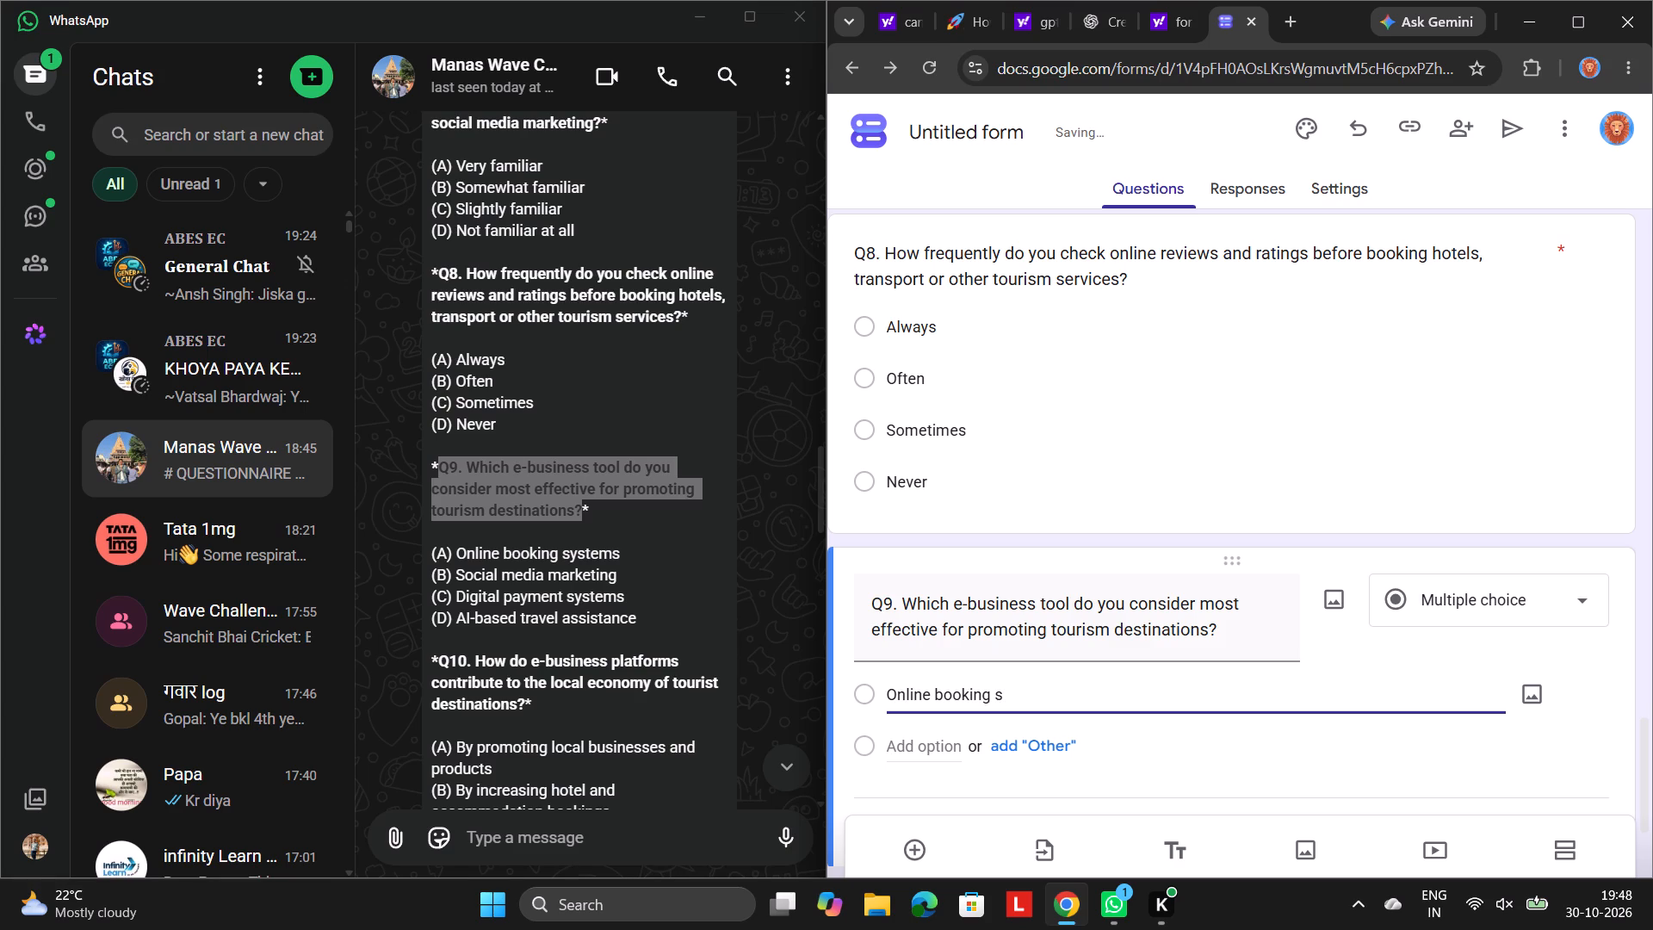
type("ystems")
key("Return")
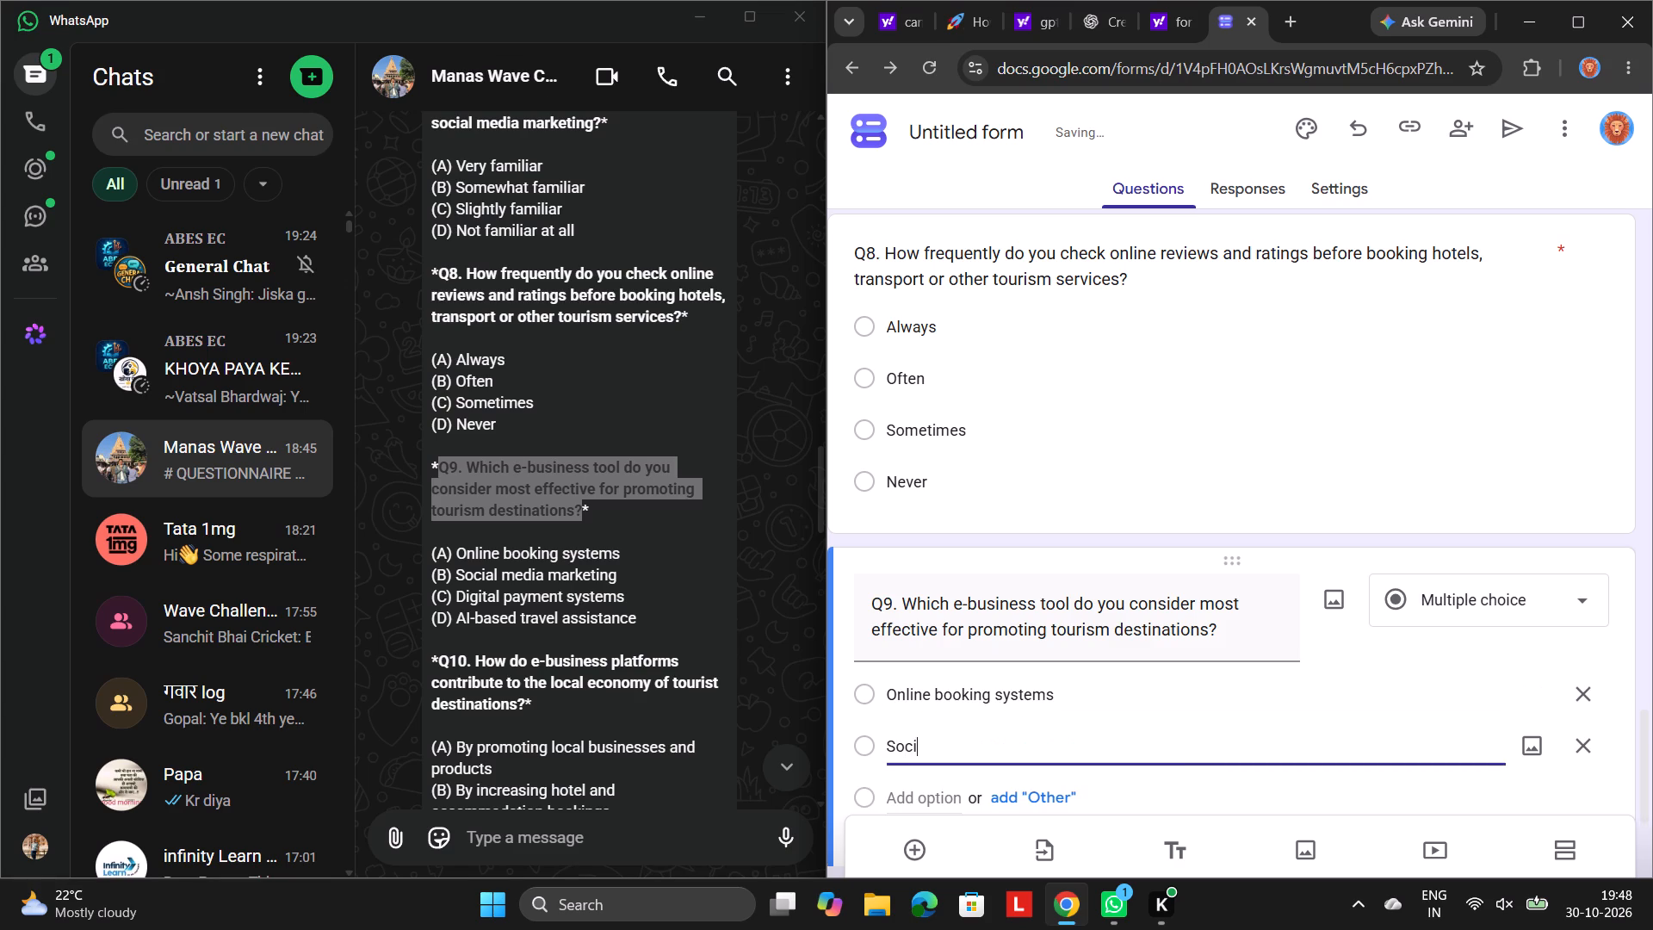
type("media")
Complete the Q9 answer options with "Social media marketing", "Digital payment systems" and "AI - based travel assistance".
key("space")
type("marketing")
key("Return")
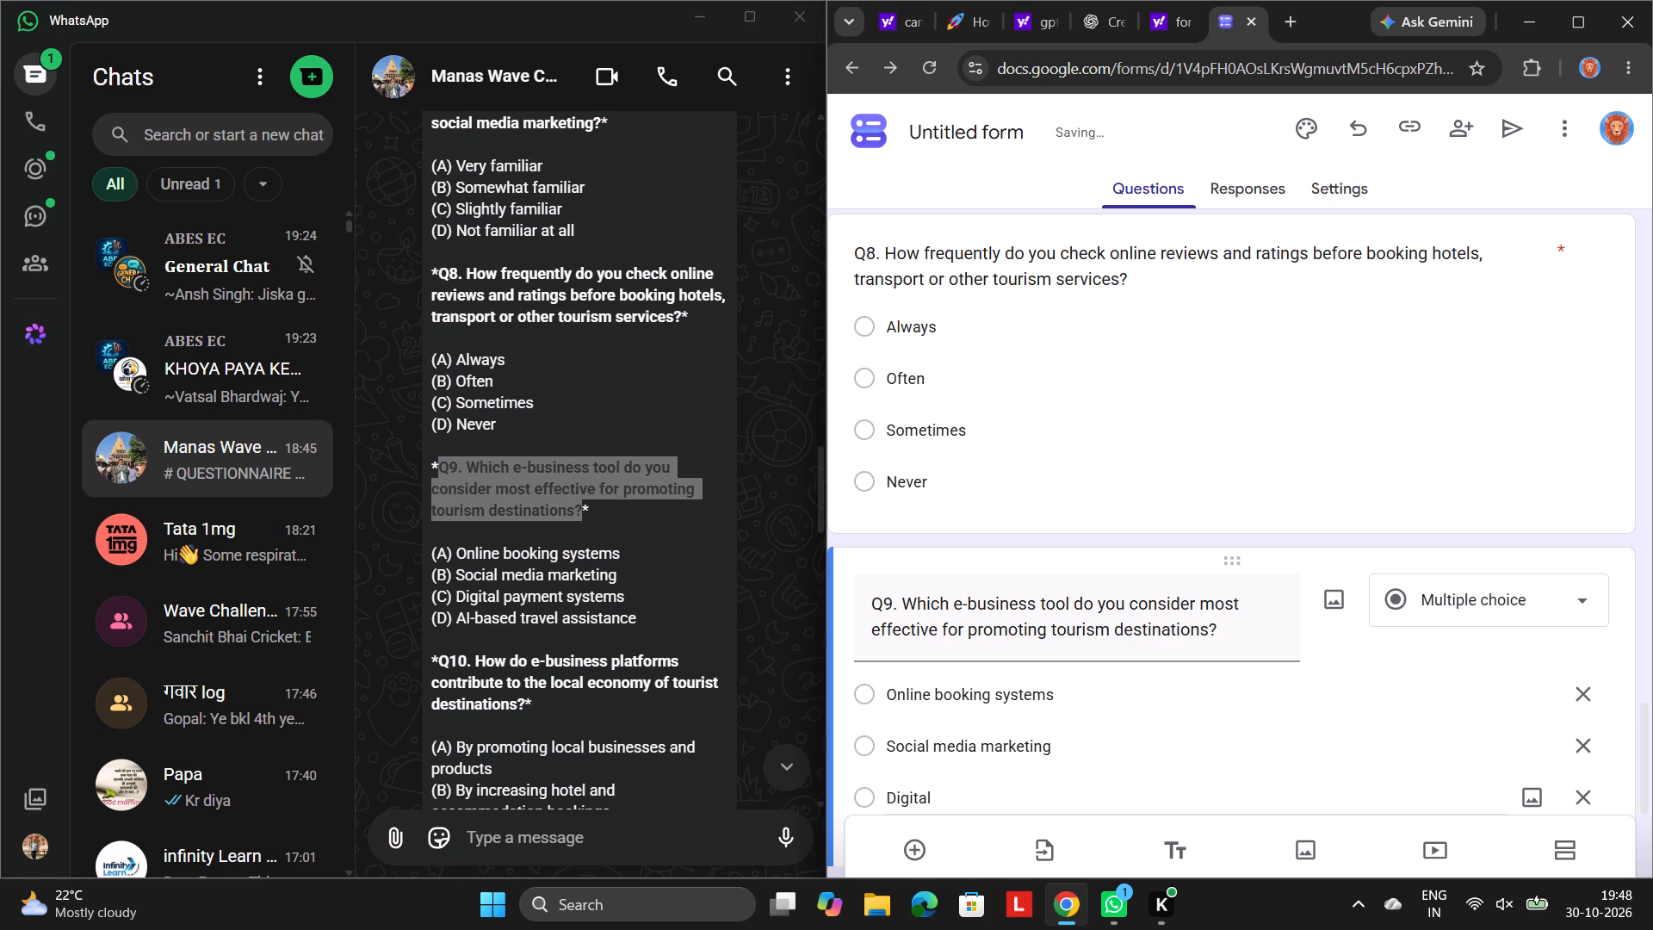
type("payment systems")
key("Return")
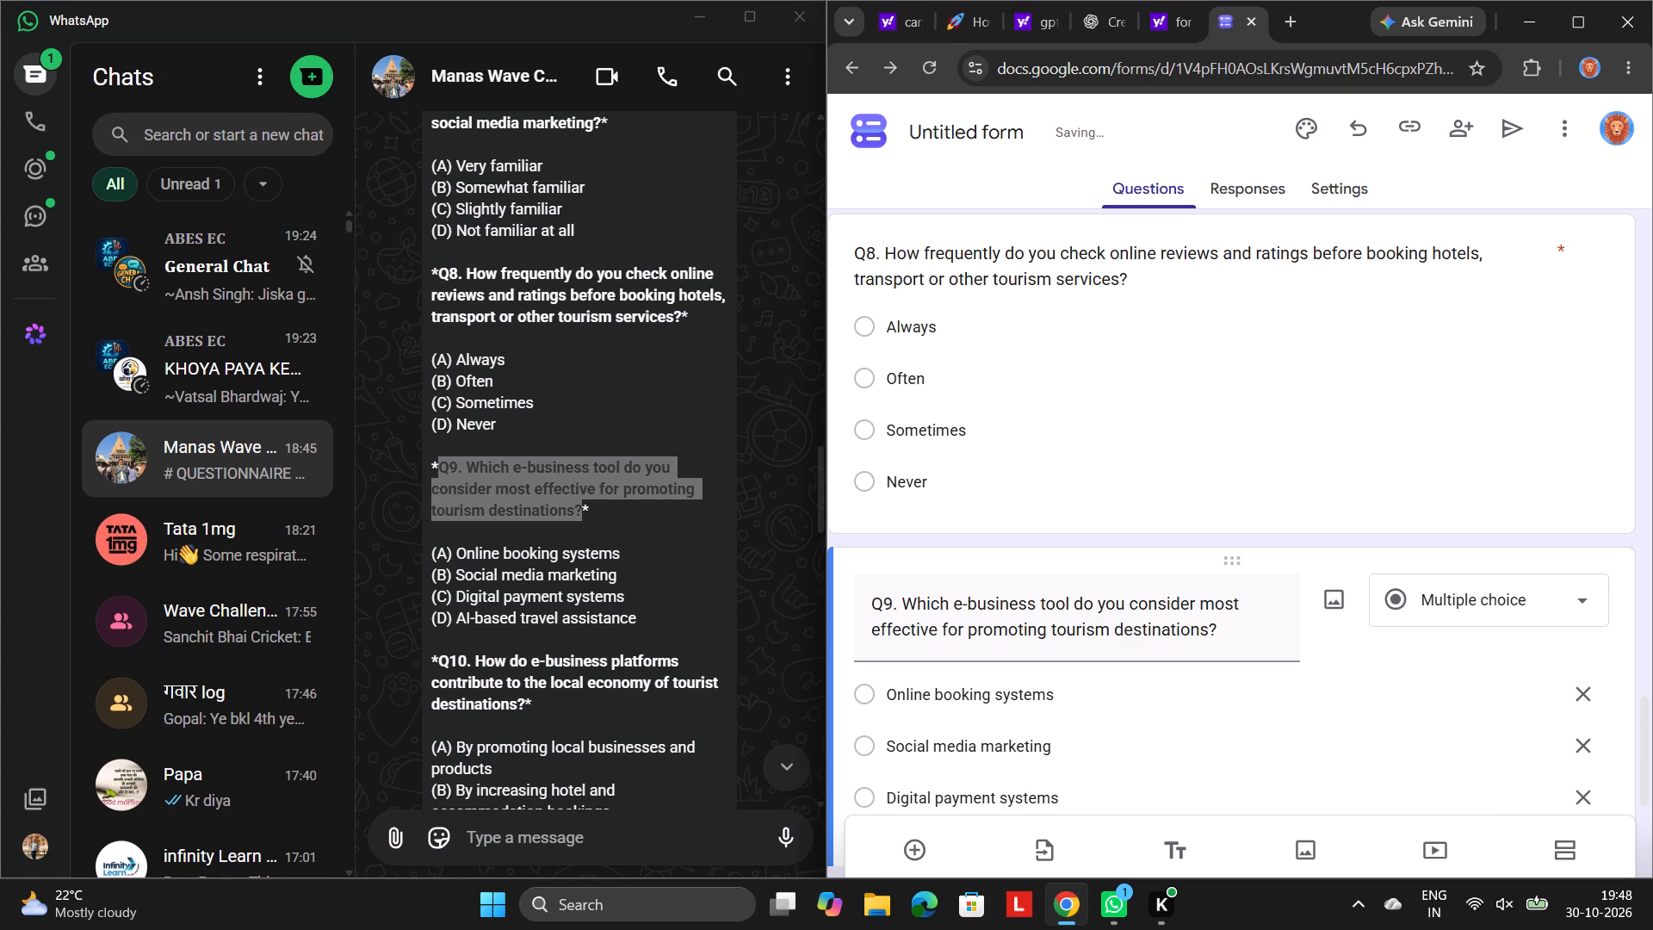
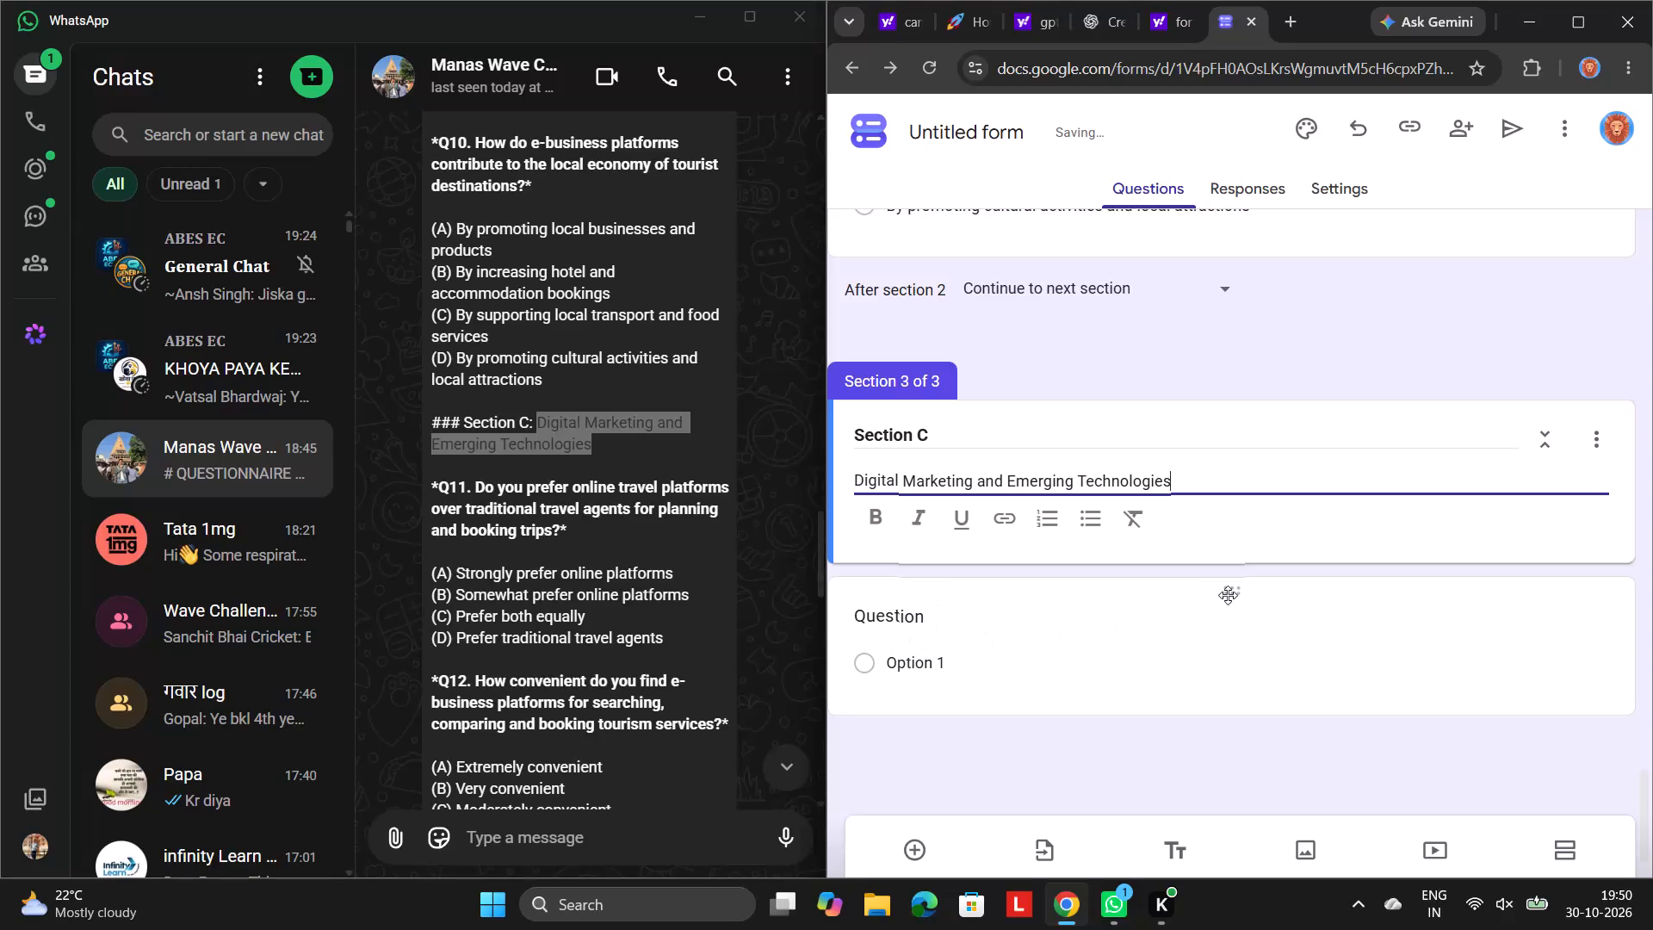
Open the blank multiple-choice question under the Section C heading for editing its question text.
left_click(908, 617)
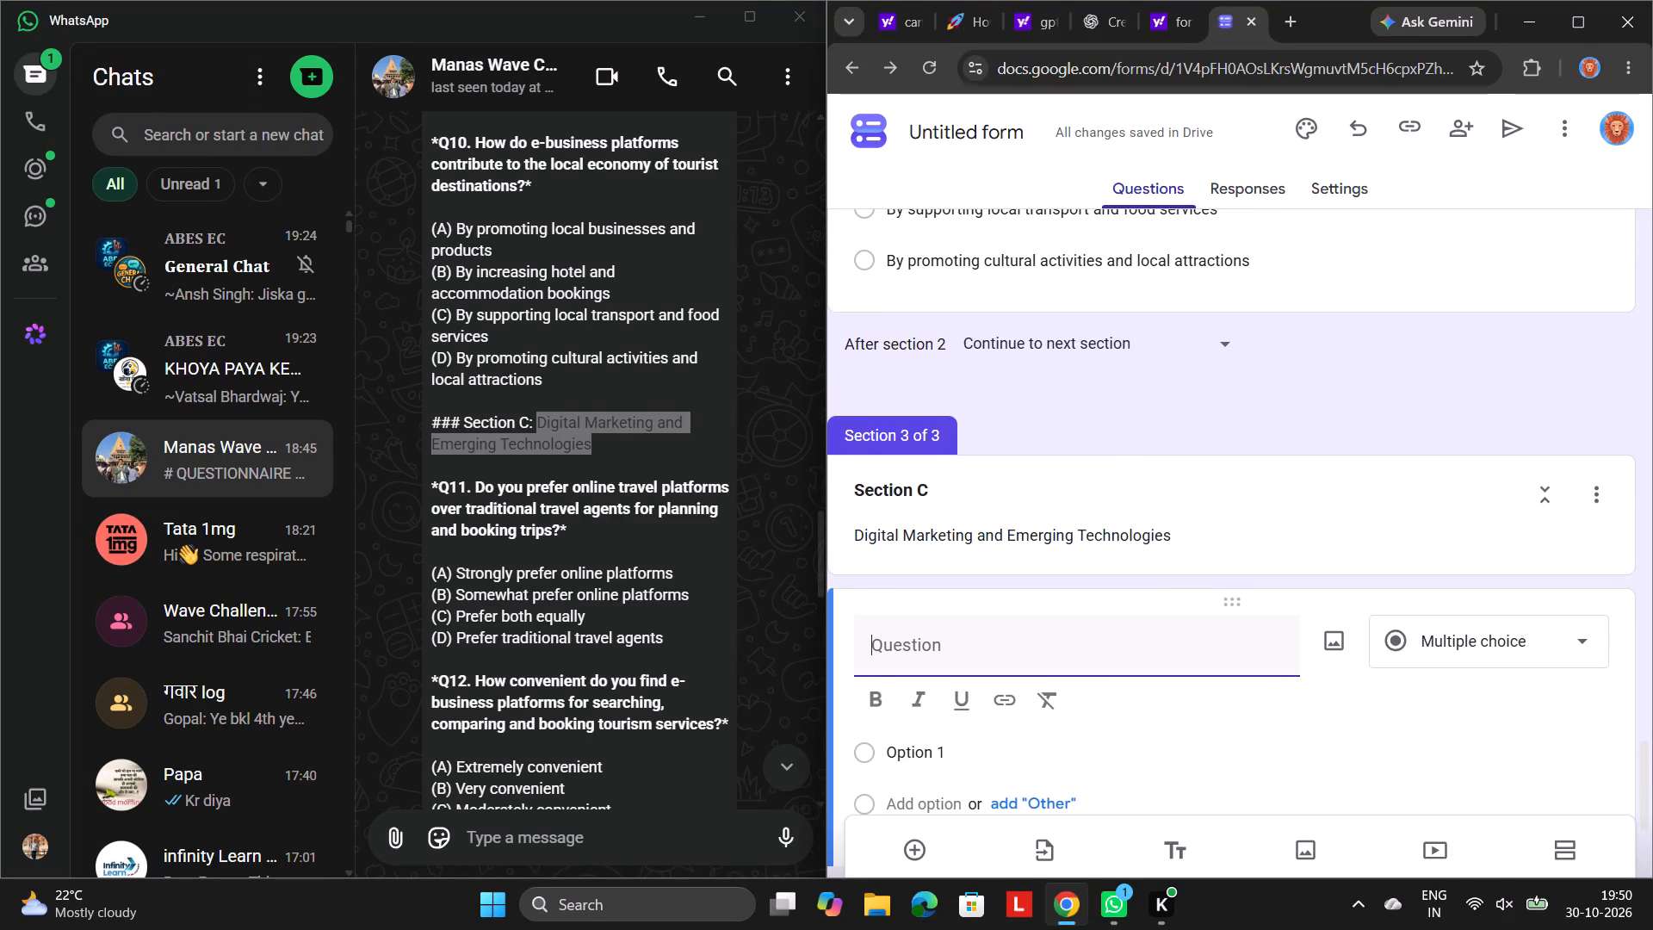
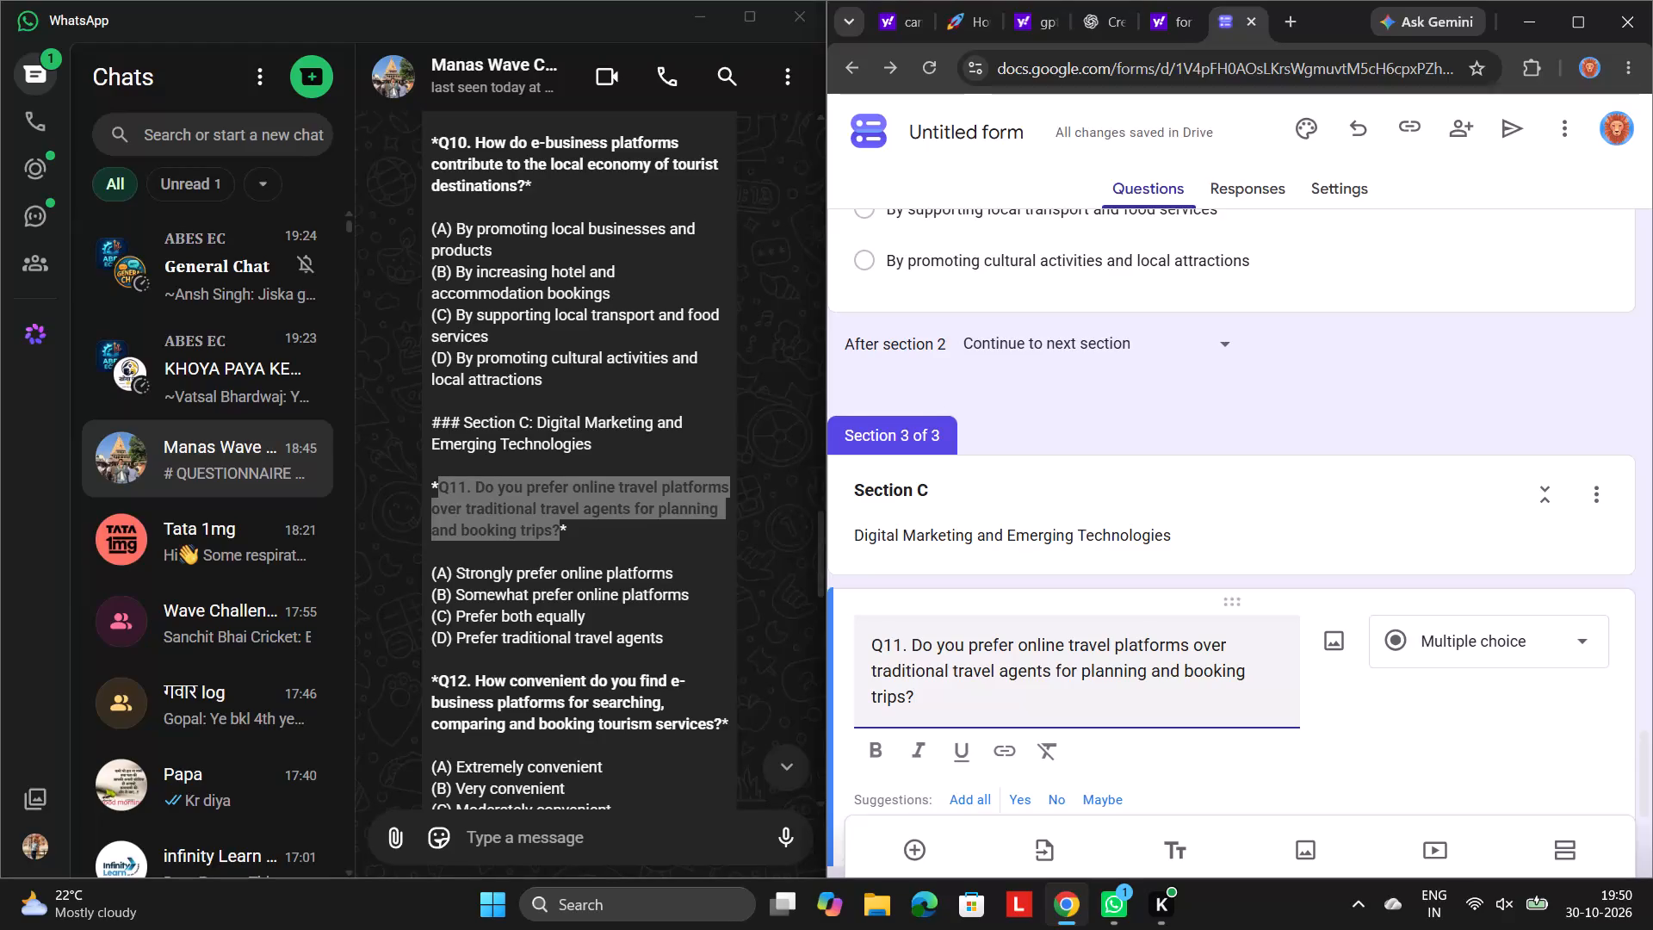
Fill in the answer options of Q11 about preferring online travel platforms over traditional agents from the questionnaire.
scroll(927, 635, "down", 3)
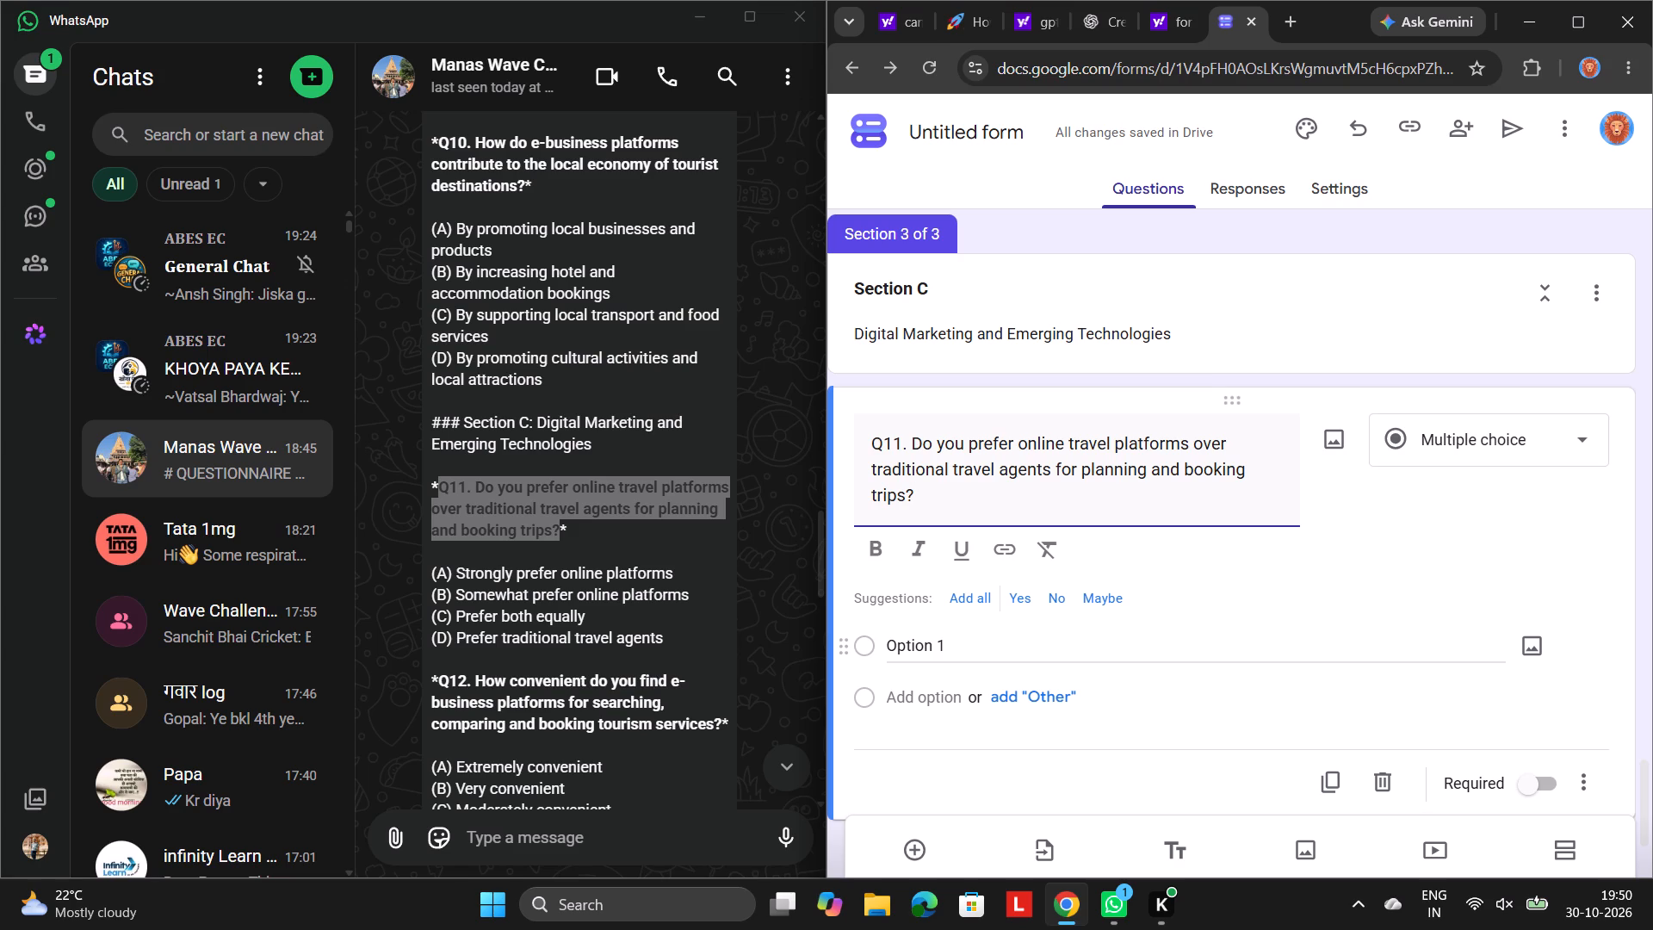
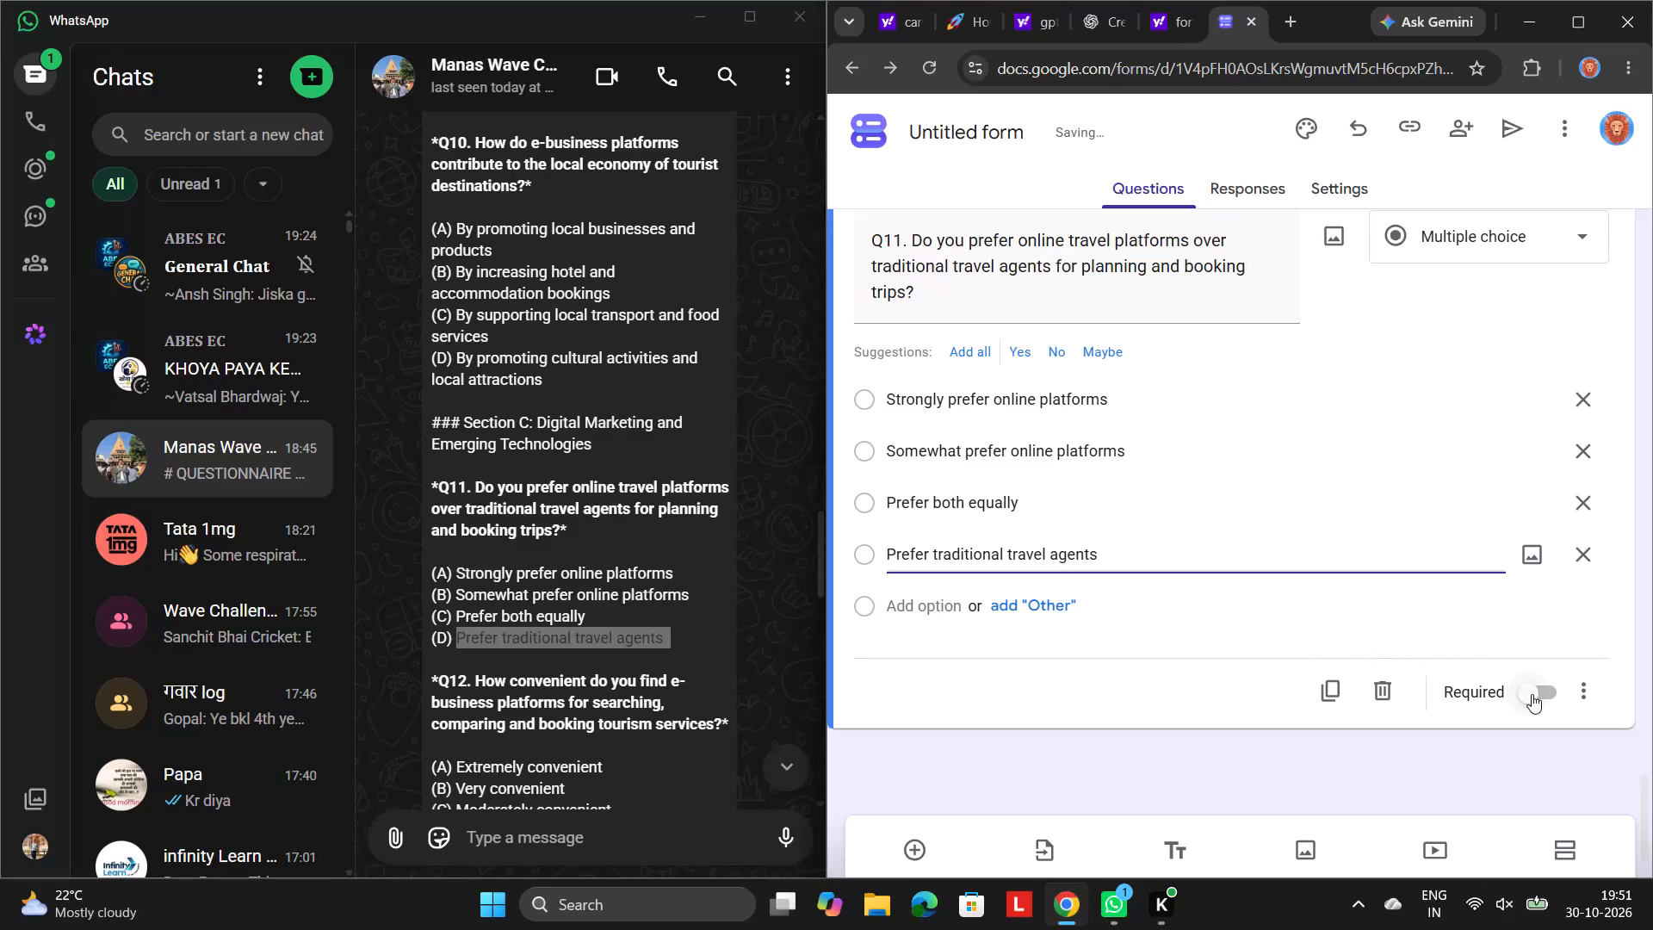
Make Q11, on preferring online travel platforms over traditional travel agents, a required question.
left_click(1530, 694)
Add a new multiple-choice question below Q11 for Q12 of the WhatsApp questionnaire.
scroll(1291, 636, "down", 1)
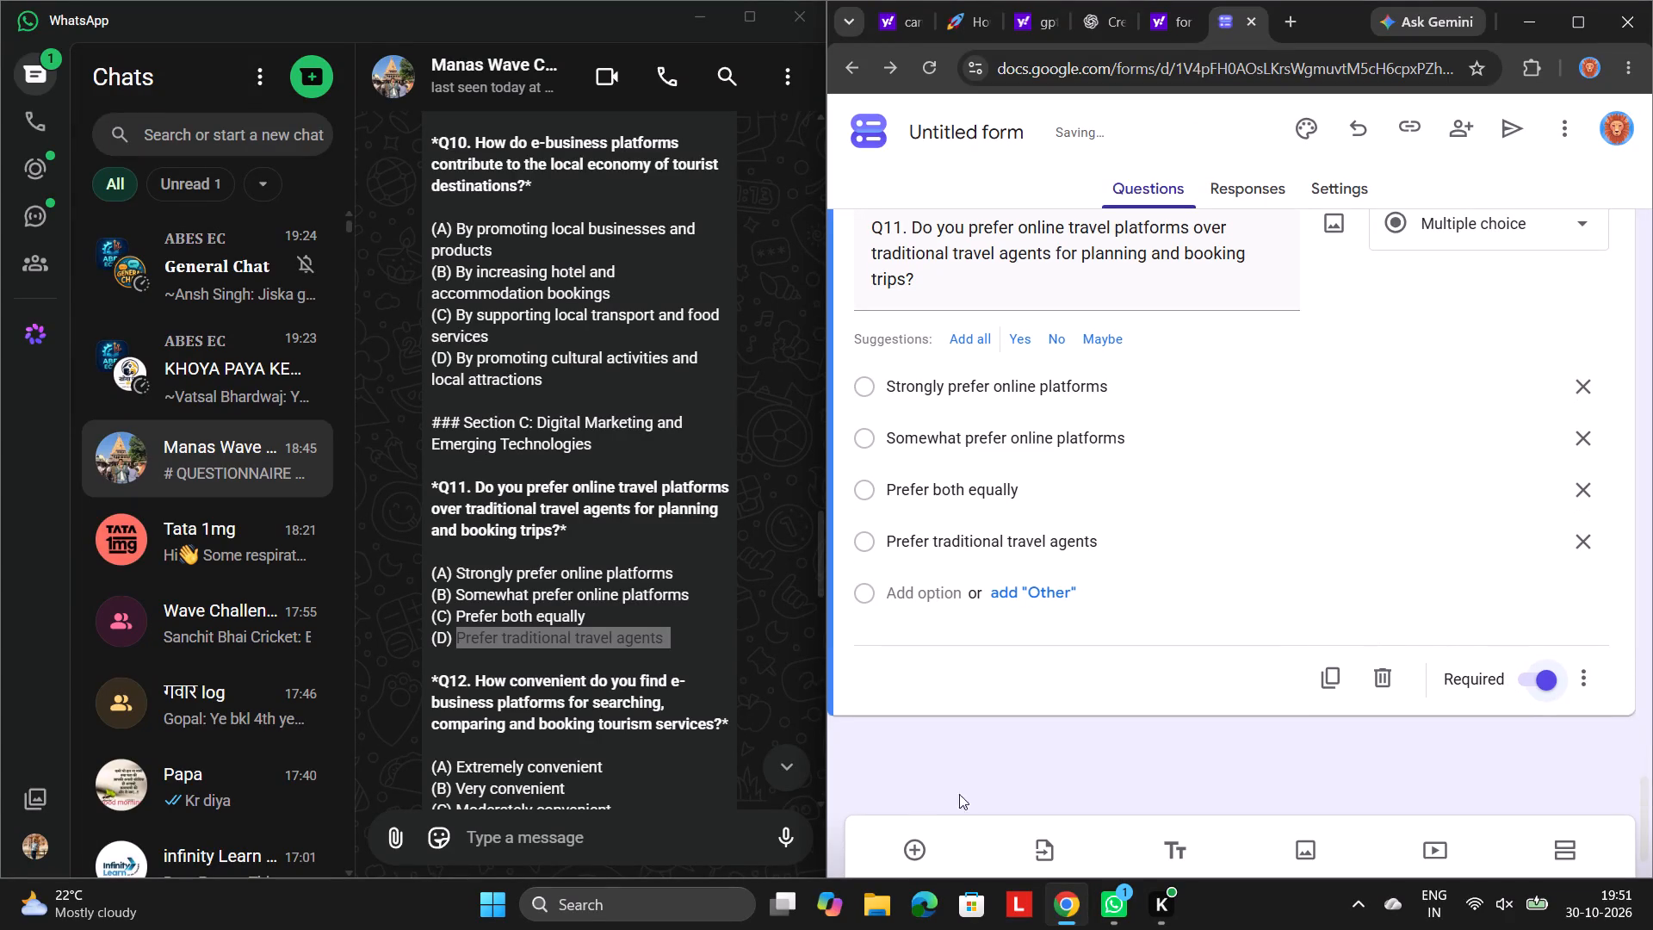
left_click(918, 838)
scroll(662, 728, "down", 1)
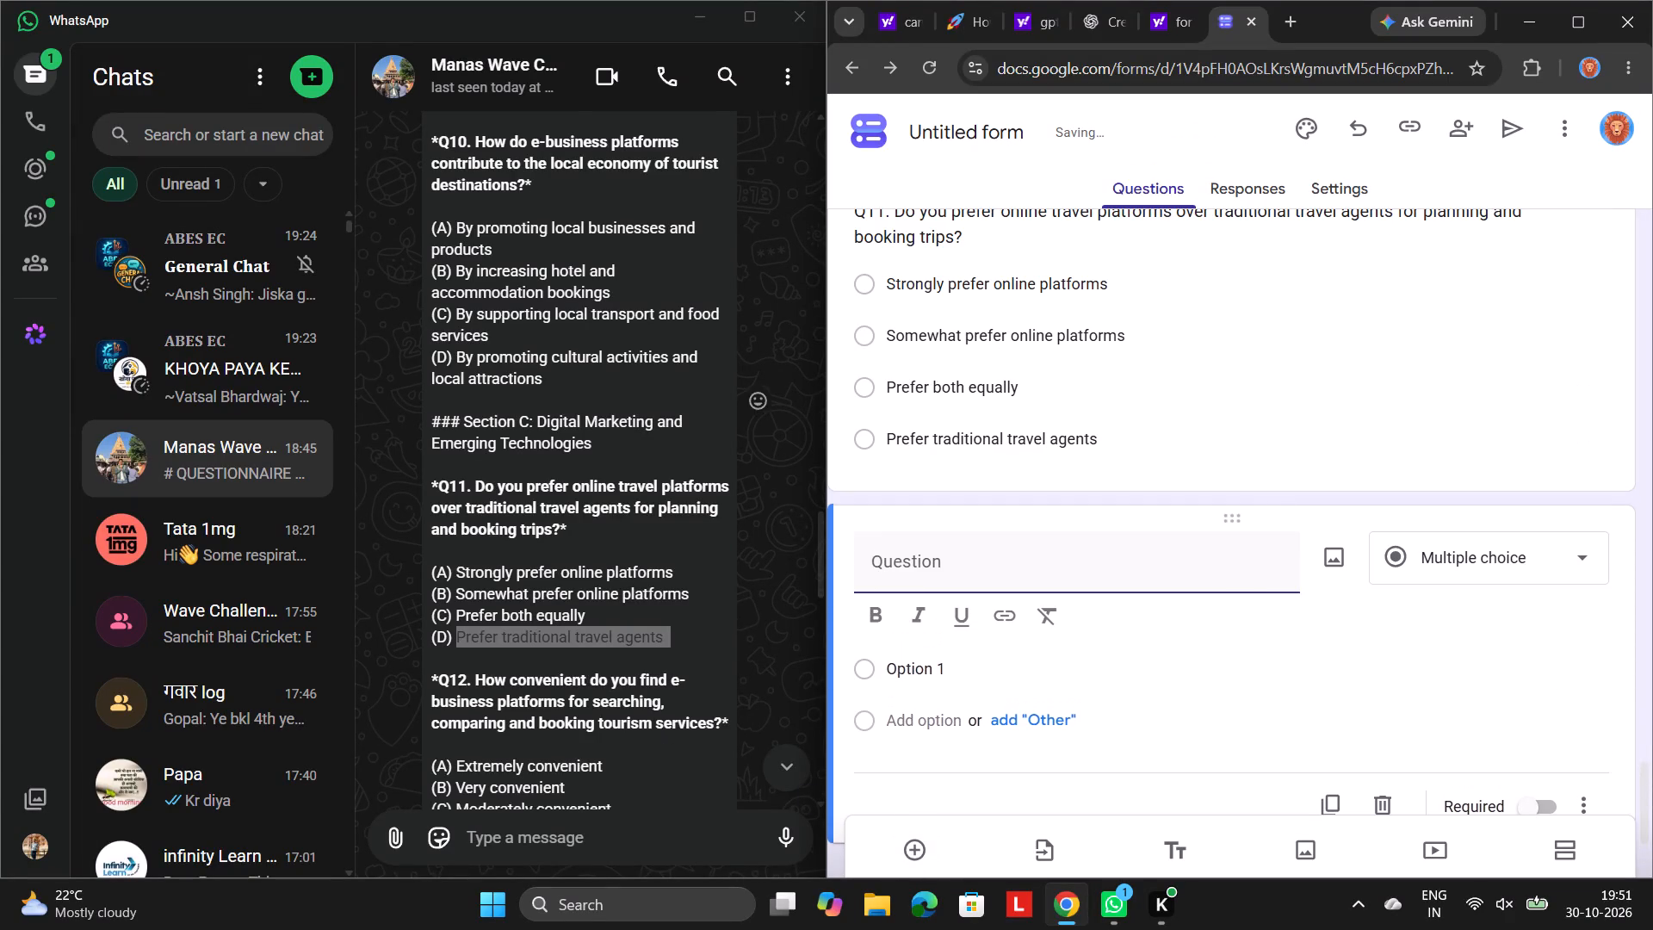
scroll(662, 728, "down", 2)
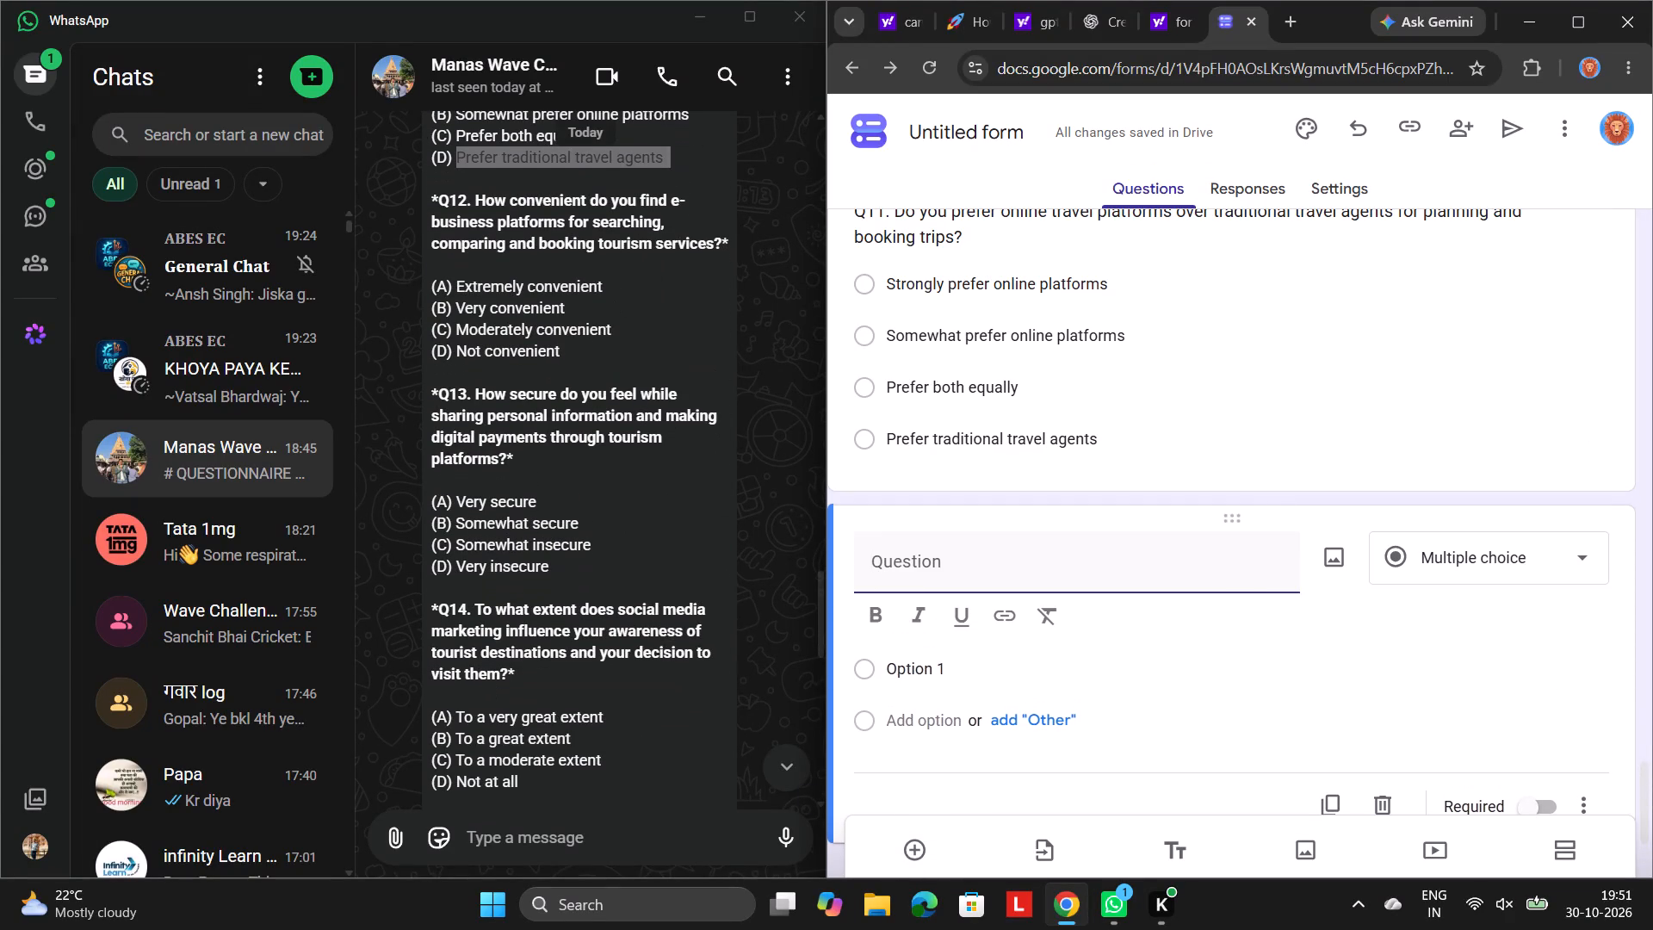
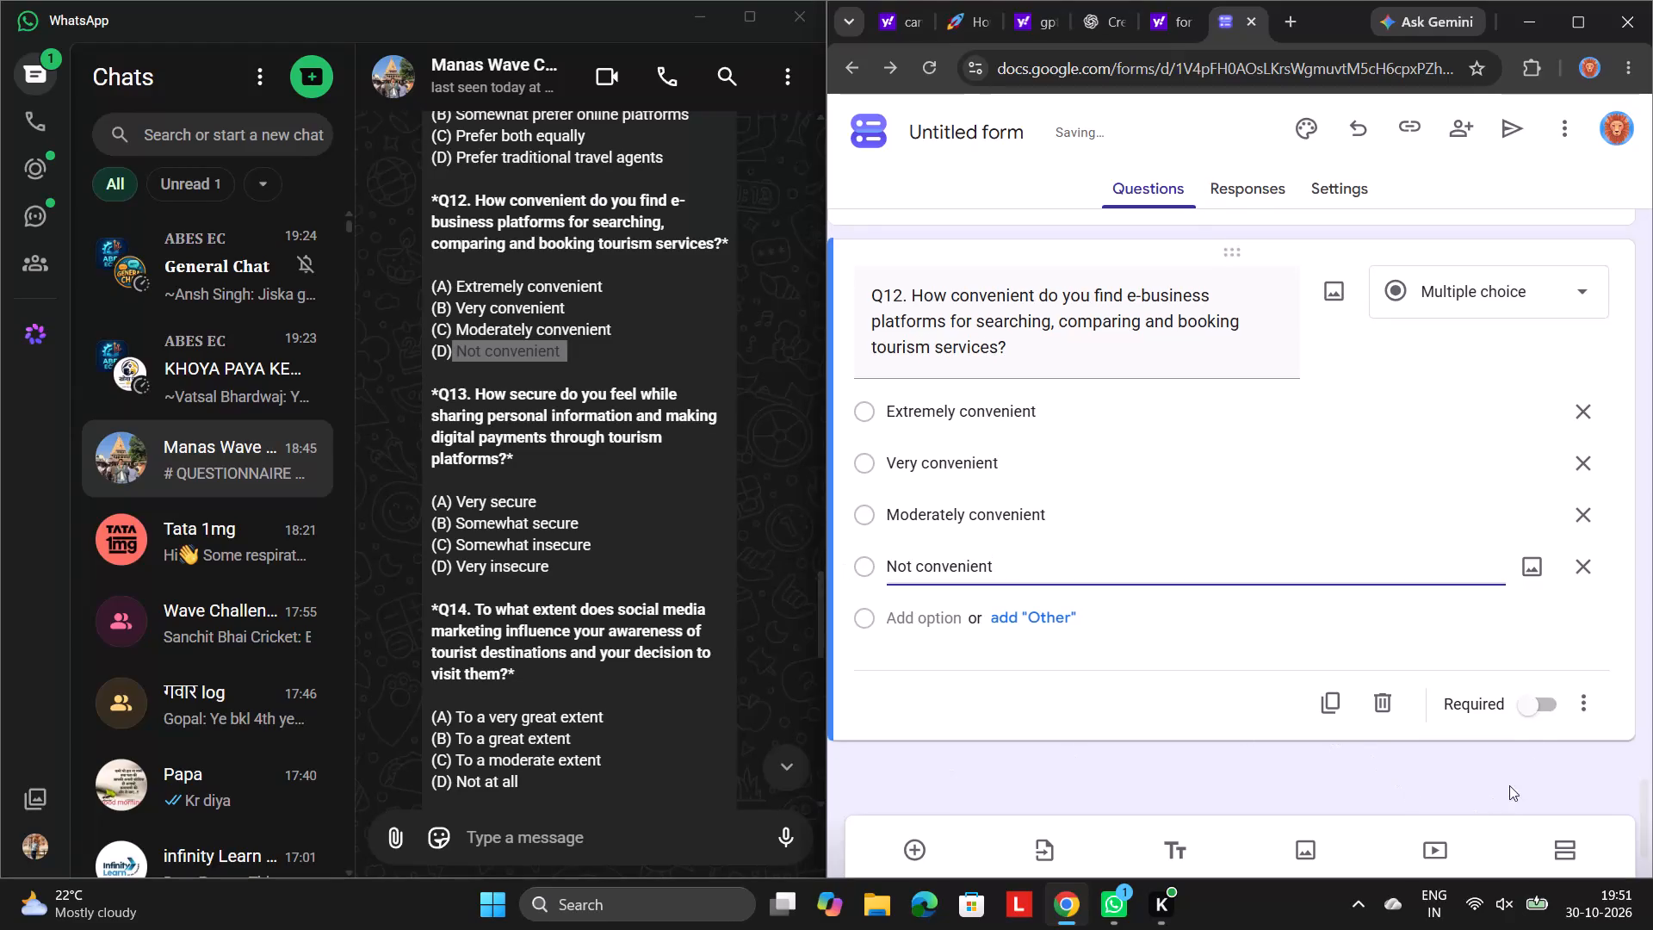
Make Q12, on the convenience of e-business platforms for searching, comparing and booking tourism services, a required question.
left_click(1527, 705)
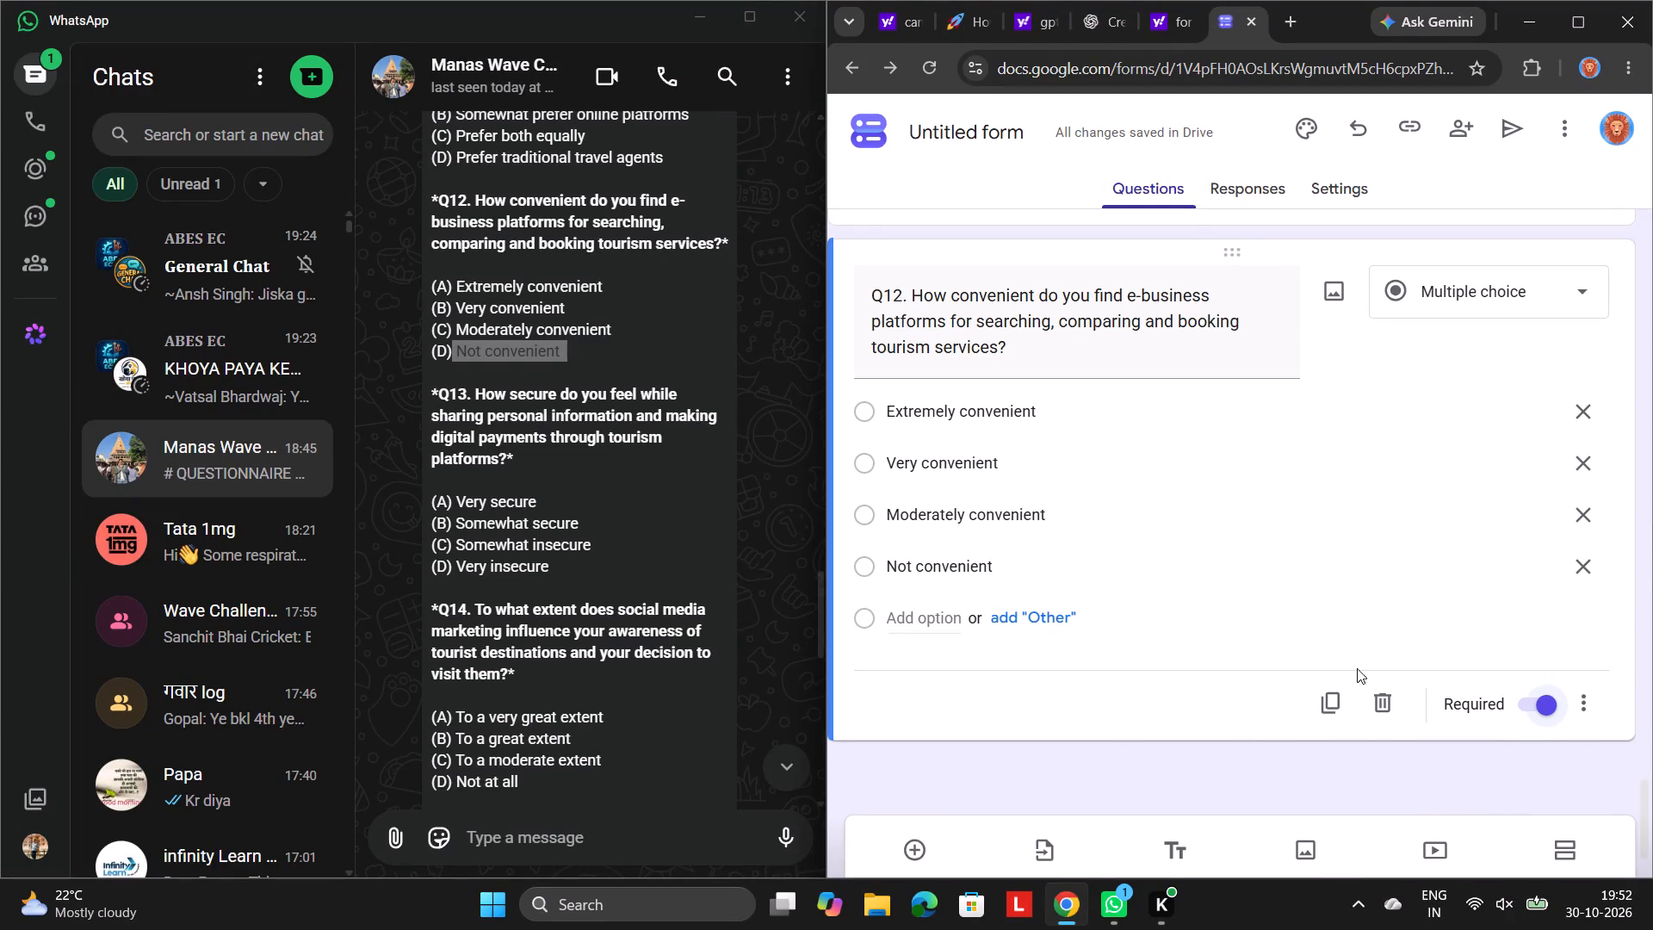
Add a new multiple-choice question below Q12 for Q13 of the WhatsApp questionnaire.
left_click(932, 858)
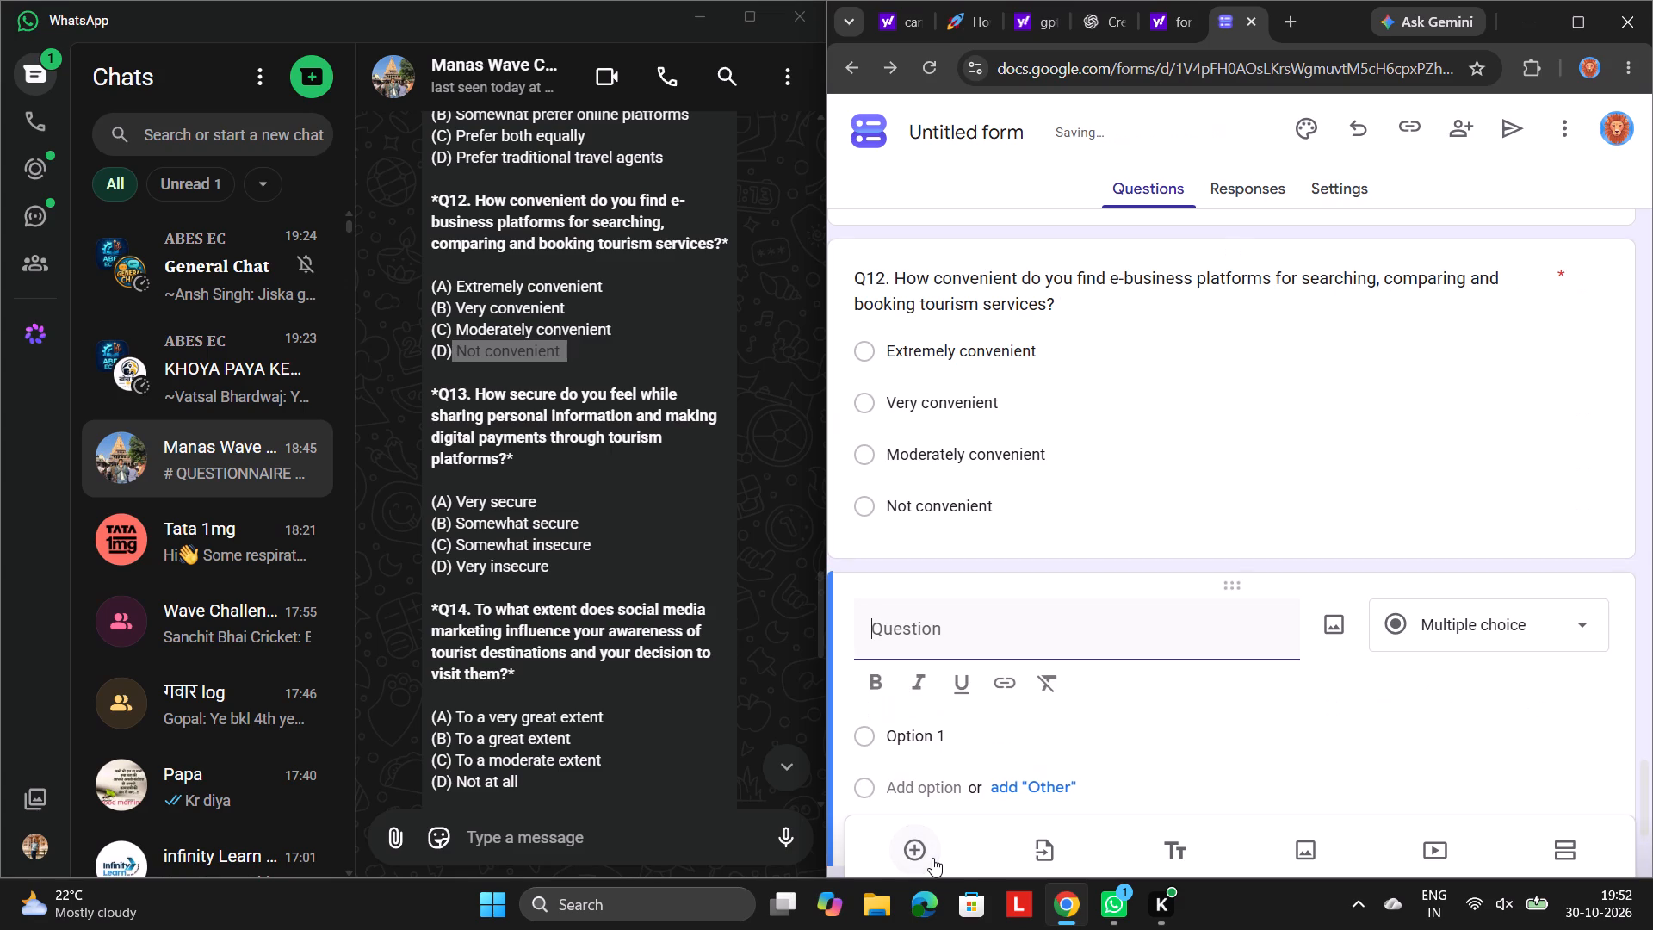
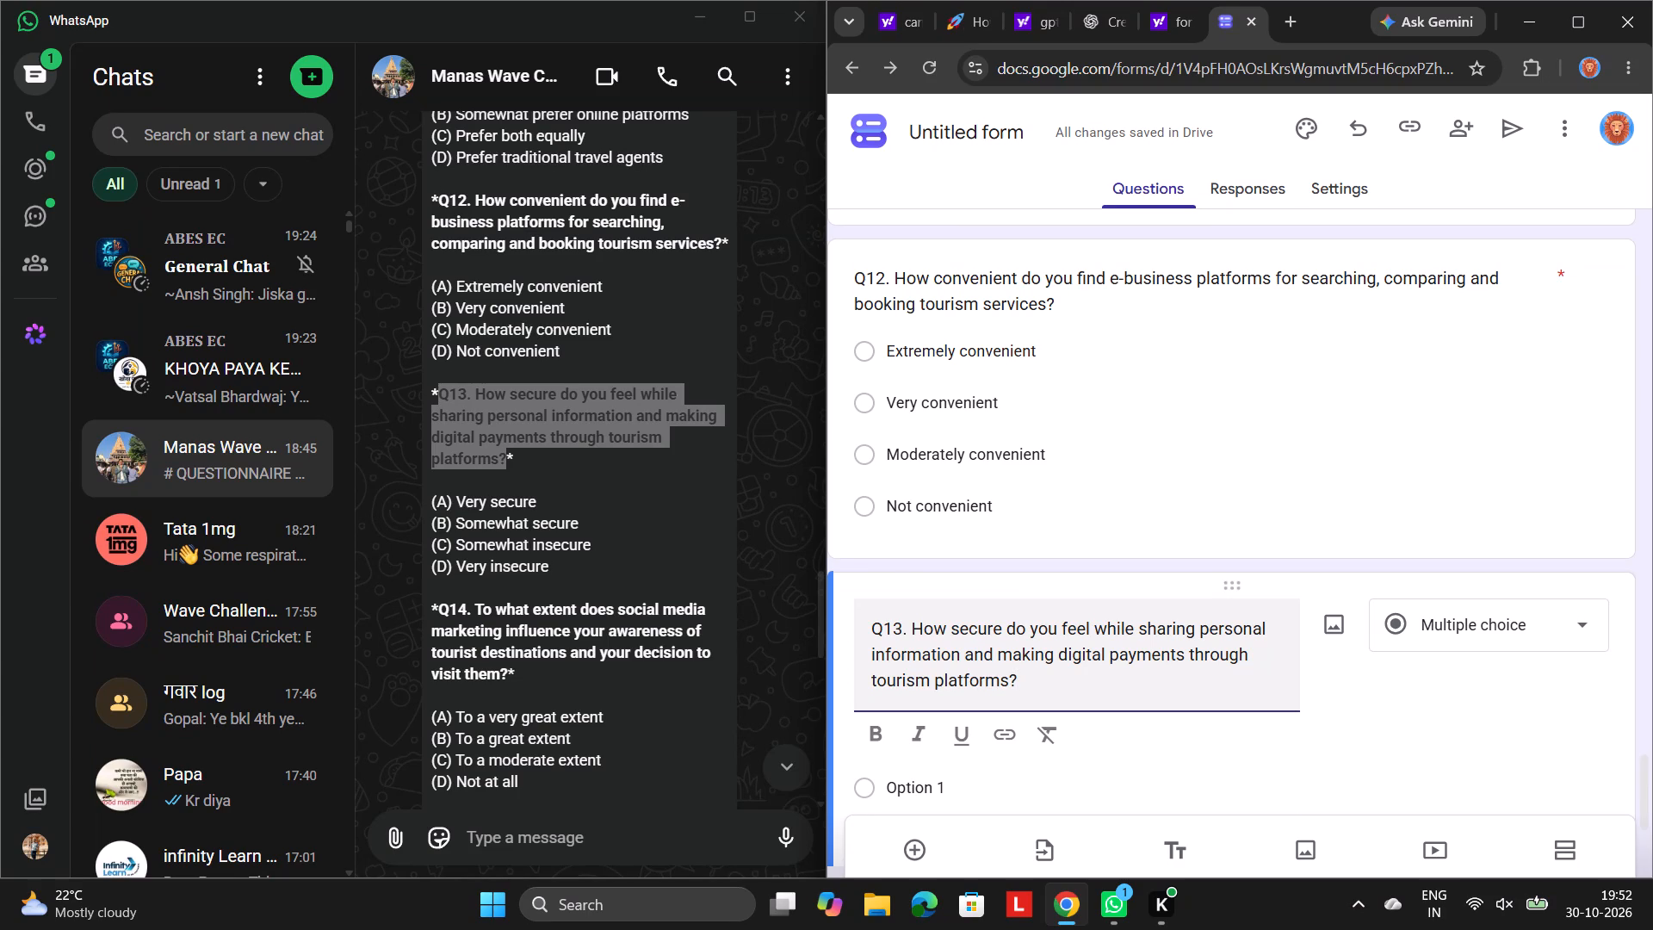
Fill in the Q13 answer options from the WhatsApp questionnaire: Very secure, Somewhat secure, Somewhat insecure and Very insecure.
scroll(974, 628, "down", 1)
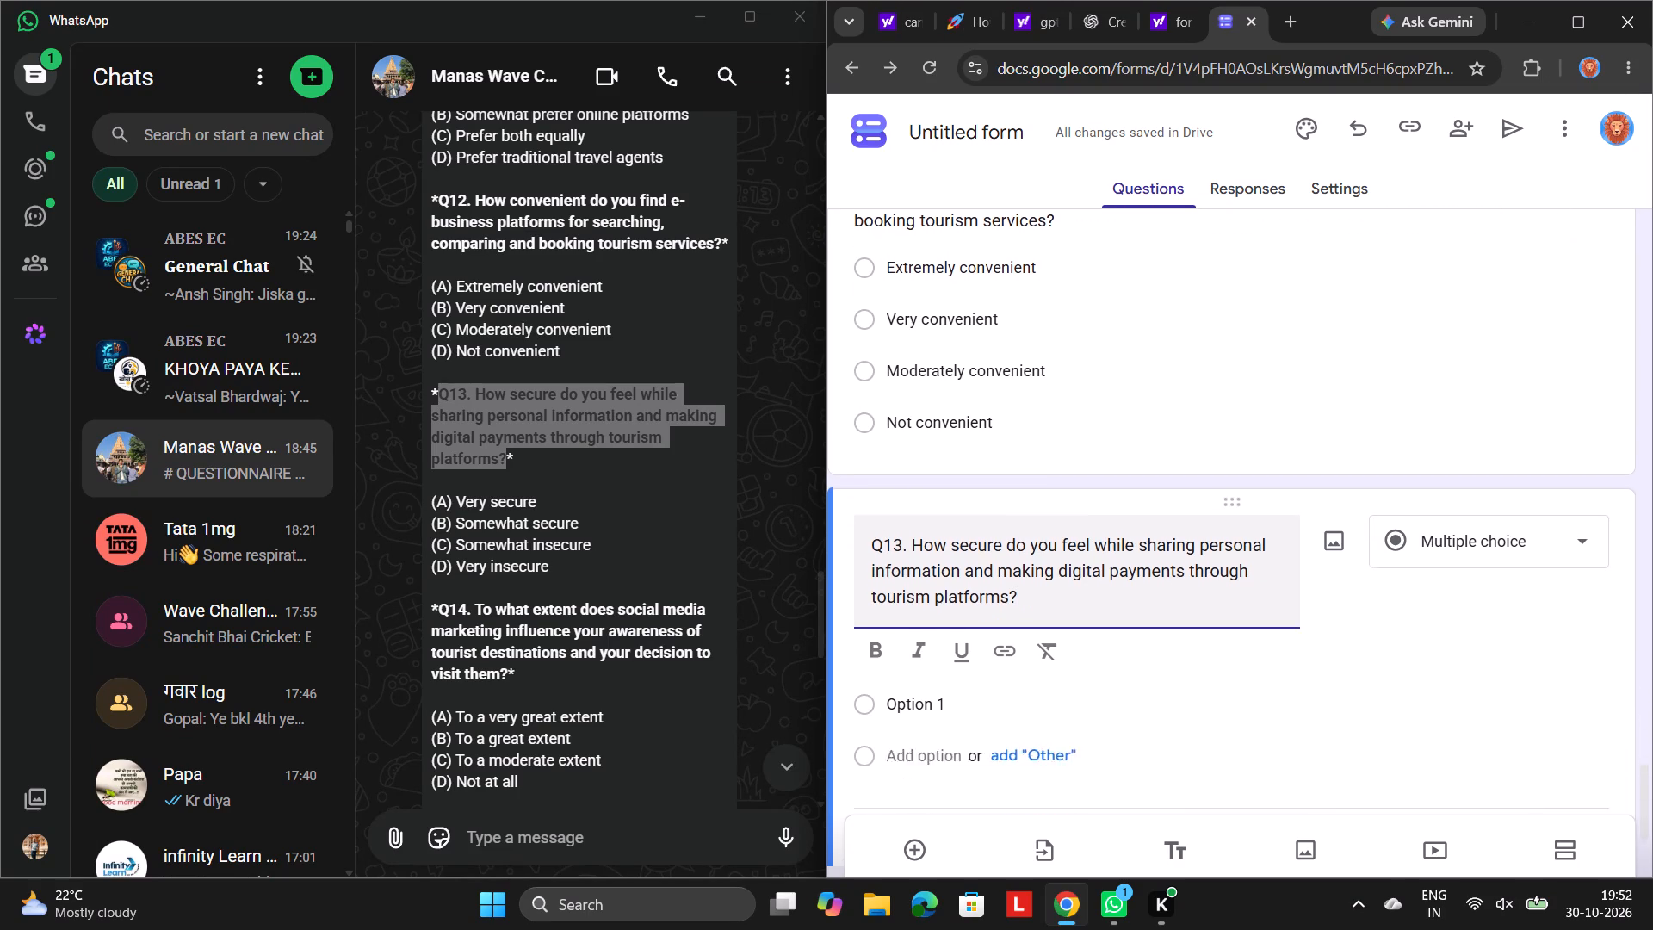
scroll(974, 628, "down", 1)
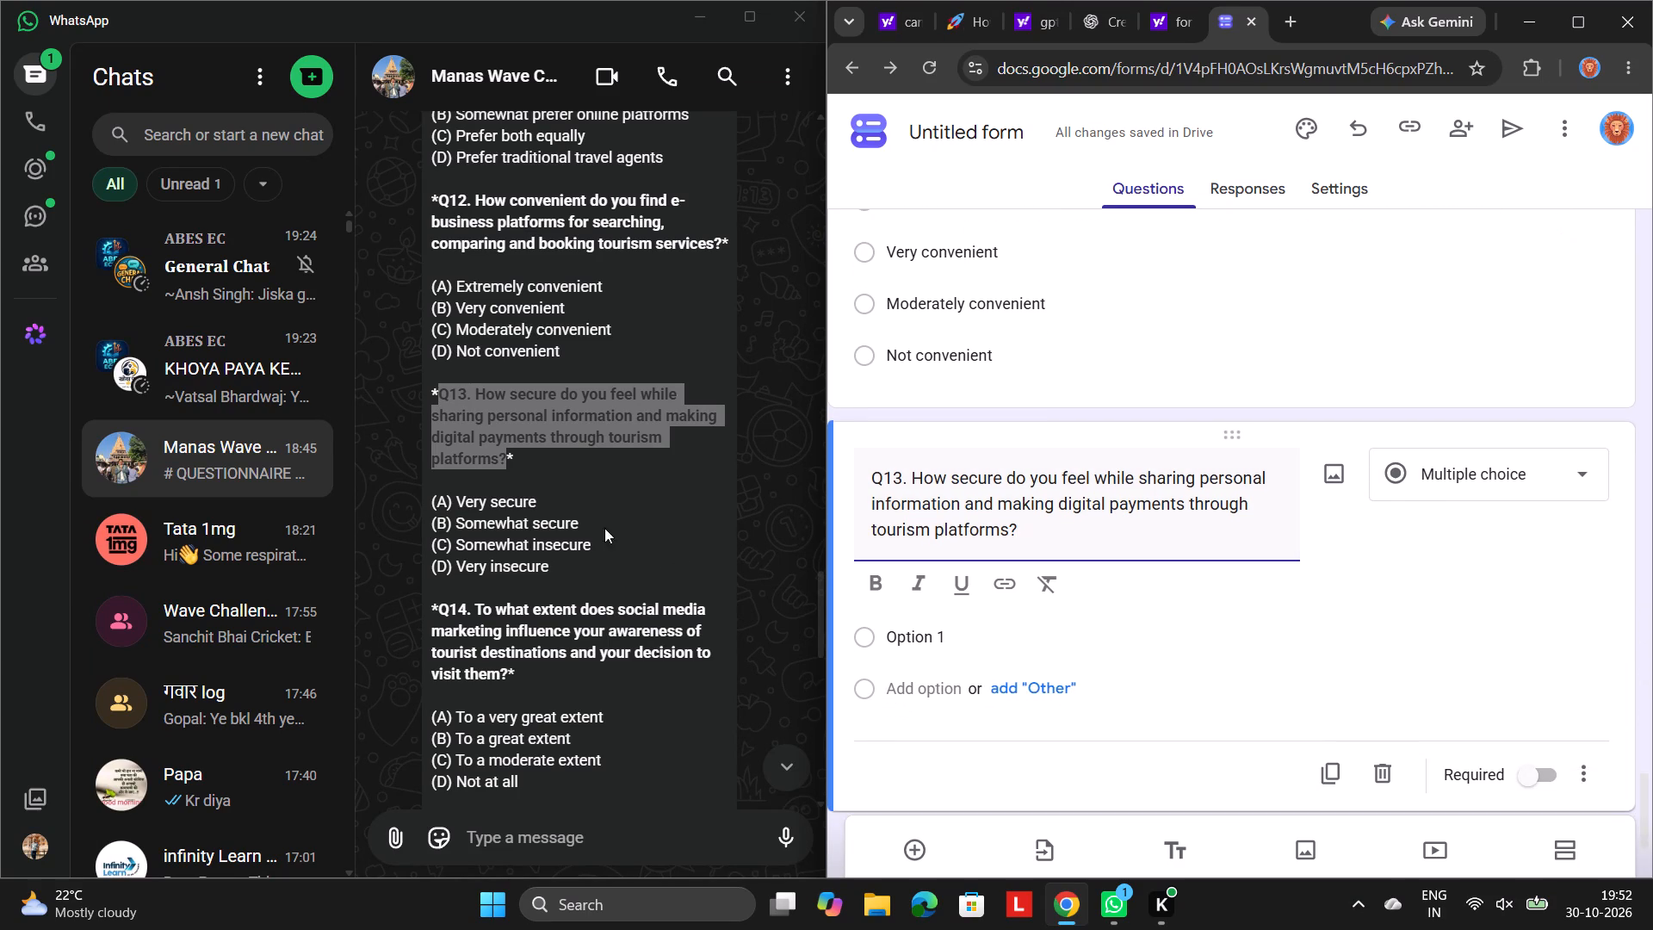
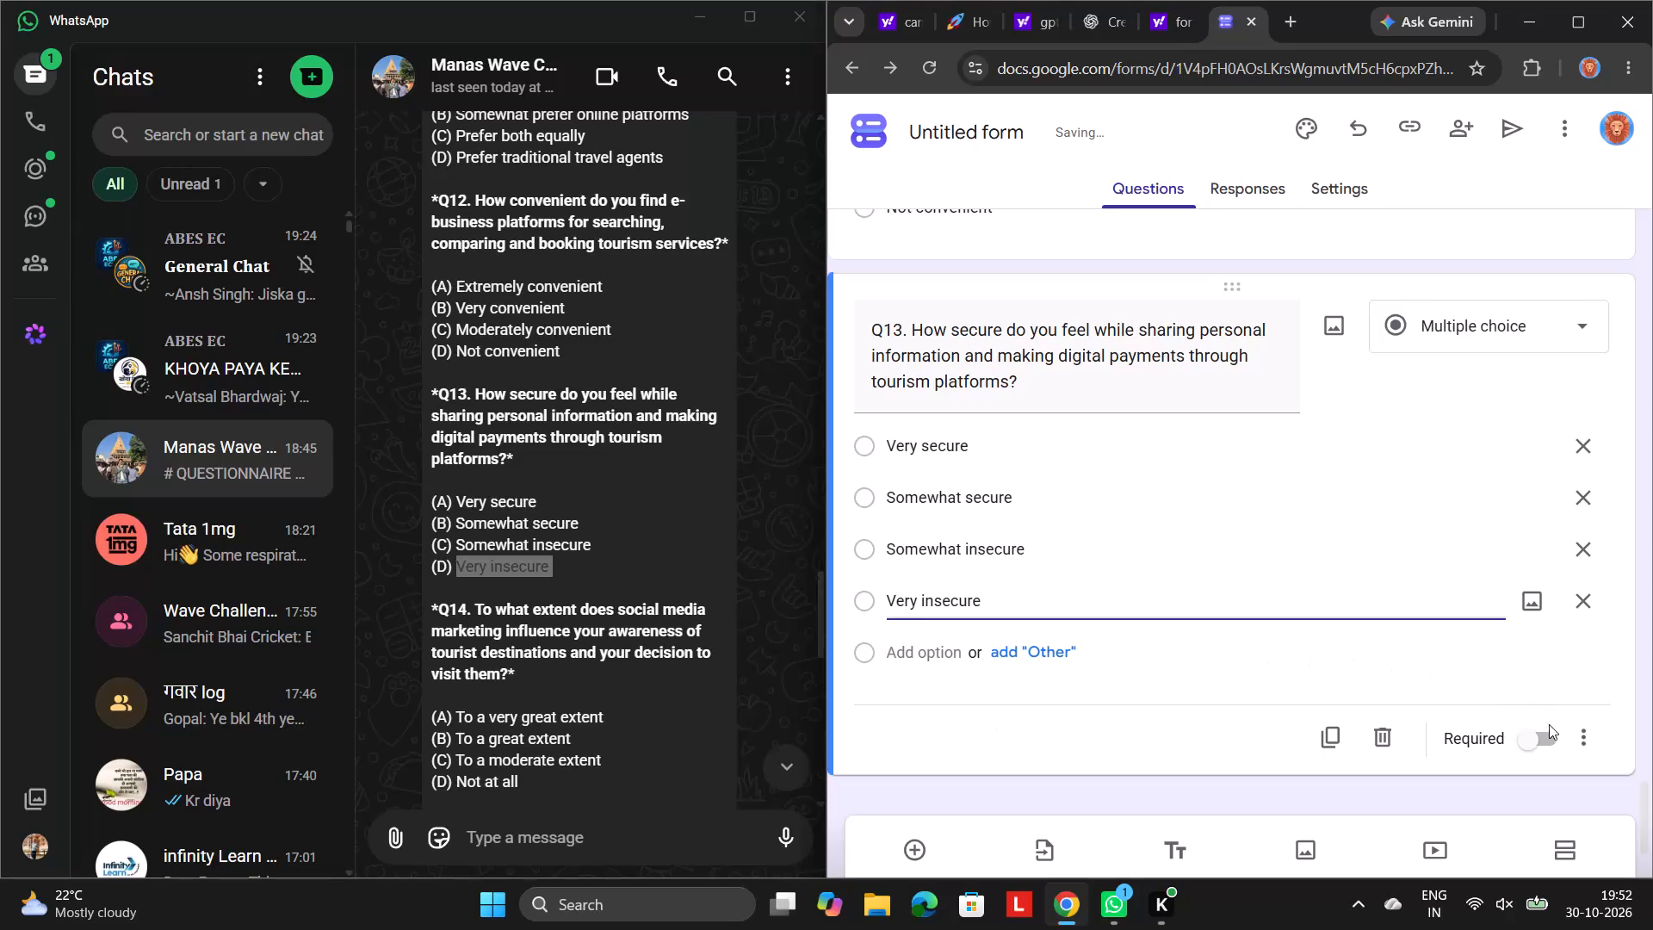
Make Q13 a required question and add a new blank multiple-choice question below it.
left_click(1532, 735)
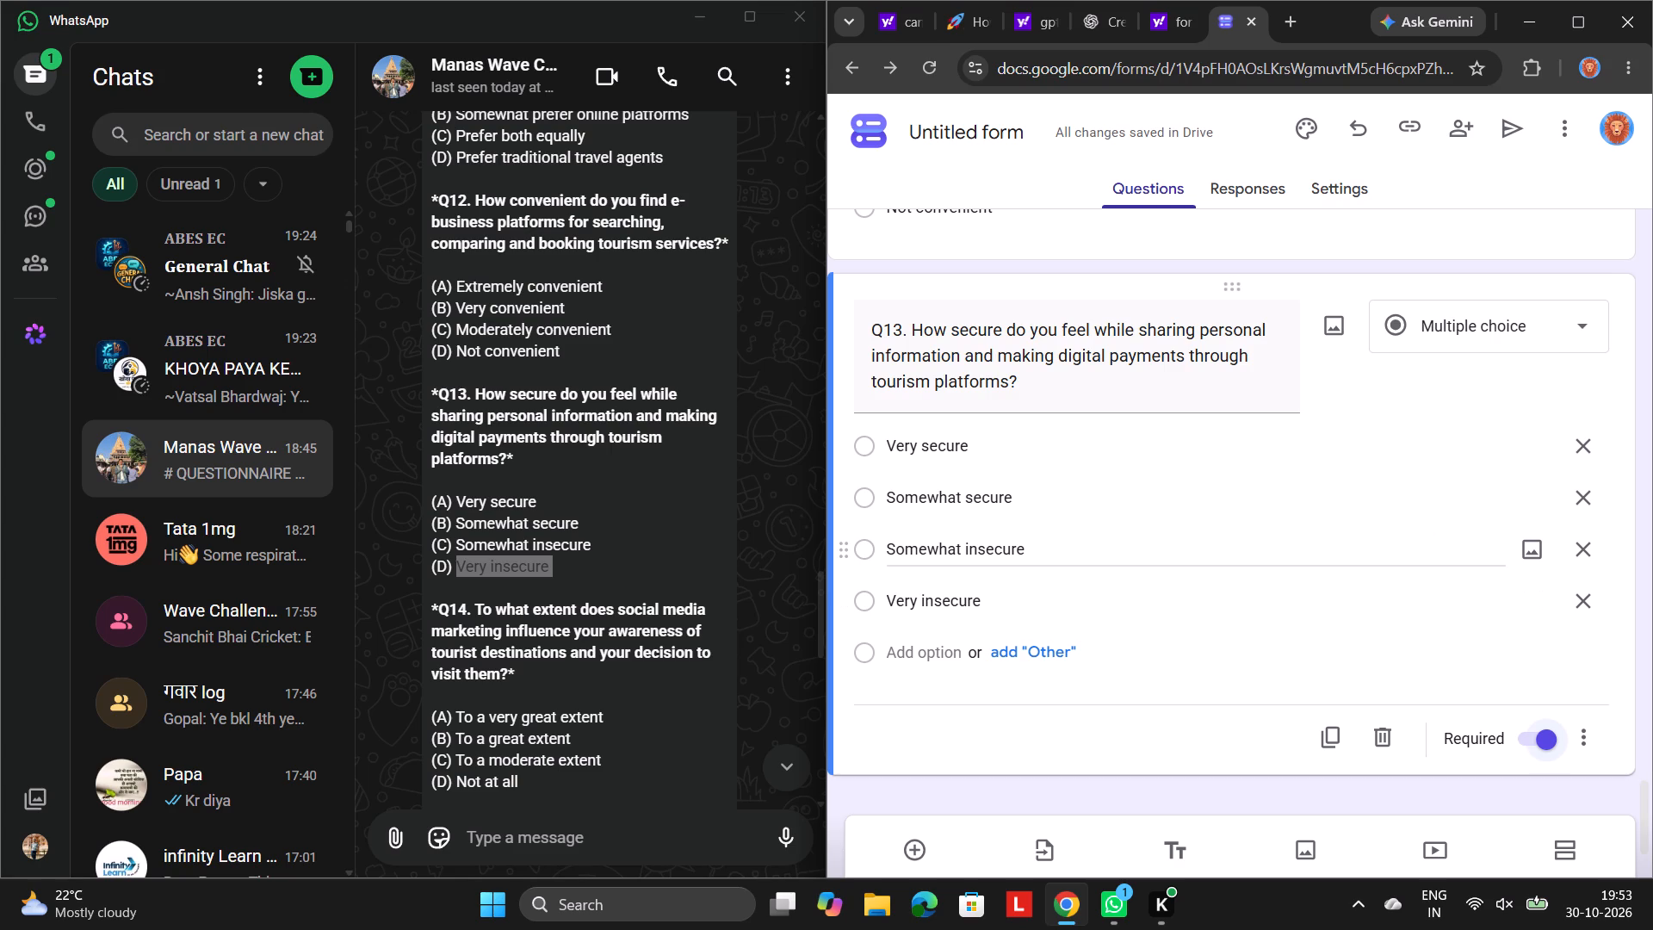
left_click(926, 855)
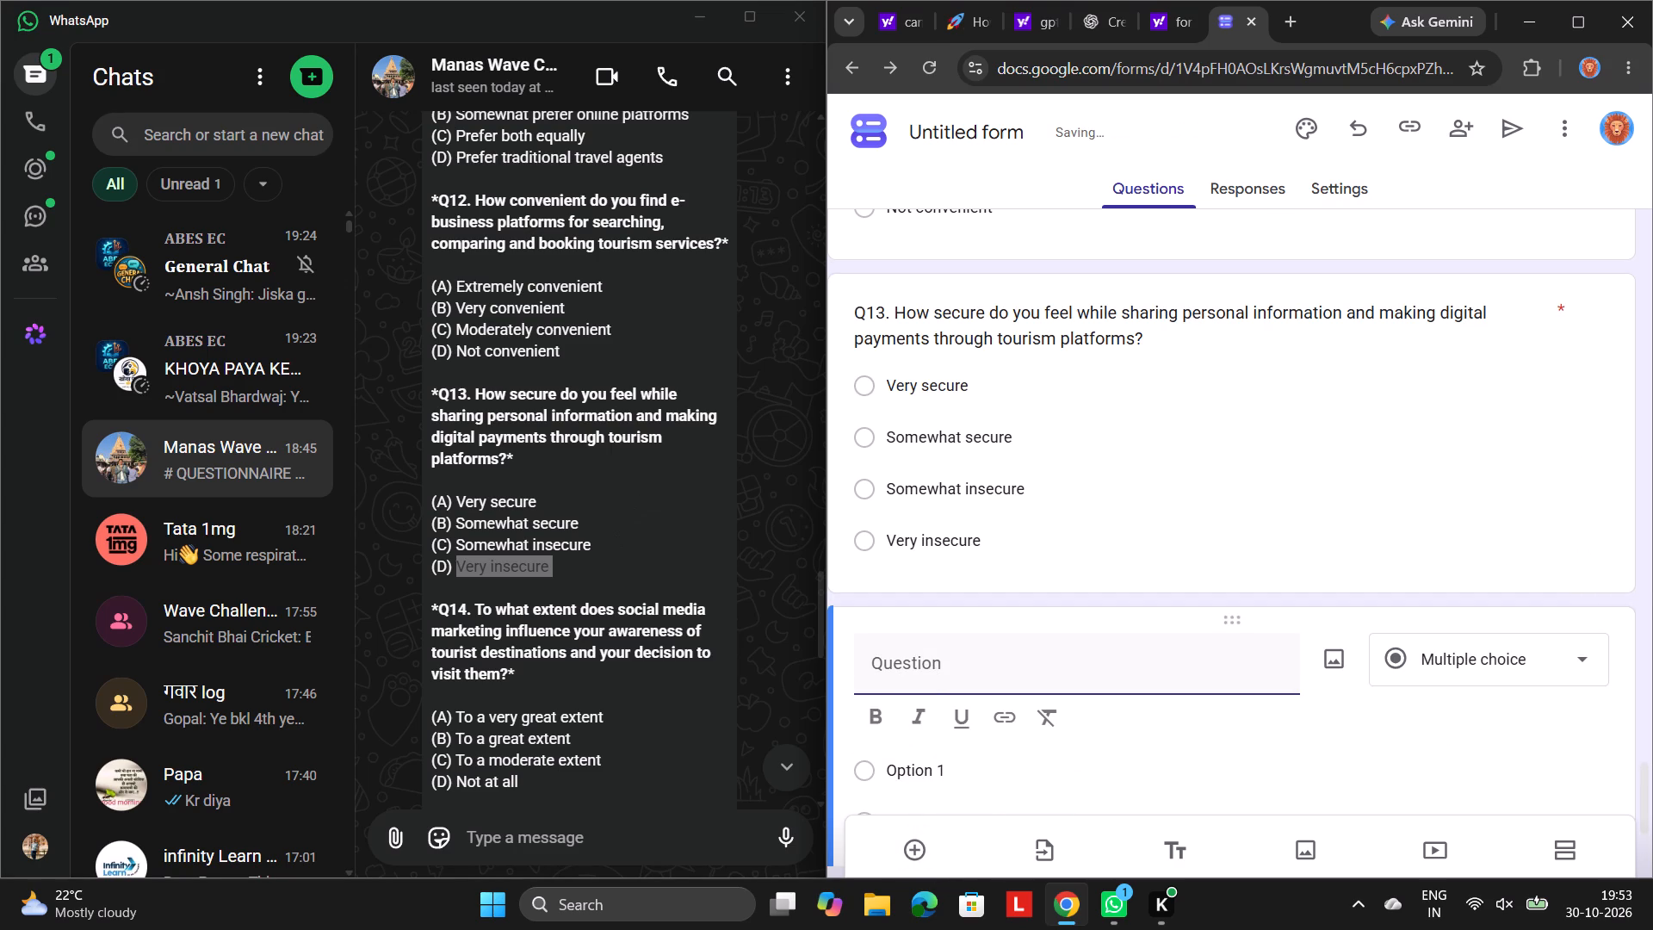
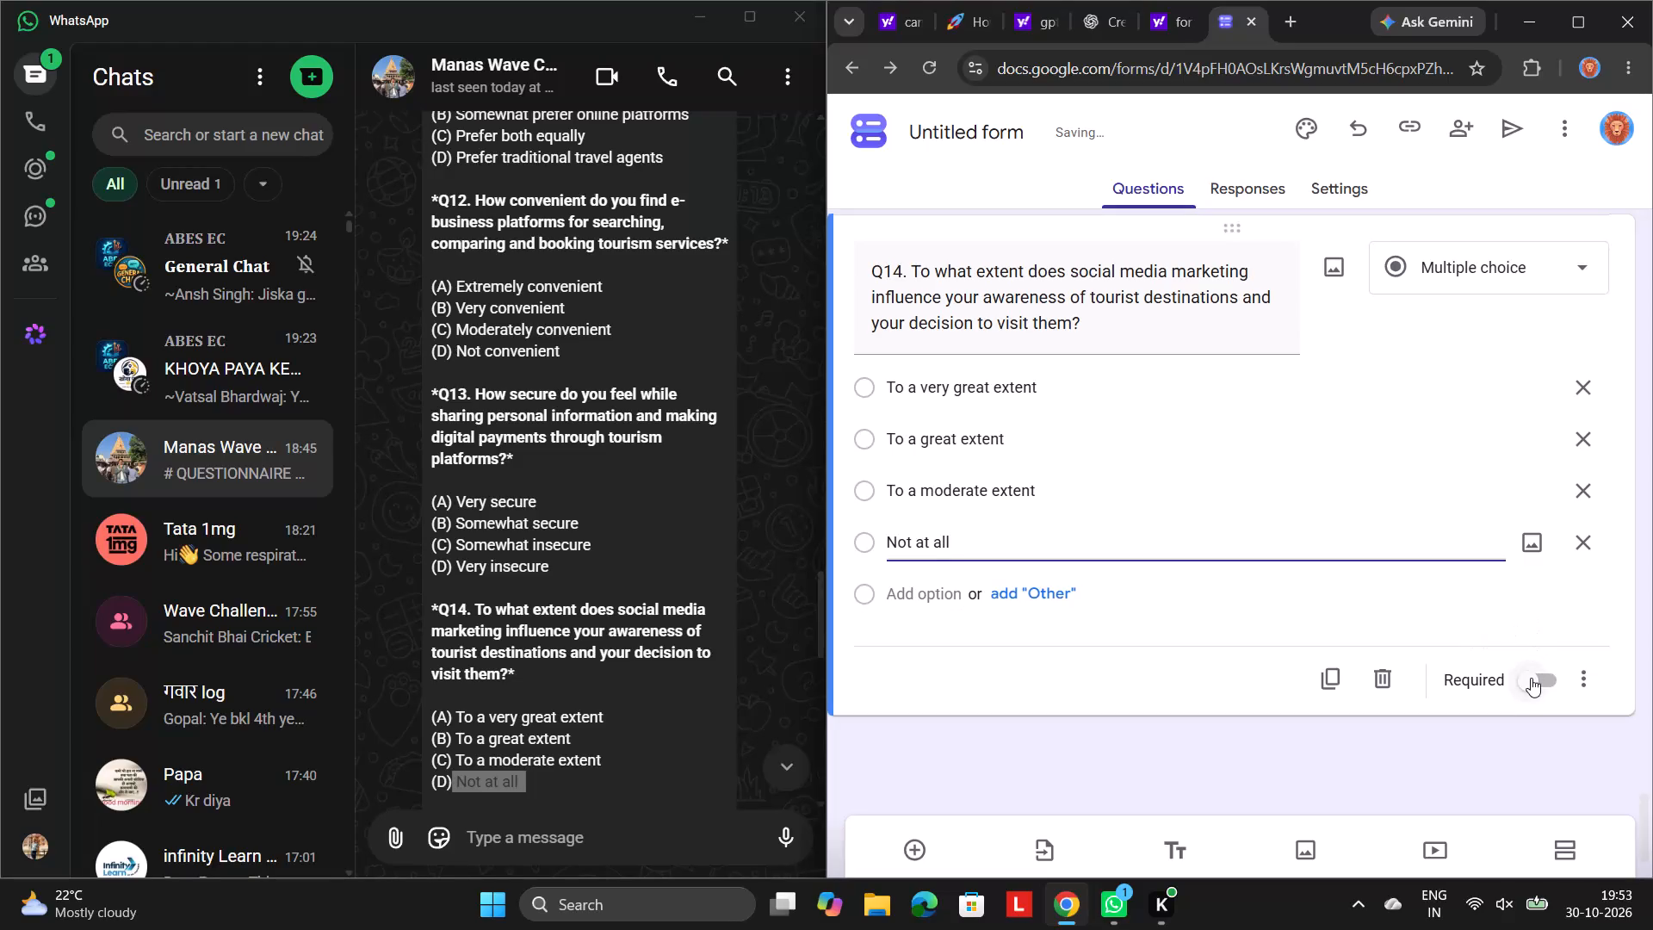
Make Q14, on social media marketing's influence on destination awareness and visit decisions, a required question.
left_click(1531, 678)
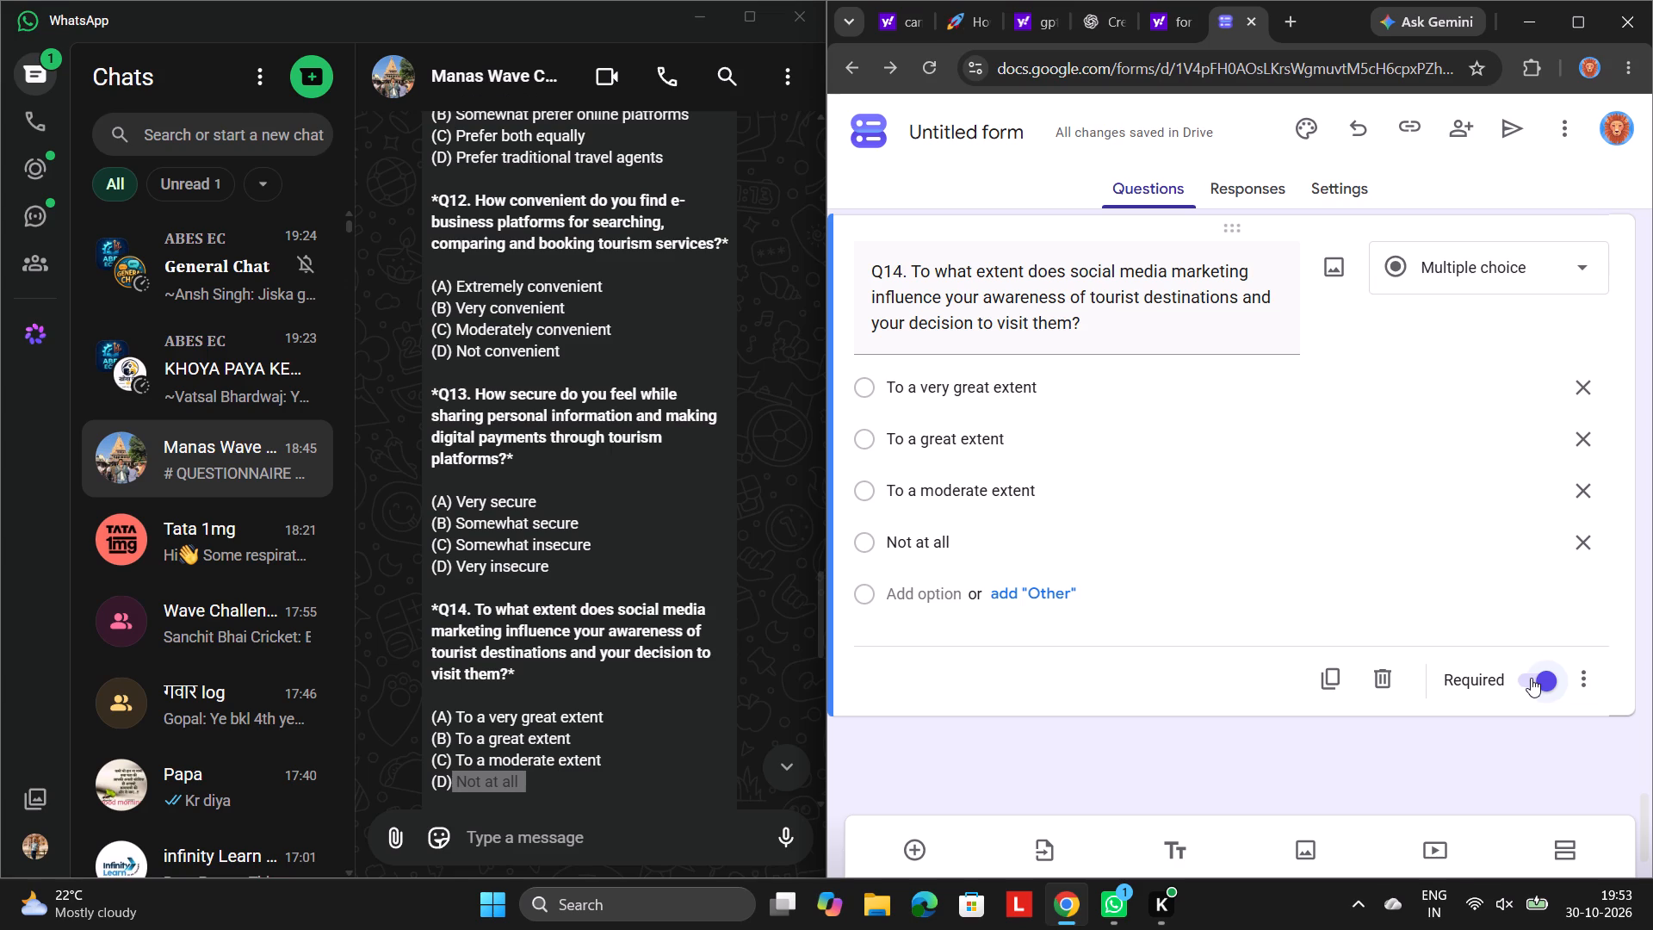
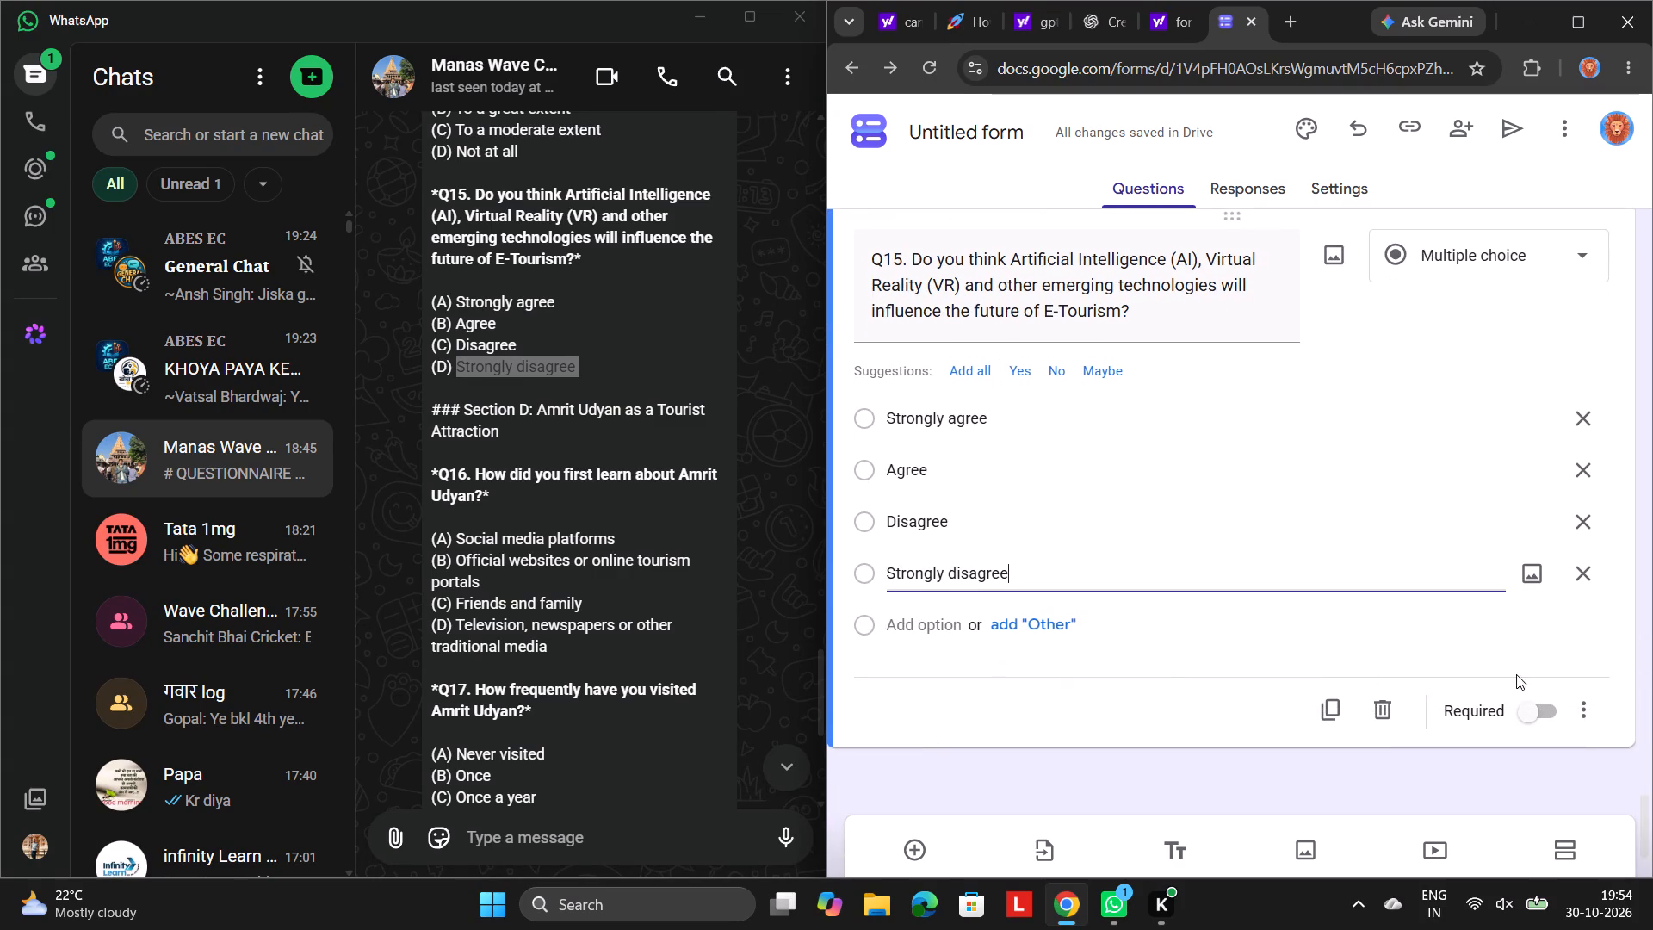
left_click(1531, 702)
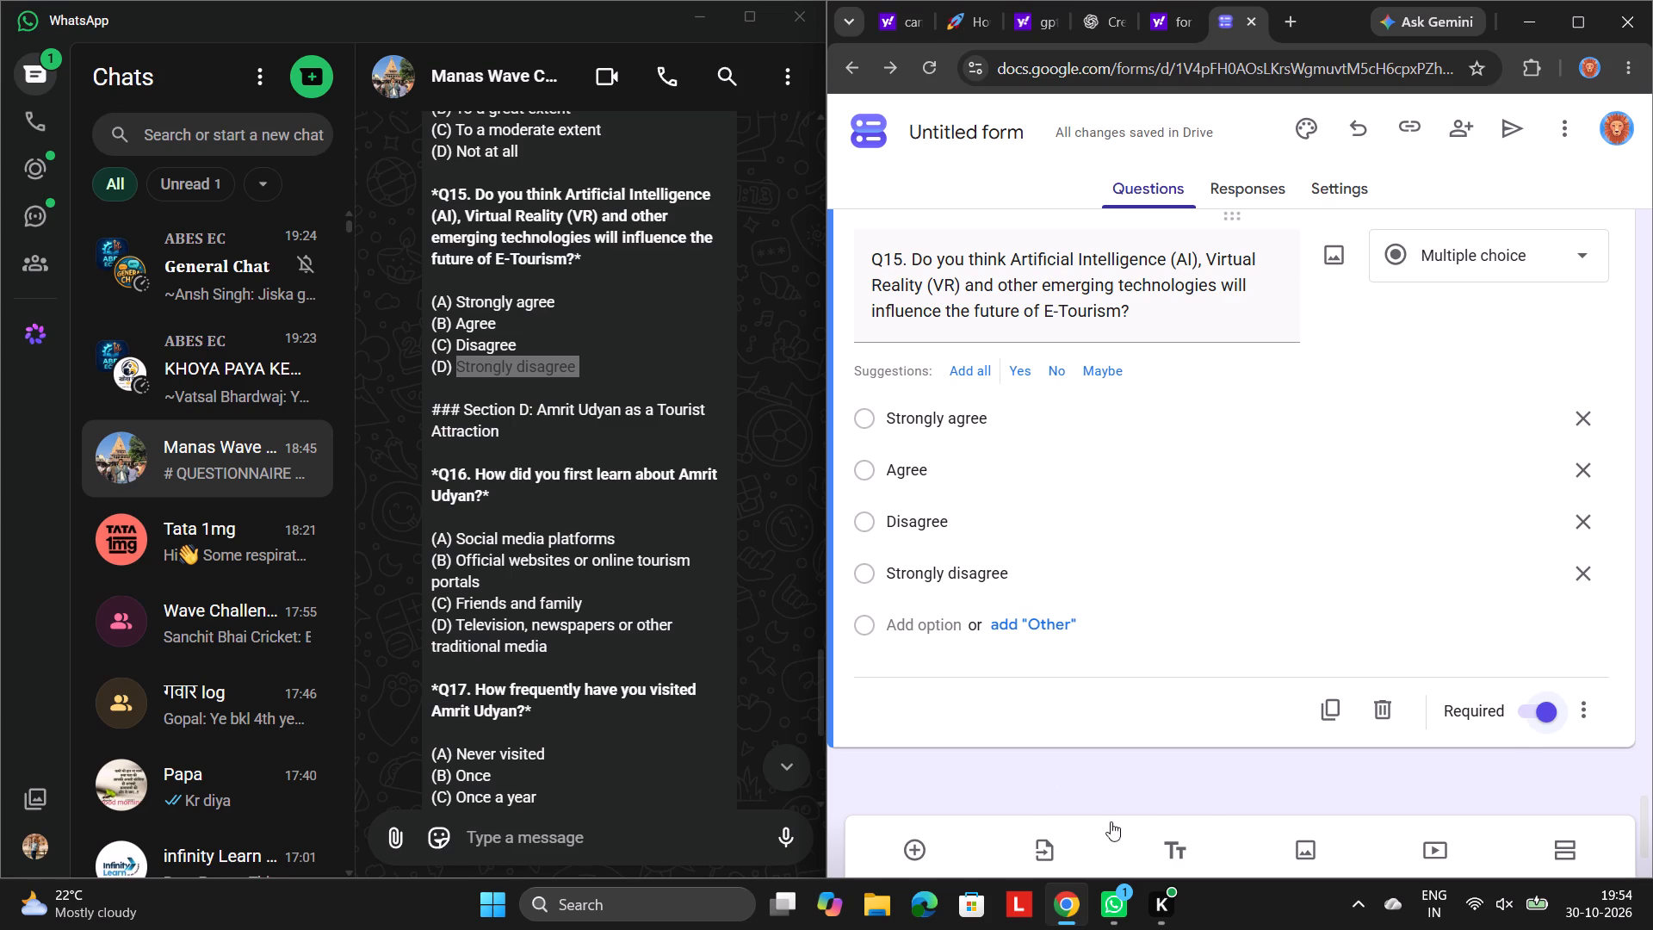
left_click(1569, 858)
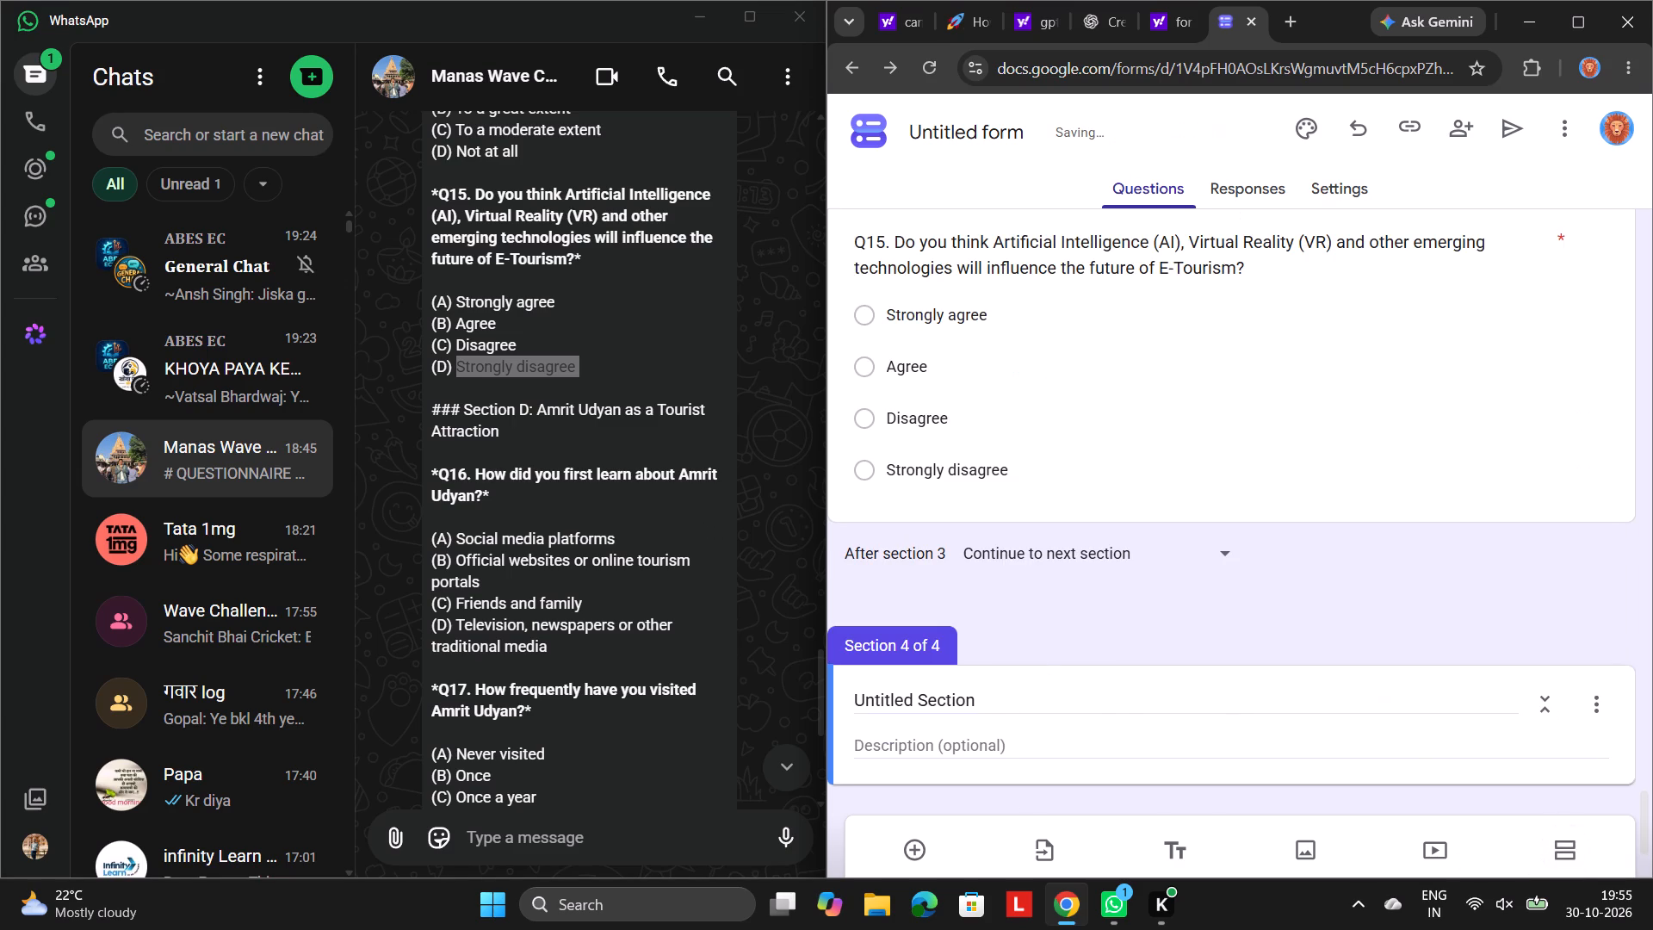
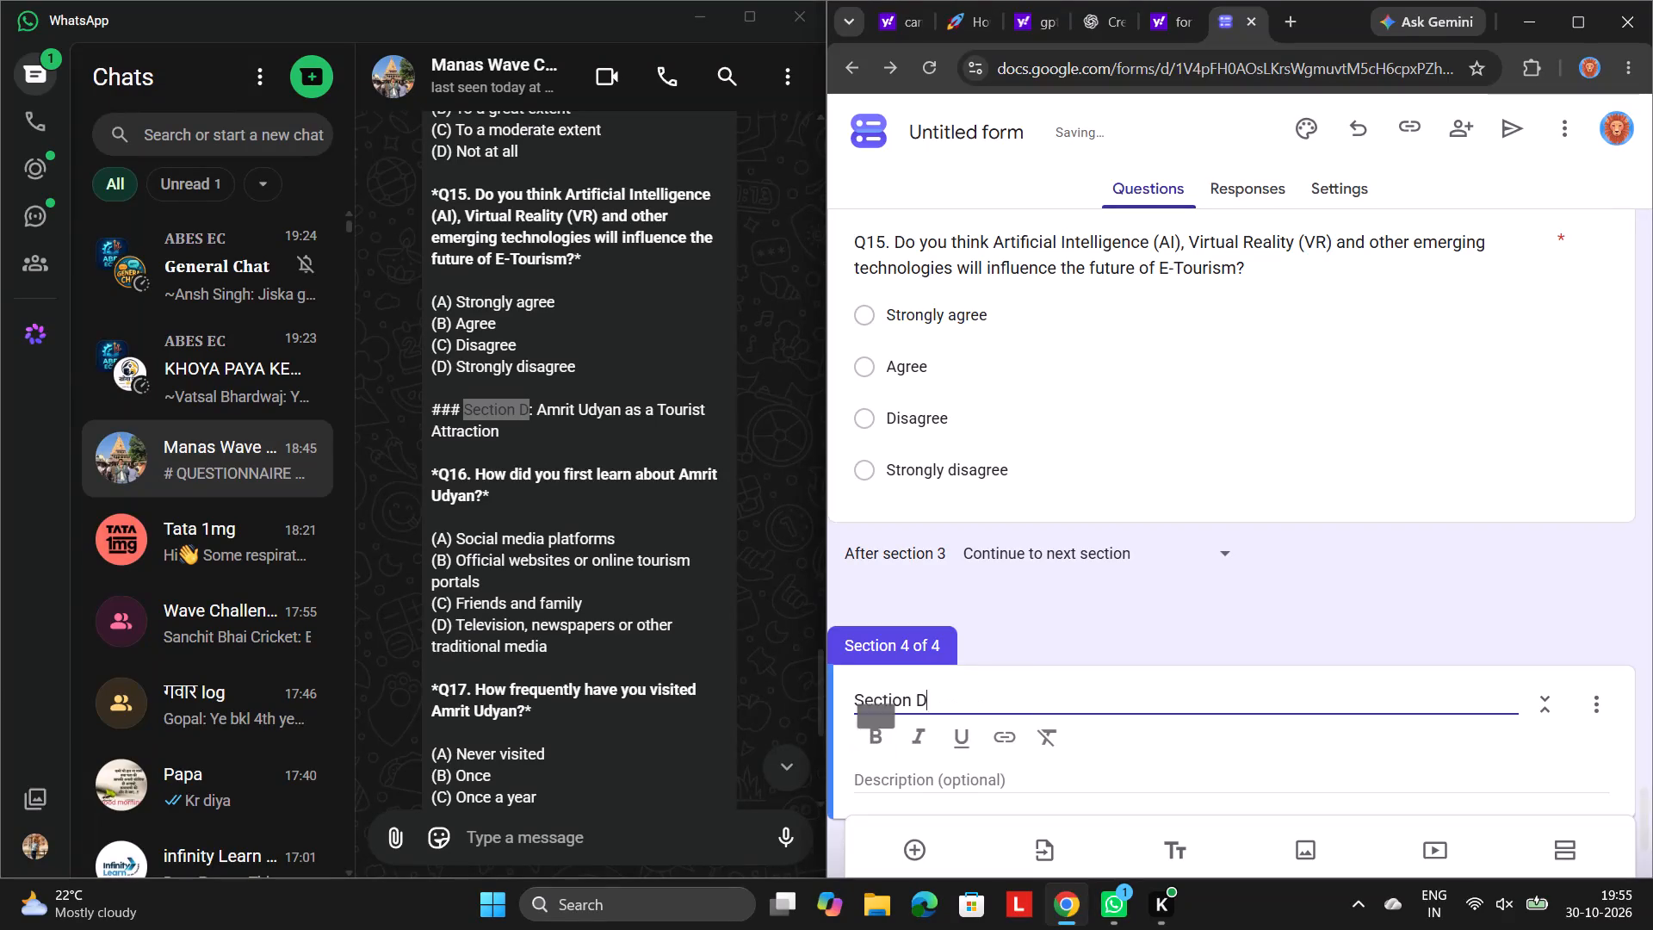
Make the section title "Section D" bold in the fourth section's header.
left_click_drag(936, 694, 854, 700)
left_click(870, 744)
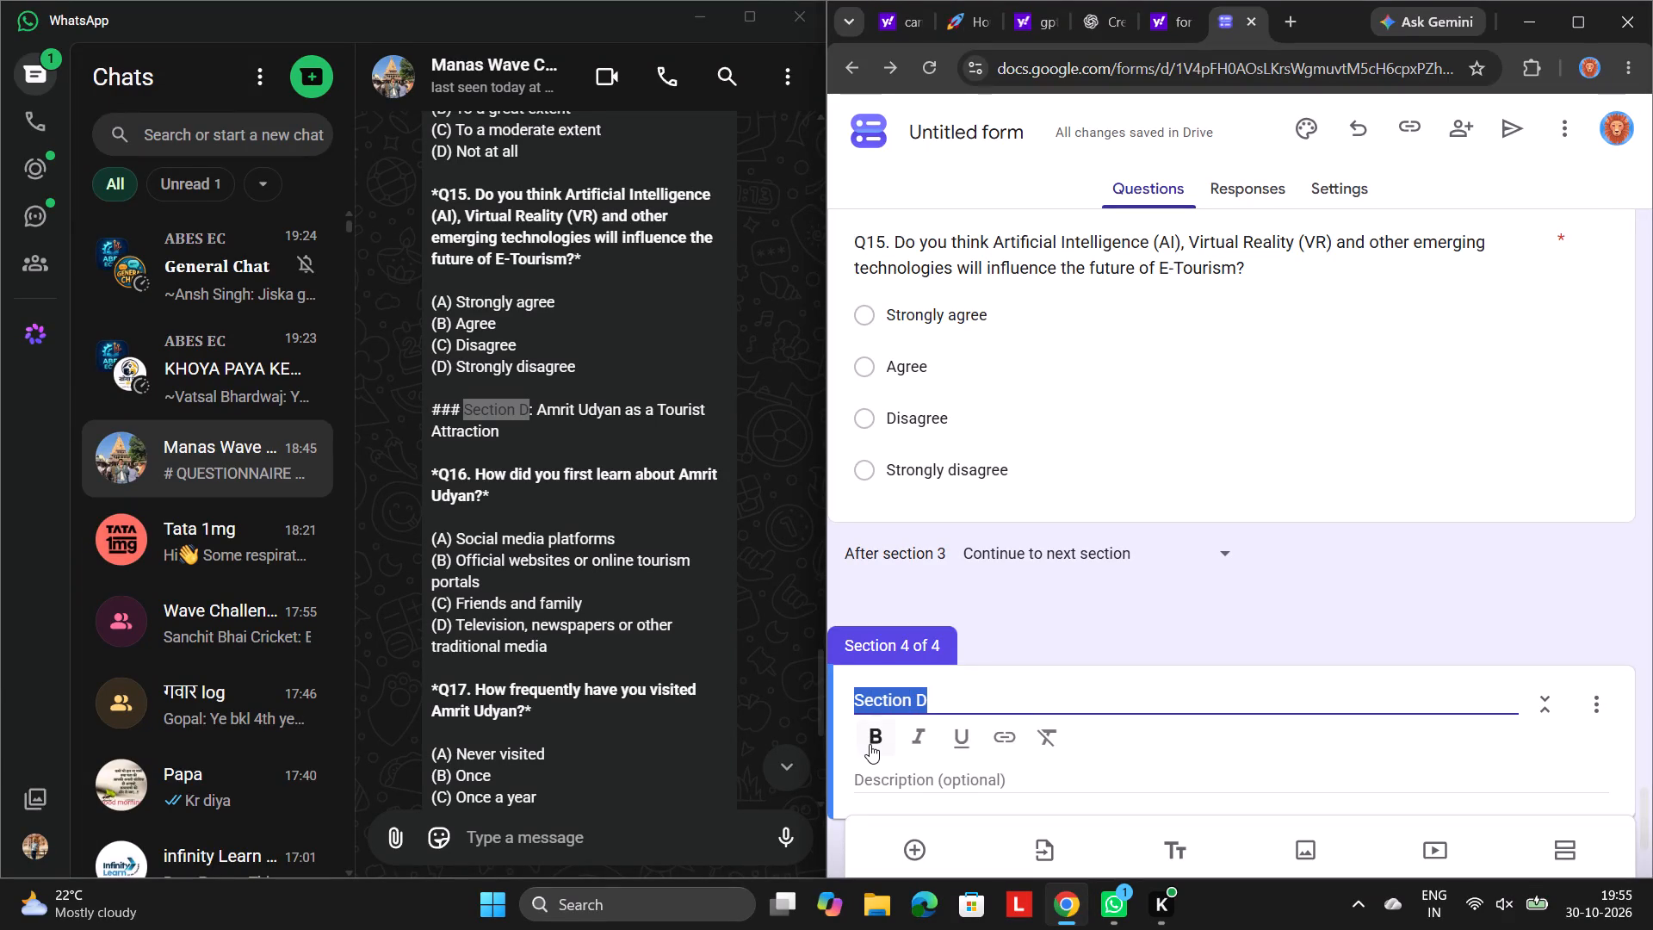
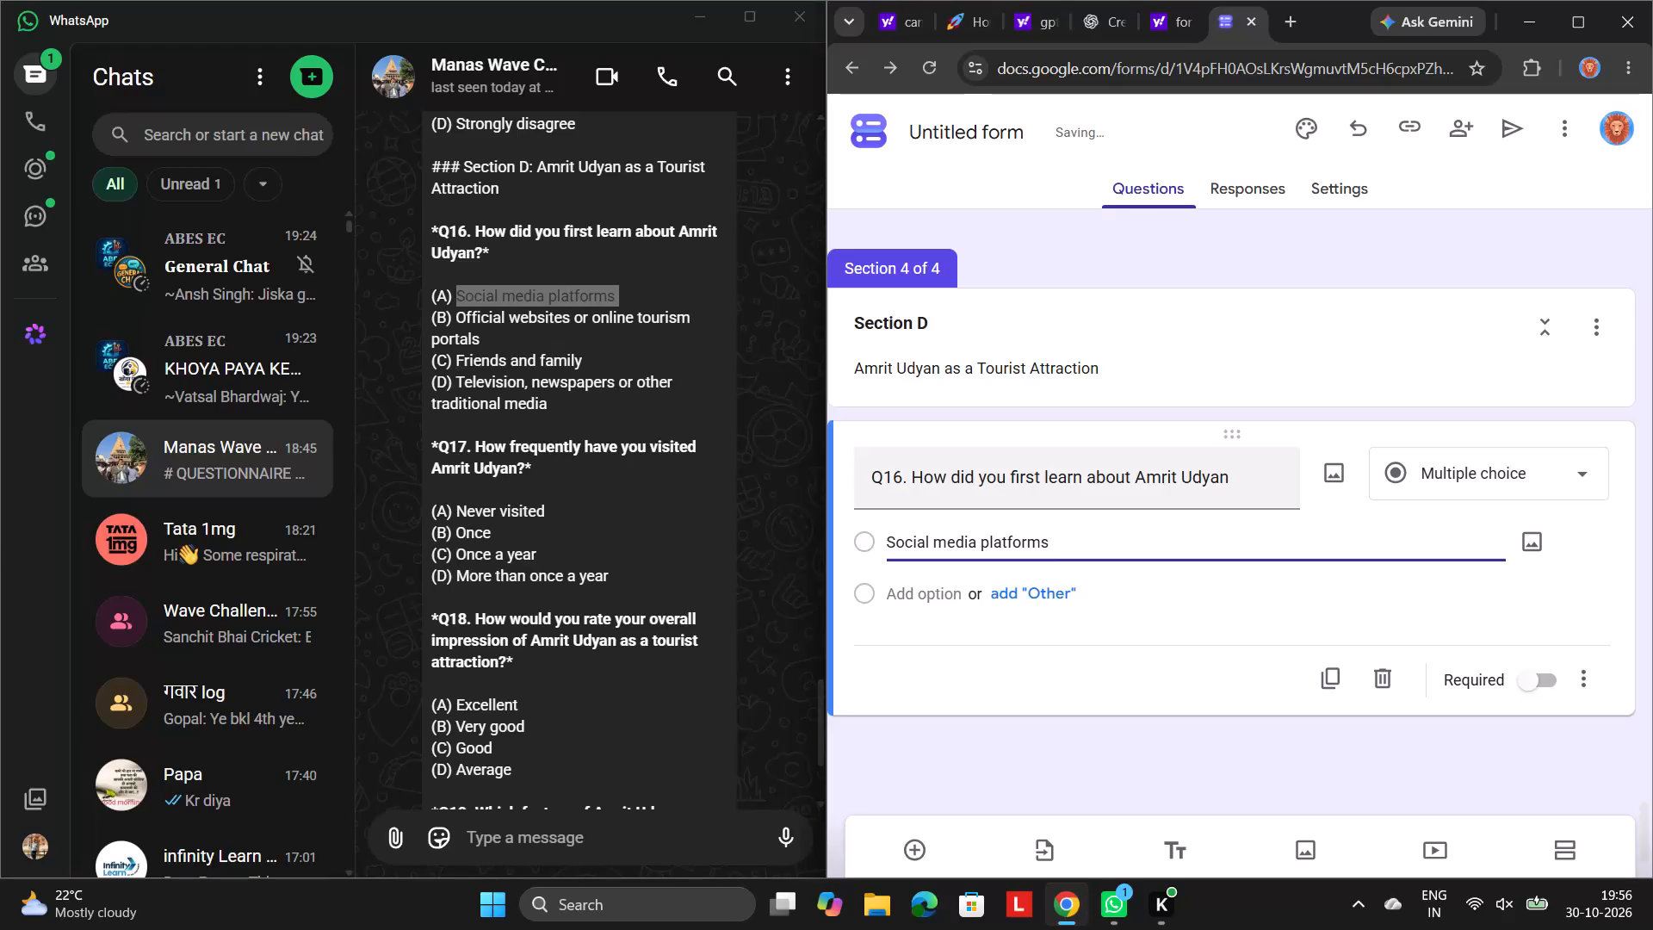
Add the missing question mark at the end of the Q16 question text, after "Amrit Udyan".
left_click(1238, 472)
key("Right")
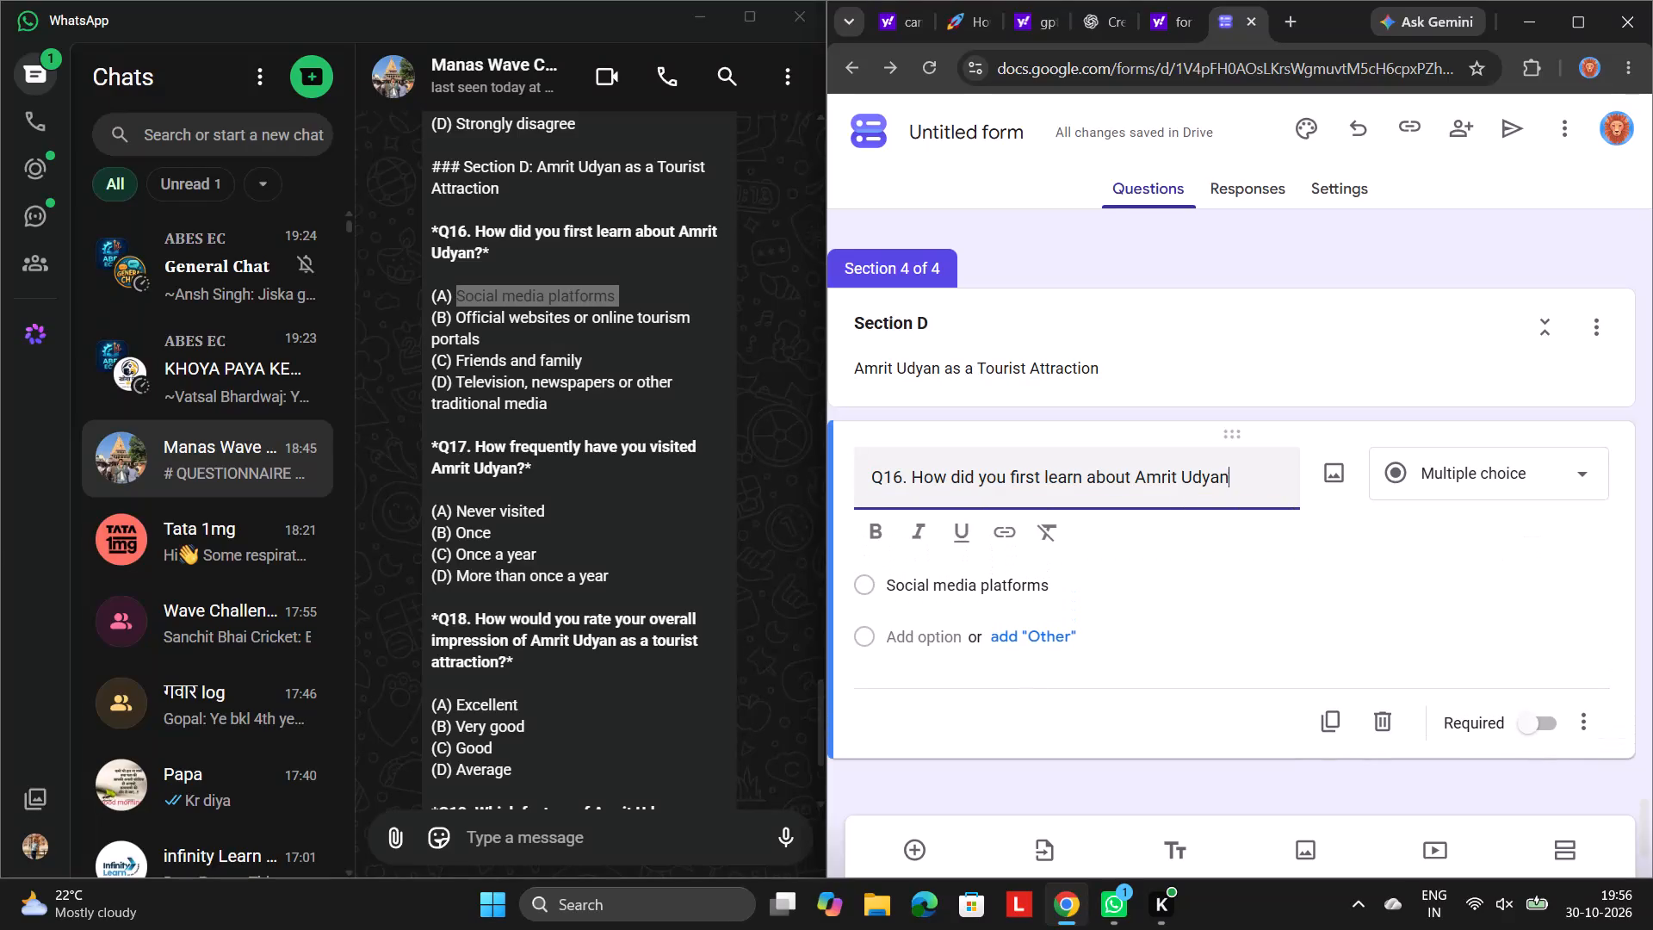
key("shift+question")
key("Down")
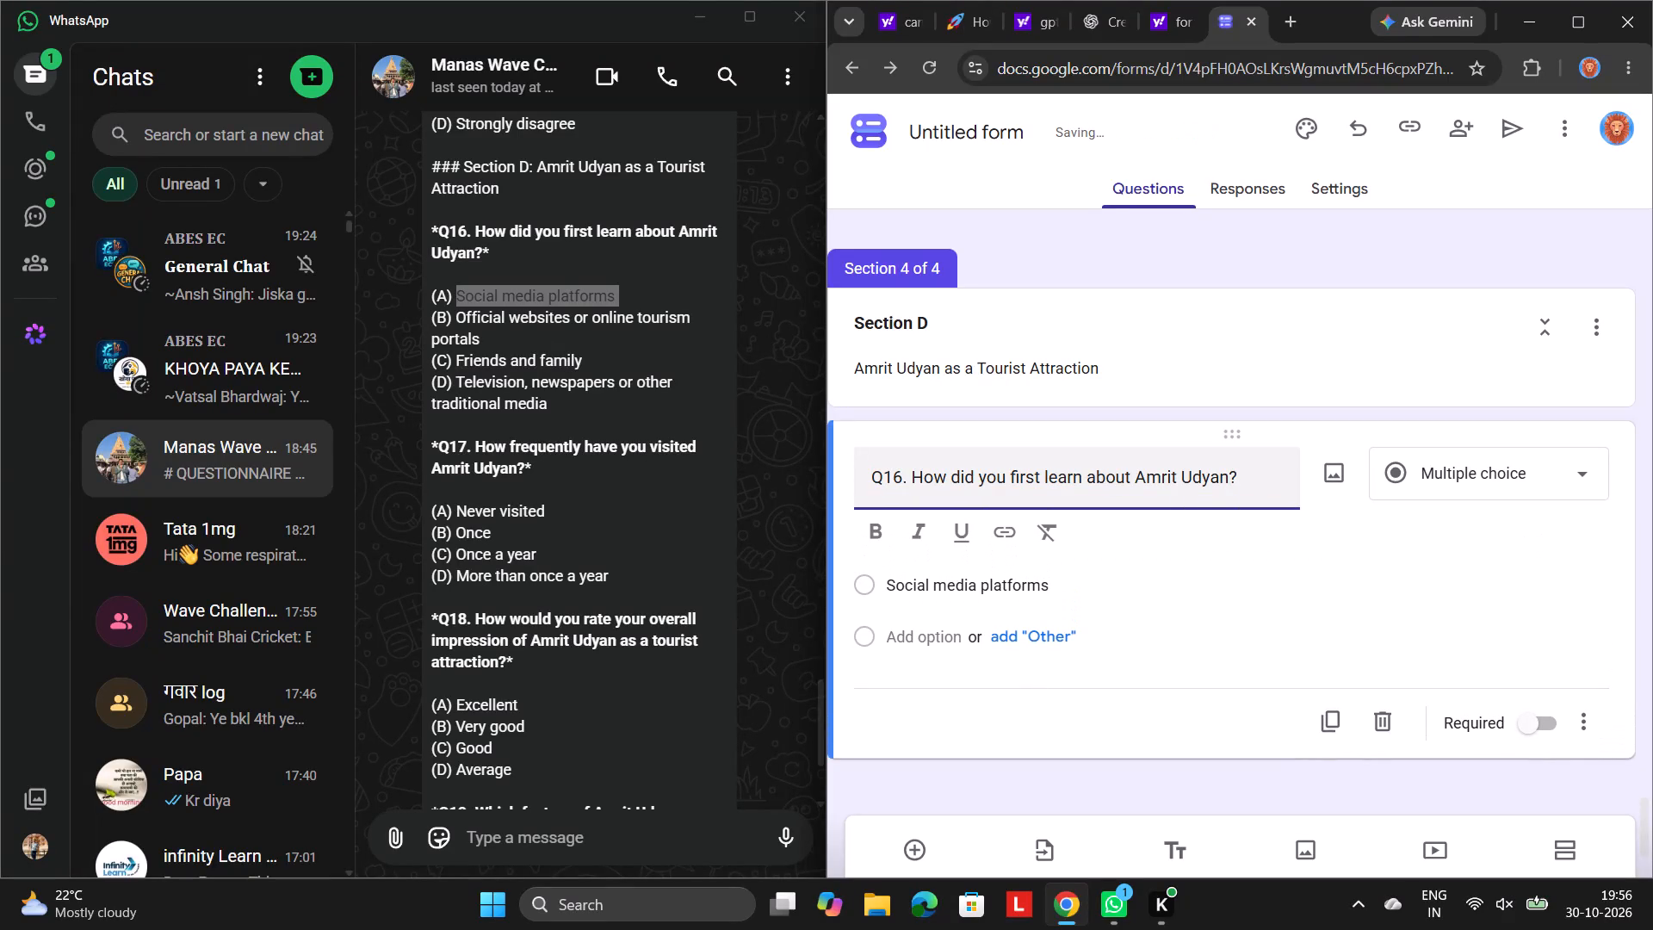
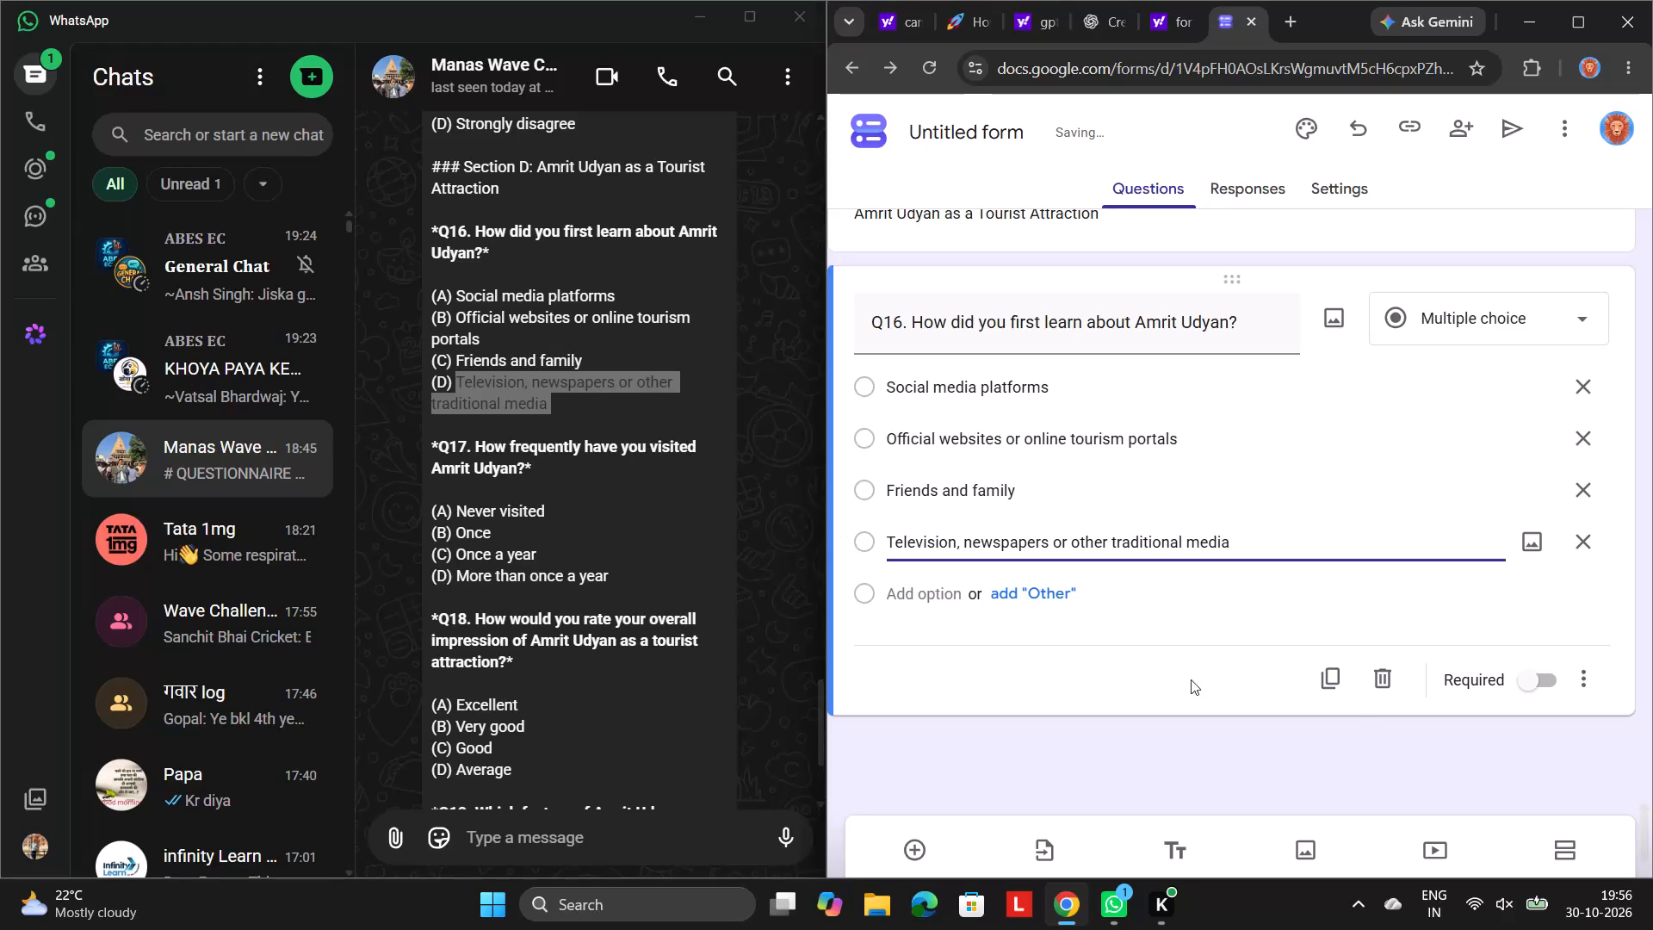
Make question Q16, on how respondents first learned about Amrit Udyan, required.
left_click(1536, 670)
Add a new blank multiple-choice question directly below Q16 in the Amrit Udyan section.
scroll(1120, 652, "down", 1)
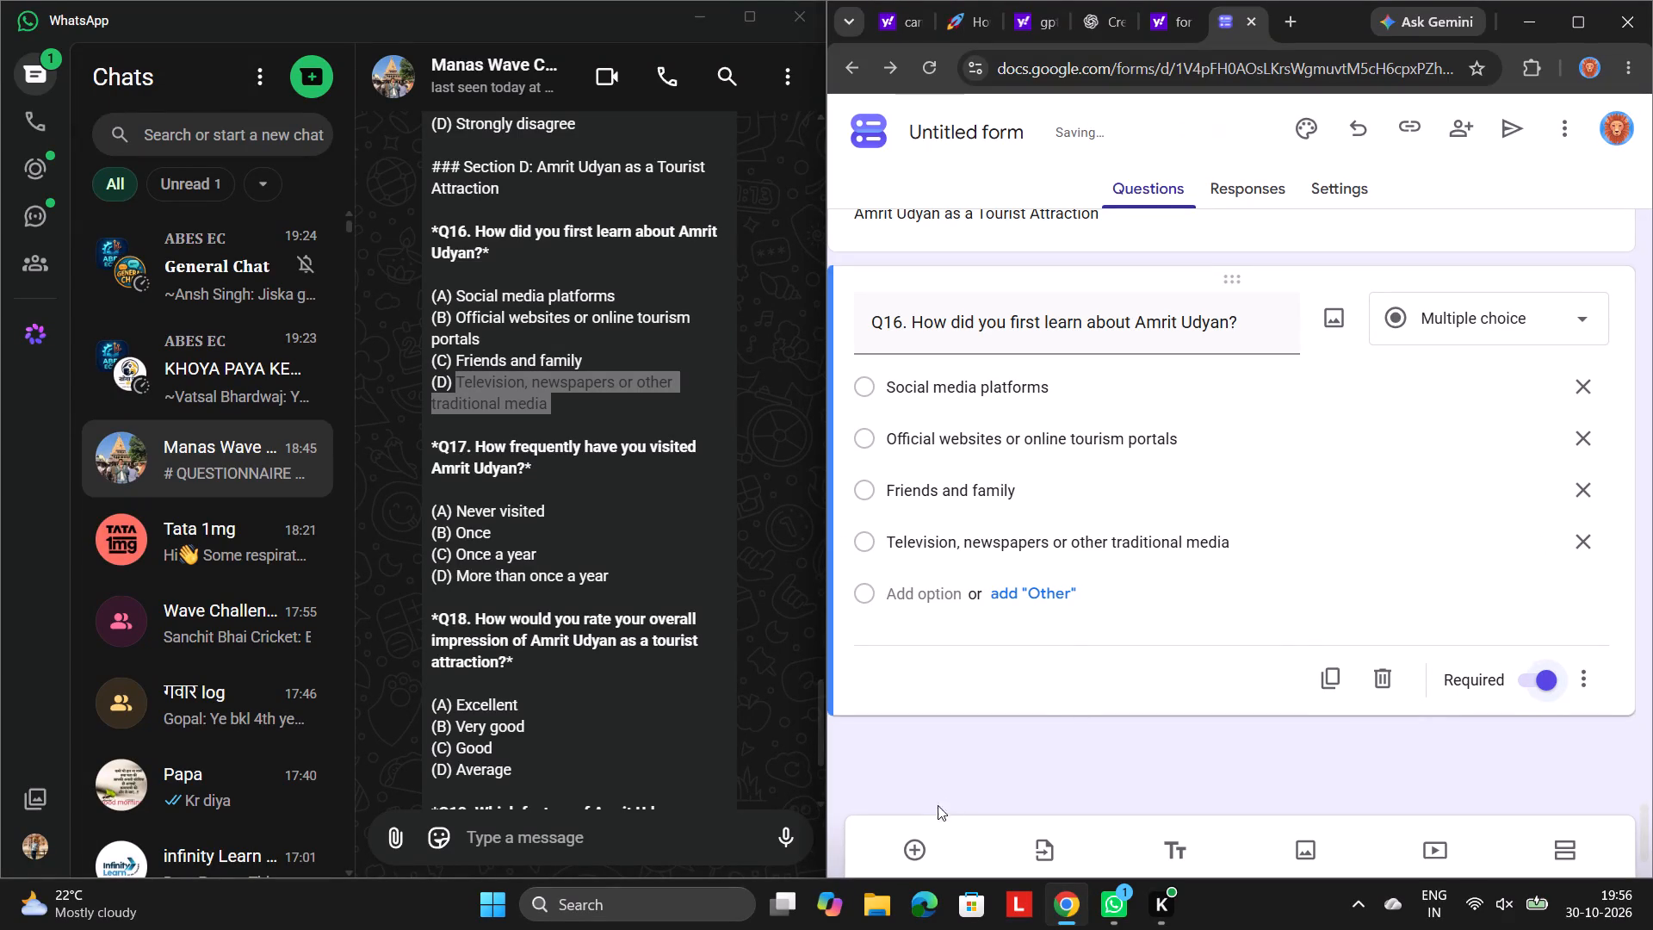
left_click(913, 850)
scroll(1122, 692, "down", 4)
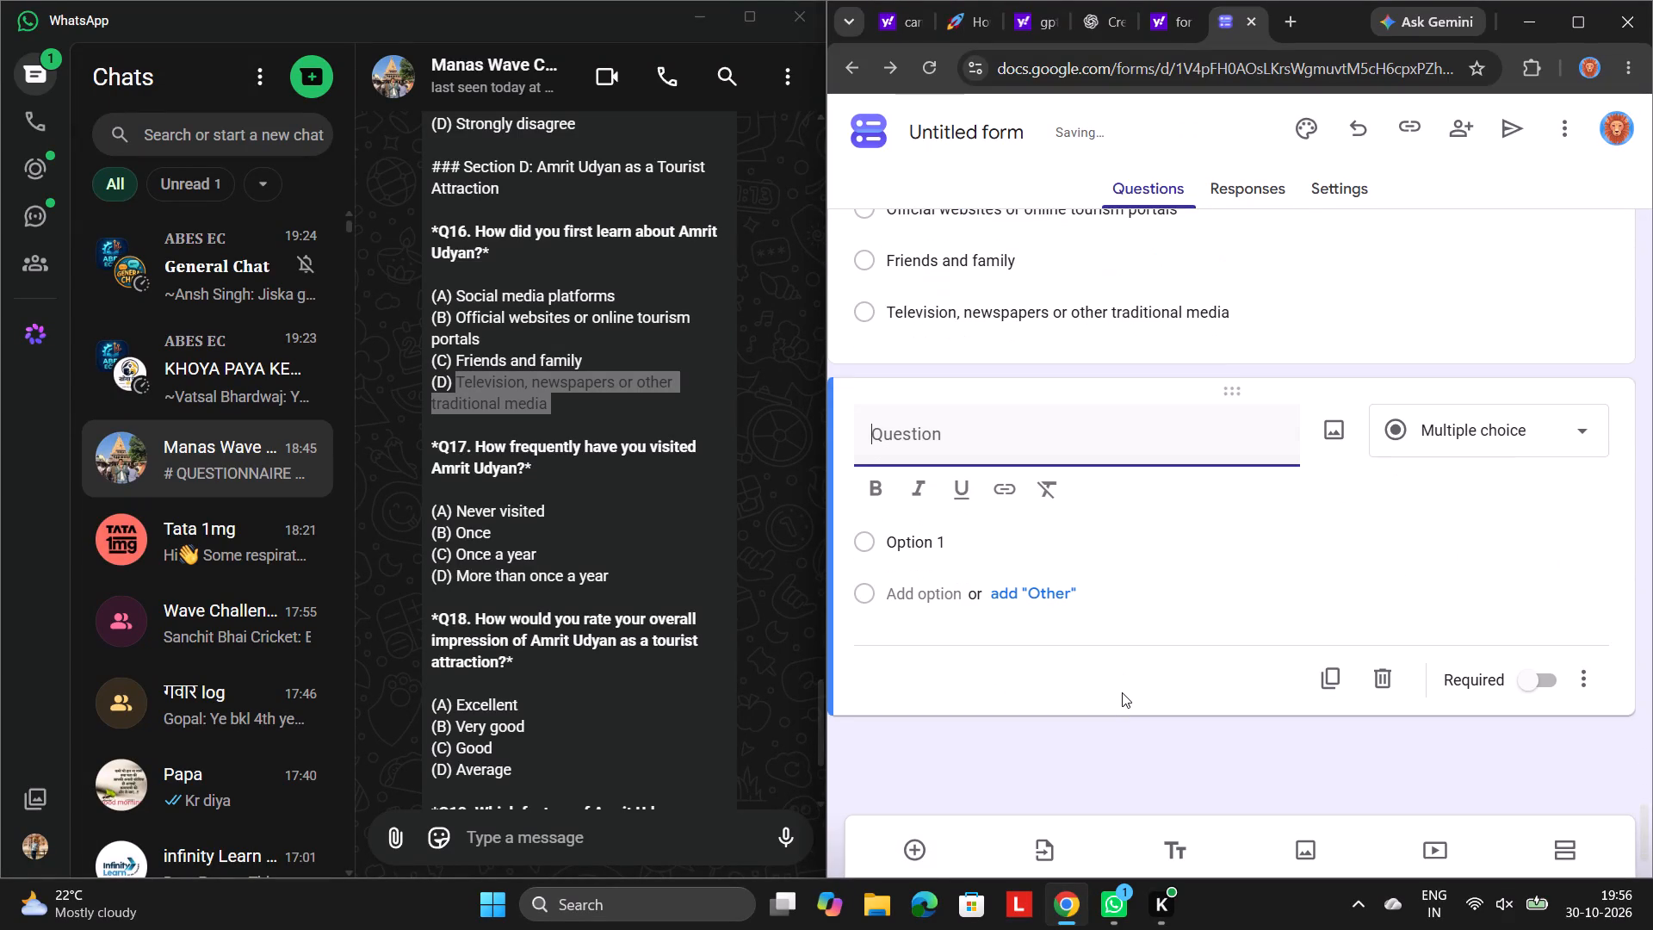
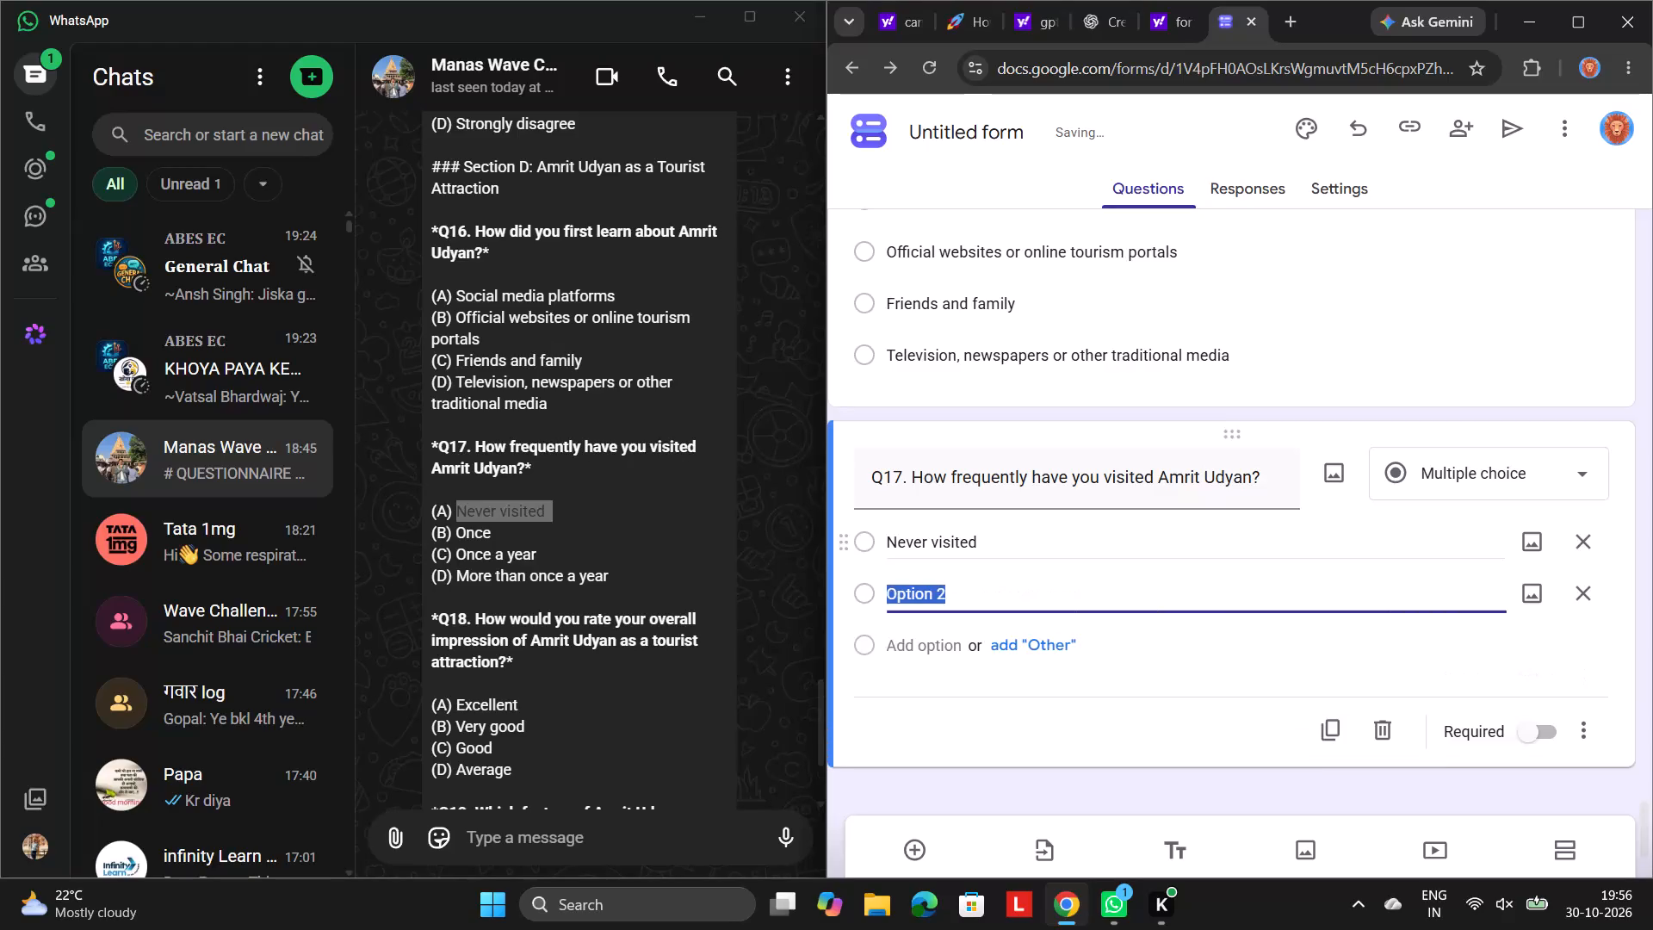
Add the answer options "Once", "Once a year" and "More than once a year" to Q17 below "Never visited".
key("BackSpace")
type("ce")
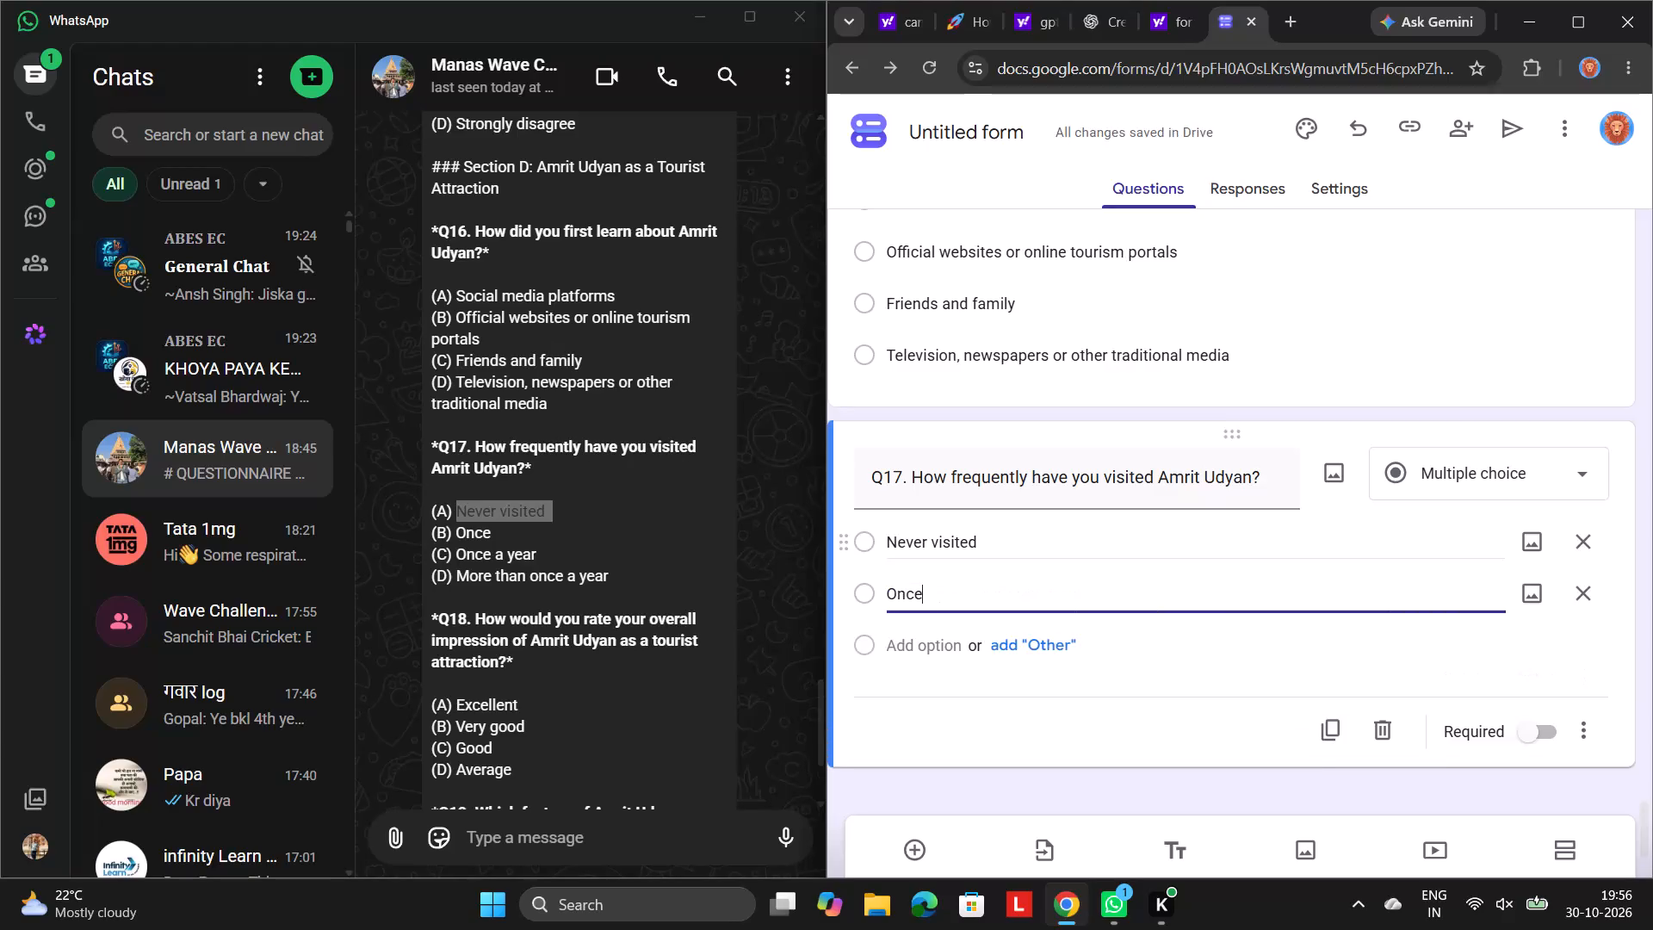
key("Return")
key("BackSpace")
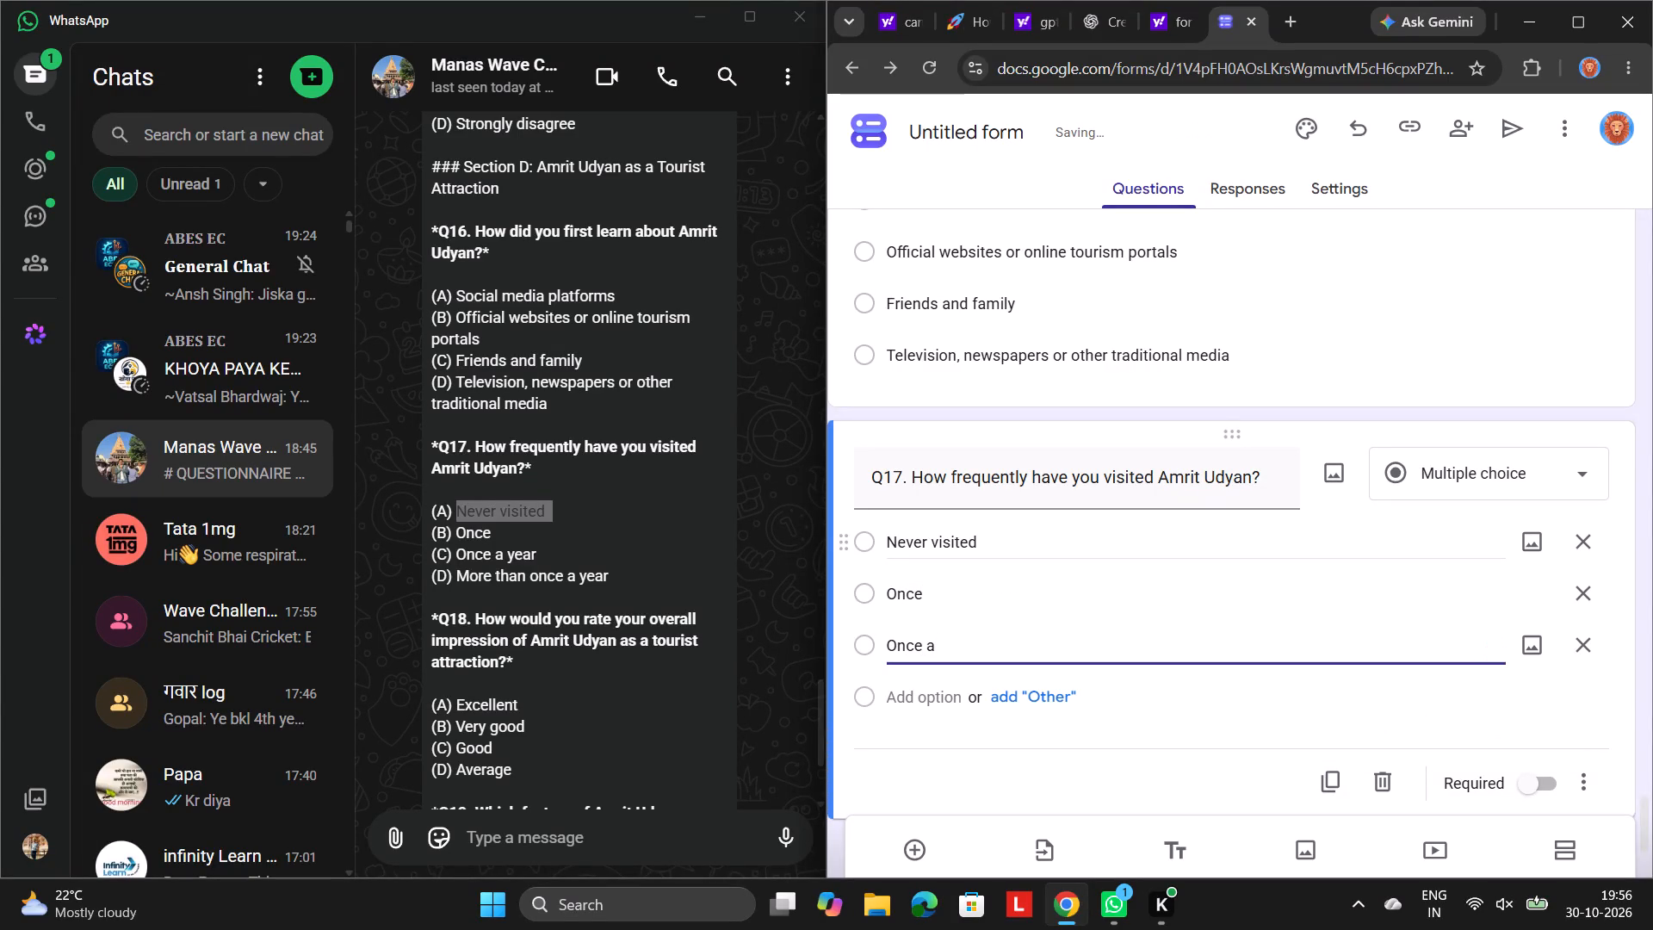
type("year")
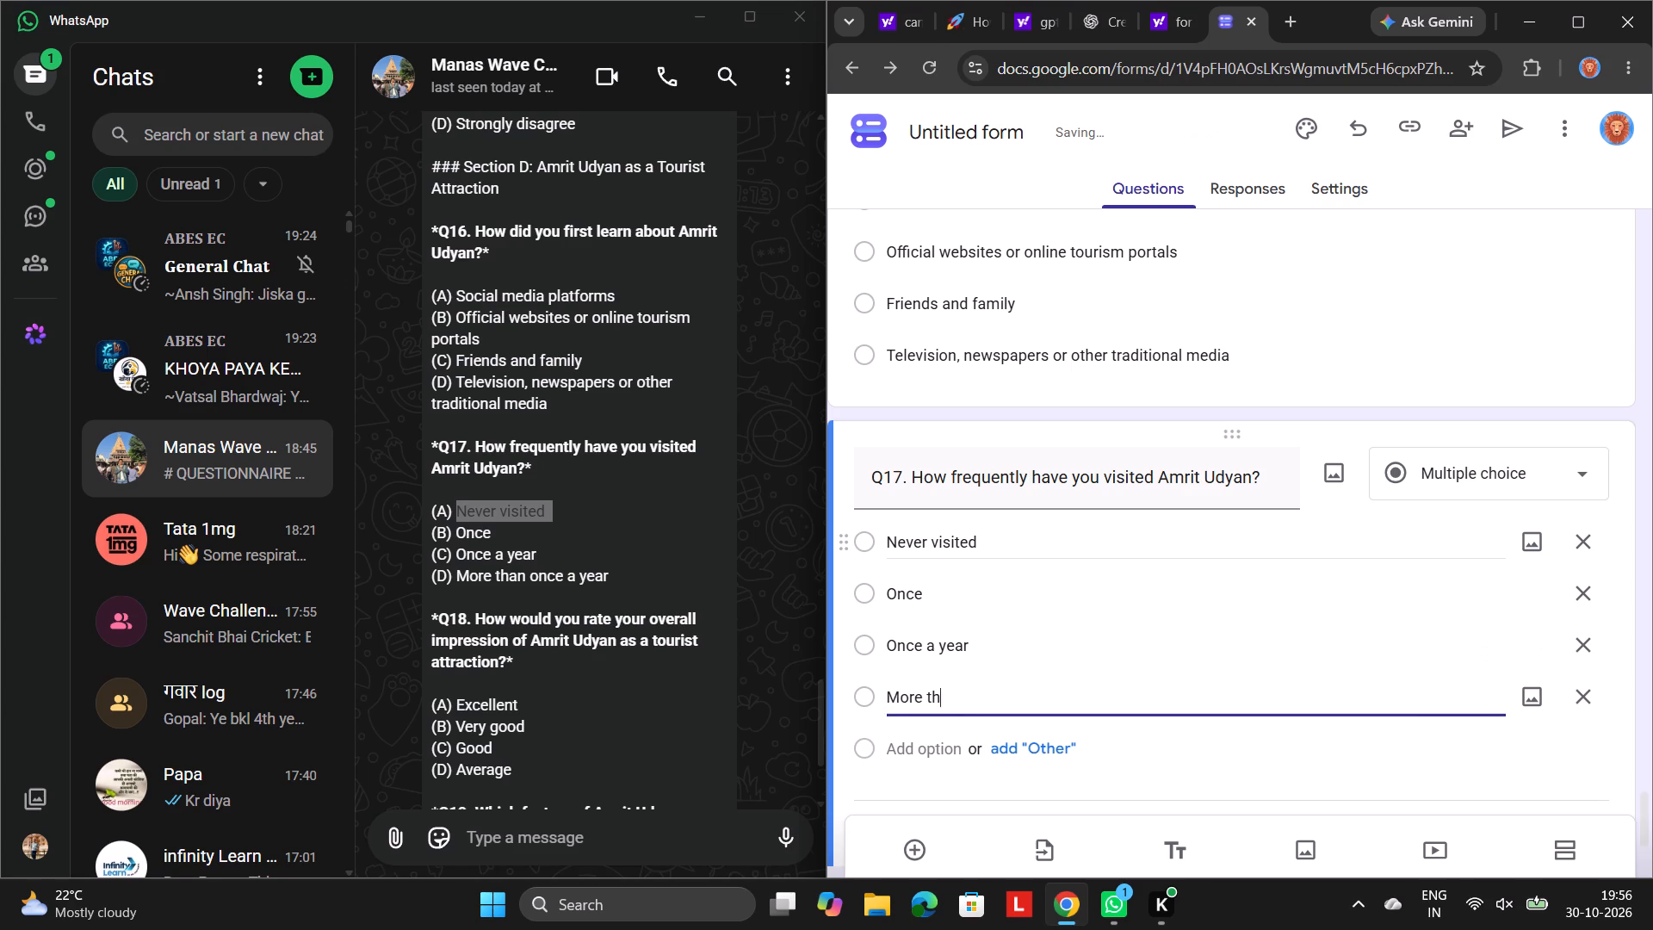
type("once a ya")
key("BackSpace")
type("ear")
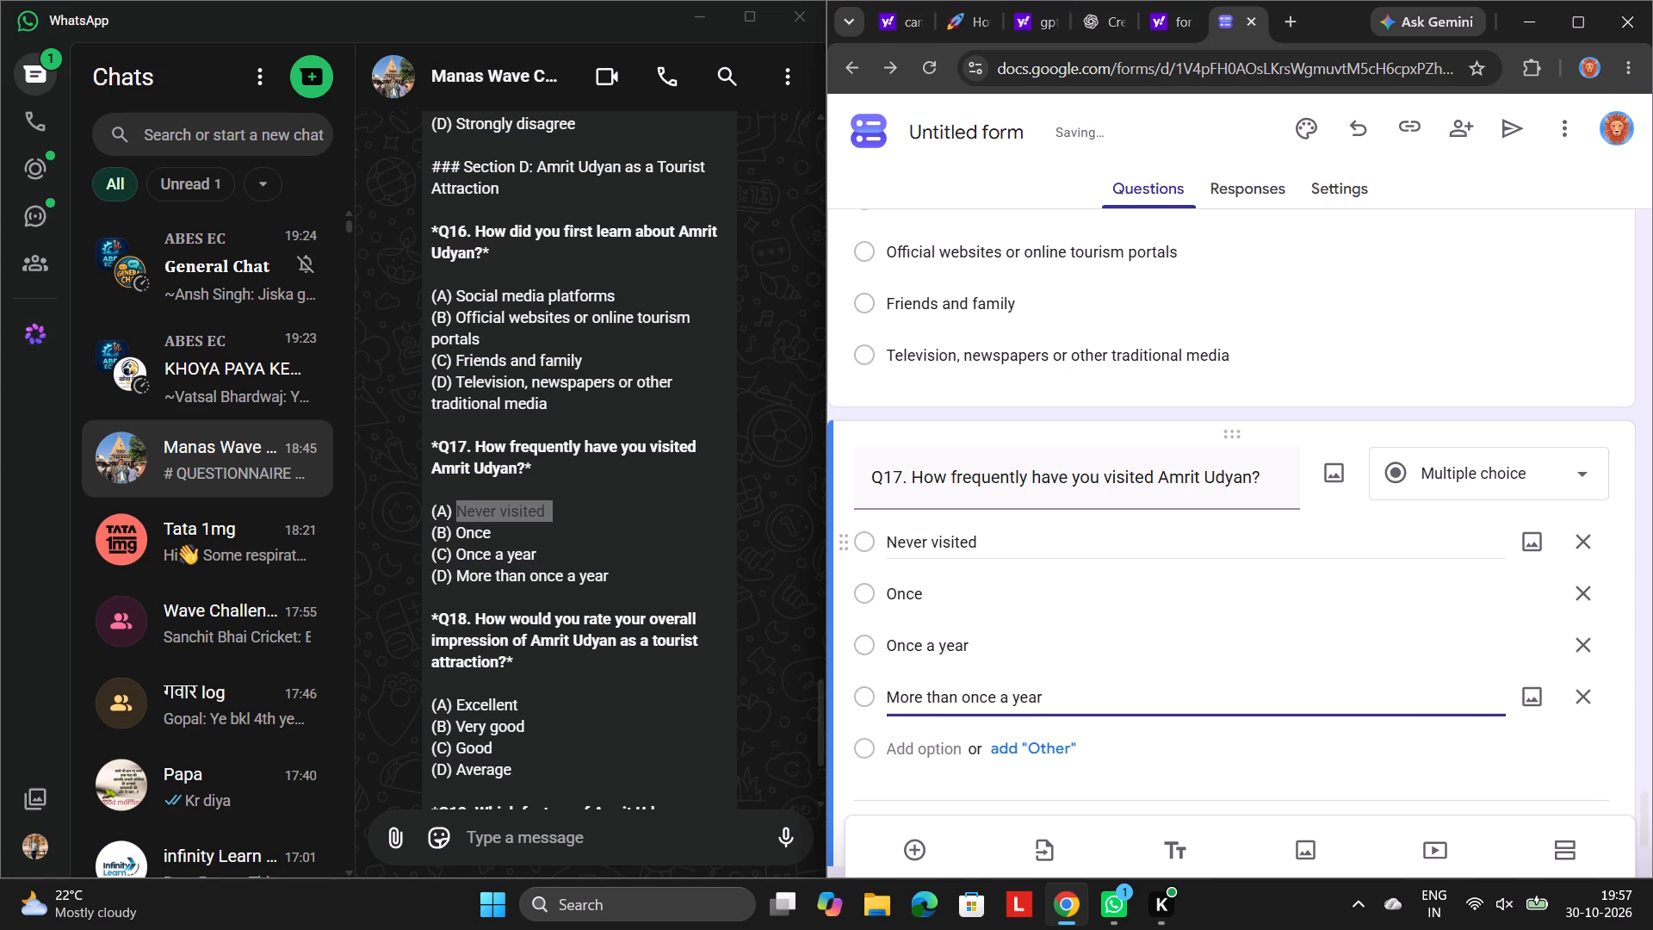
Make question Q17, on how frequently respondents have visited Amrit Udyan, required.
scroll(1254, 673, "down", 2)
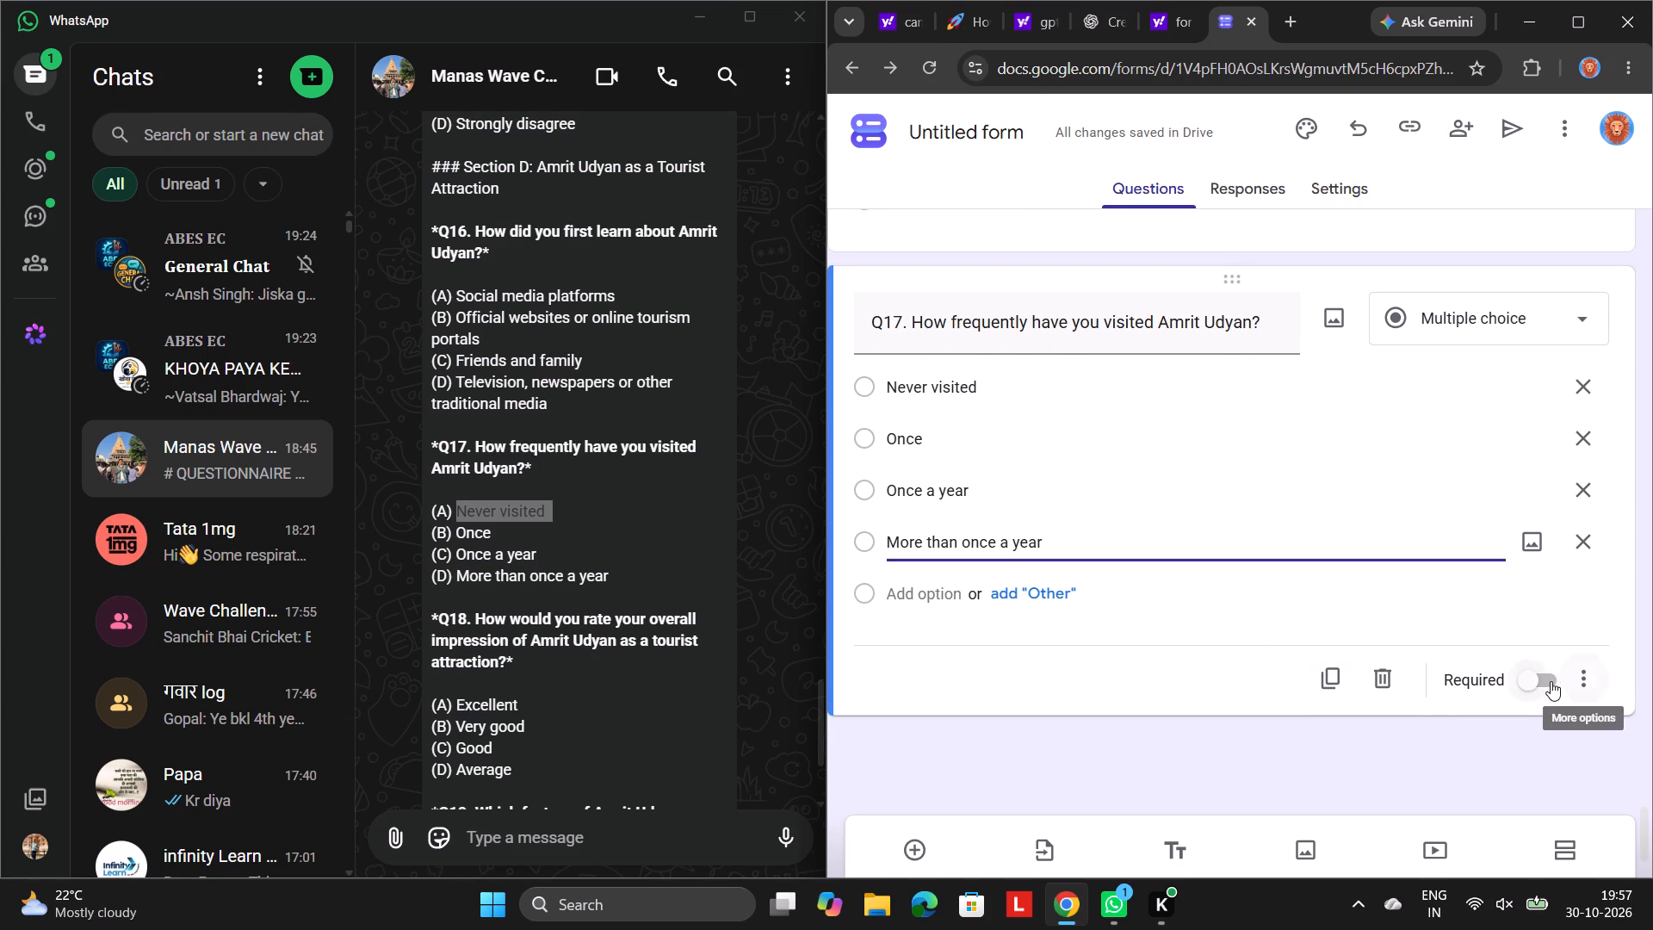
left_click(1543, 681)
Add a new blank multiple-choice question directly below Q17 in the Amrit Udyan section.
scroll(1011, 646, "down", 1)
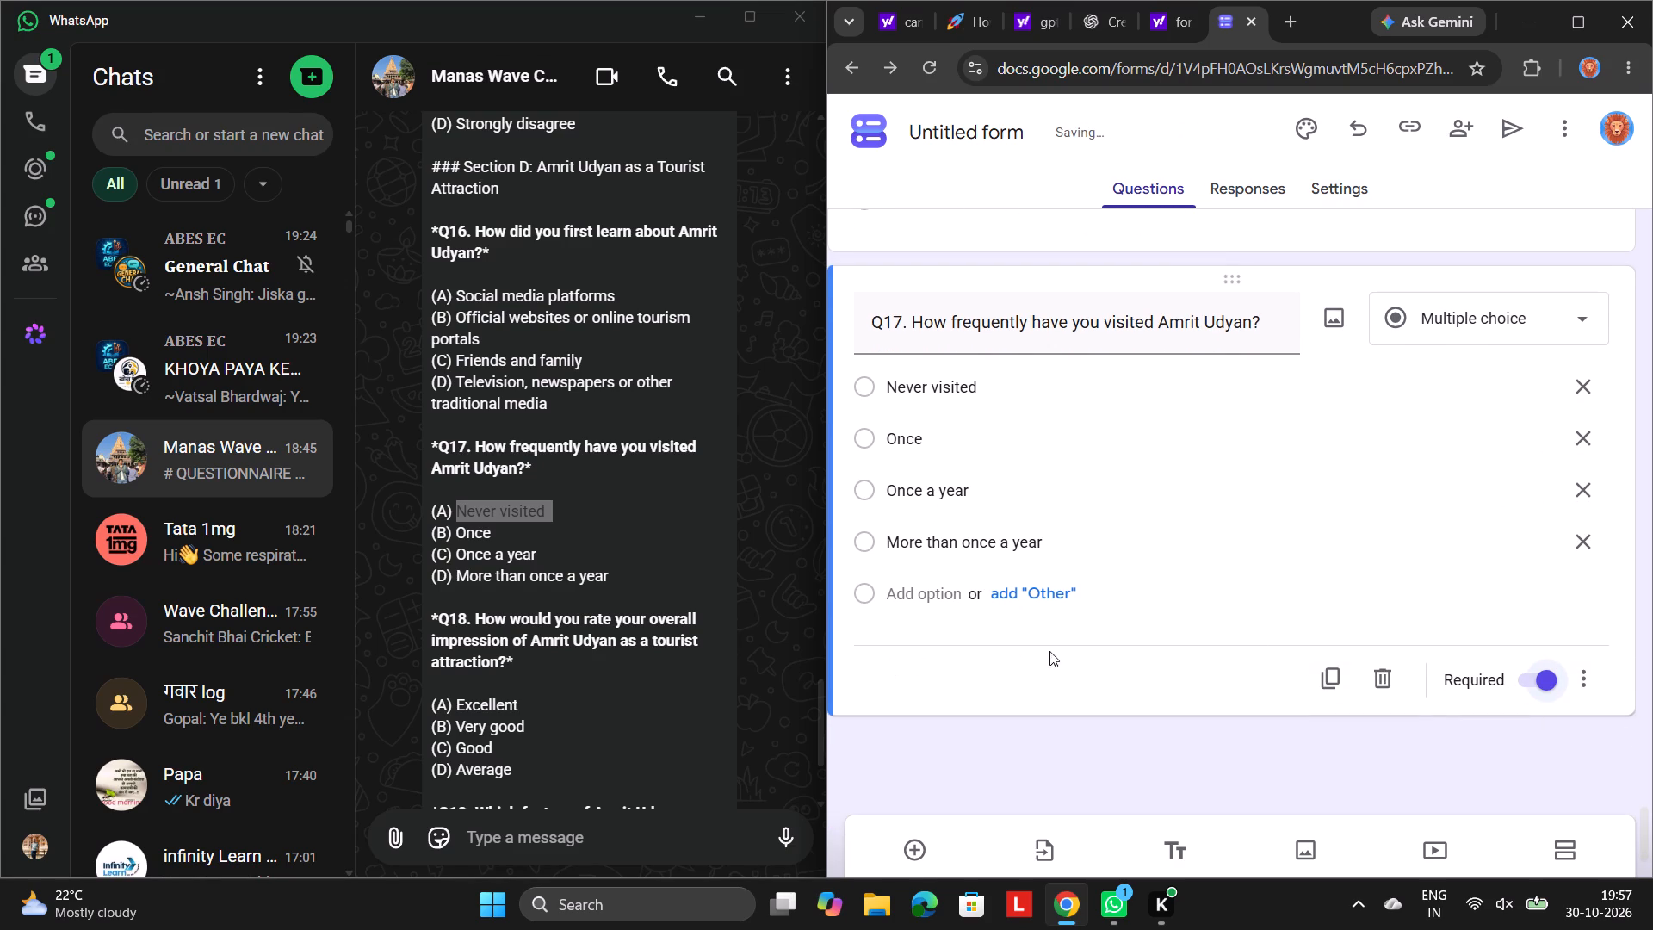
left_click(919, 850)
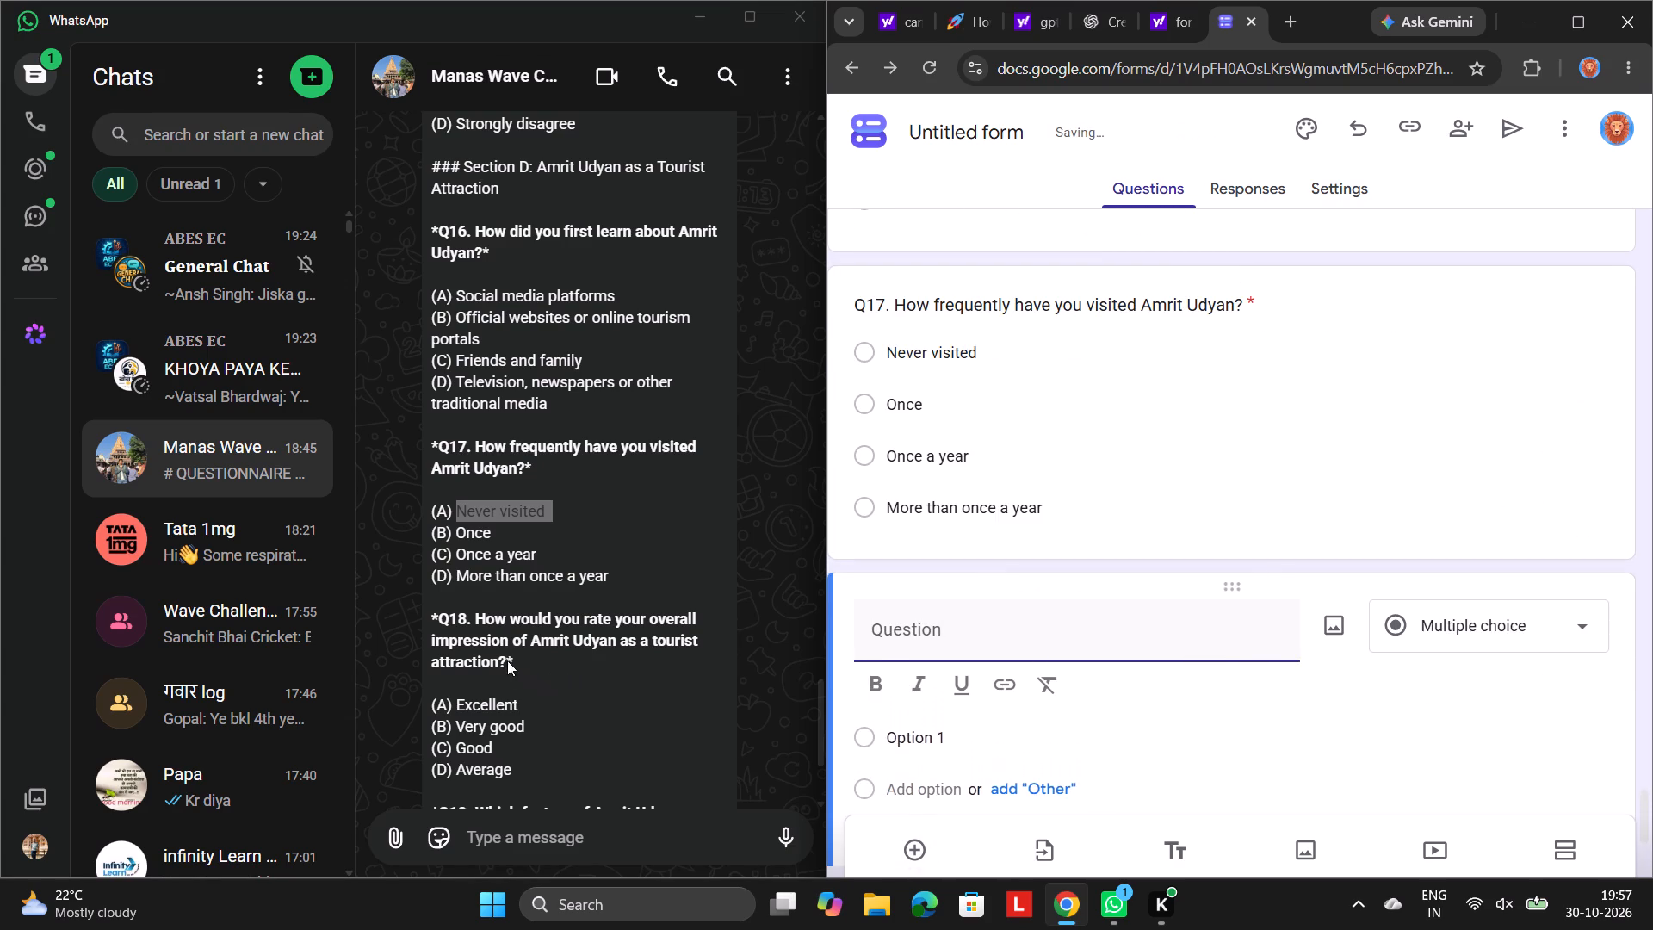
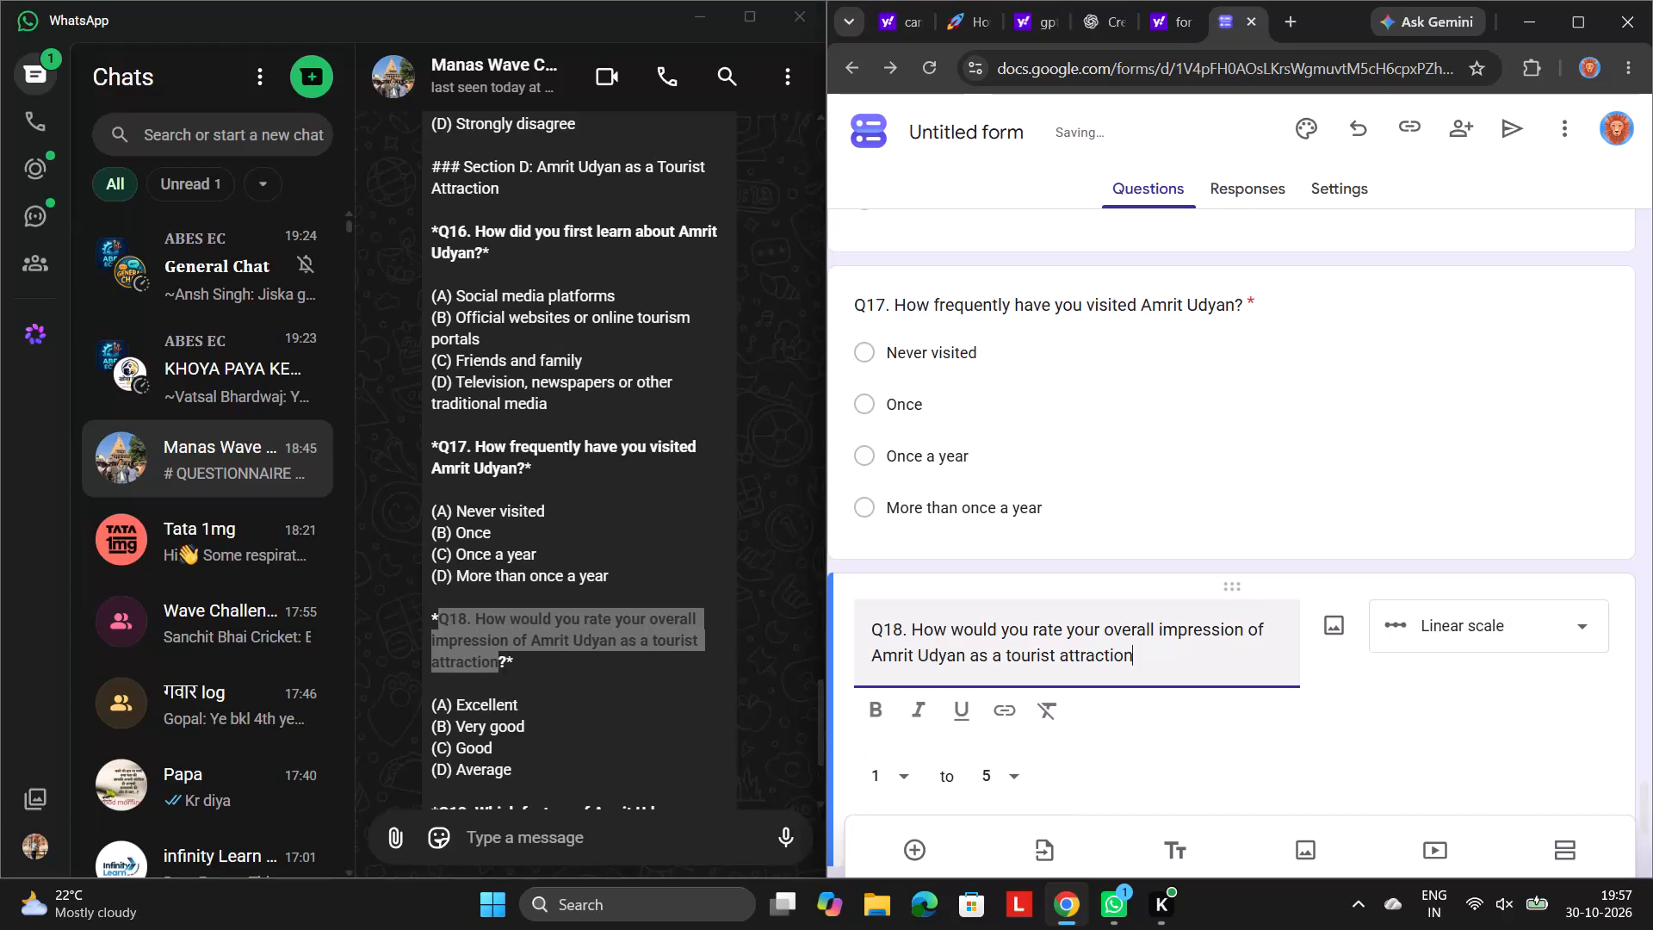
Complete the Q18 title about the overall impression of Amrit Udyan by adding a question mark at its end.
key("shift+question")
Change question Q18 from a linear scale to the Multiple choice type.
scroll(974, 623, "down", 3)
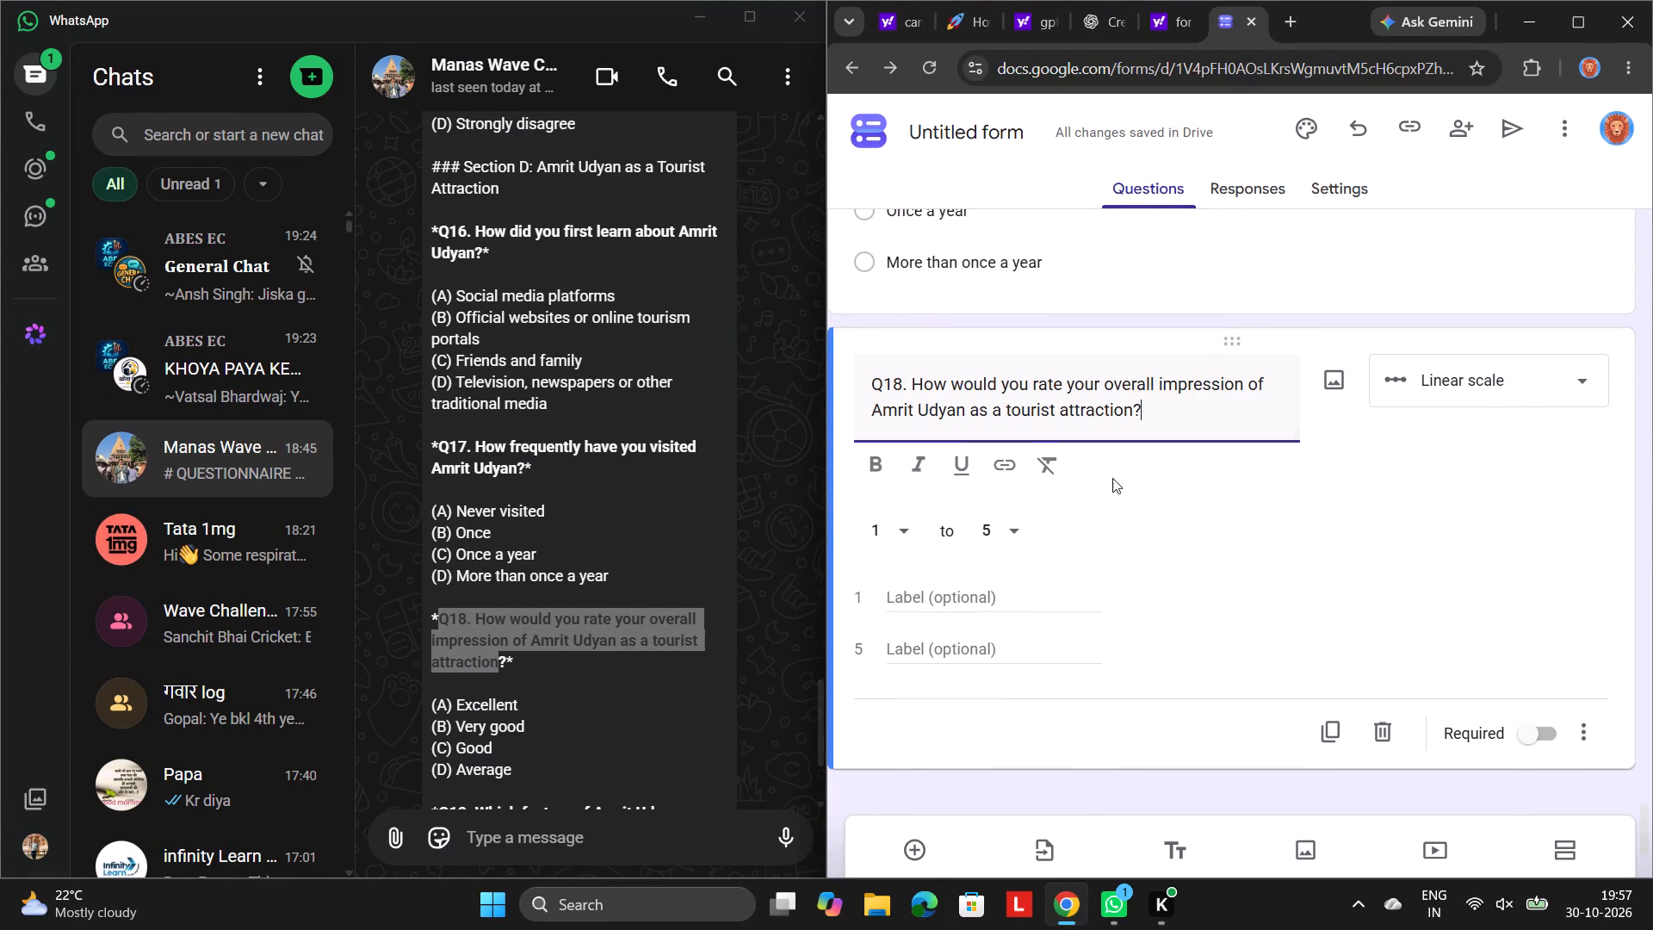
left_click(1520, 394)
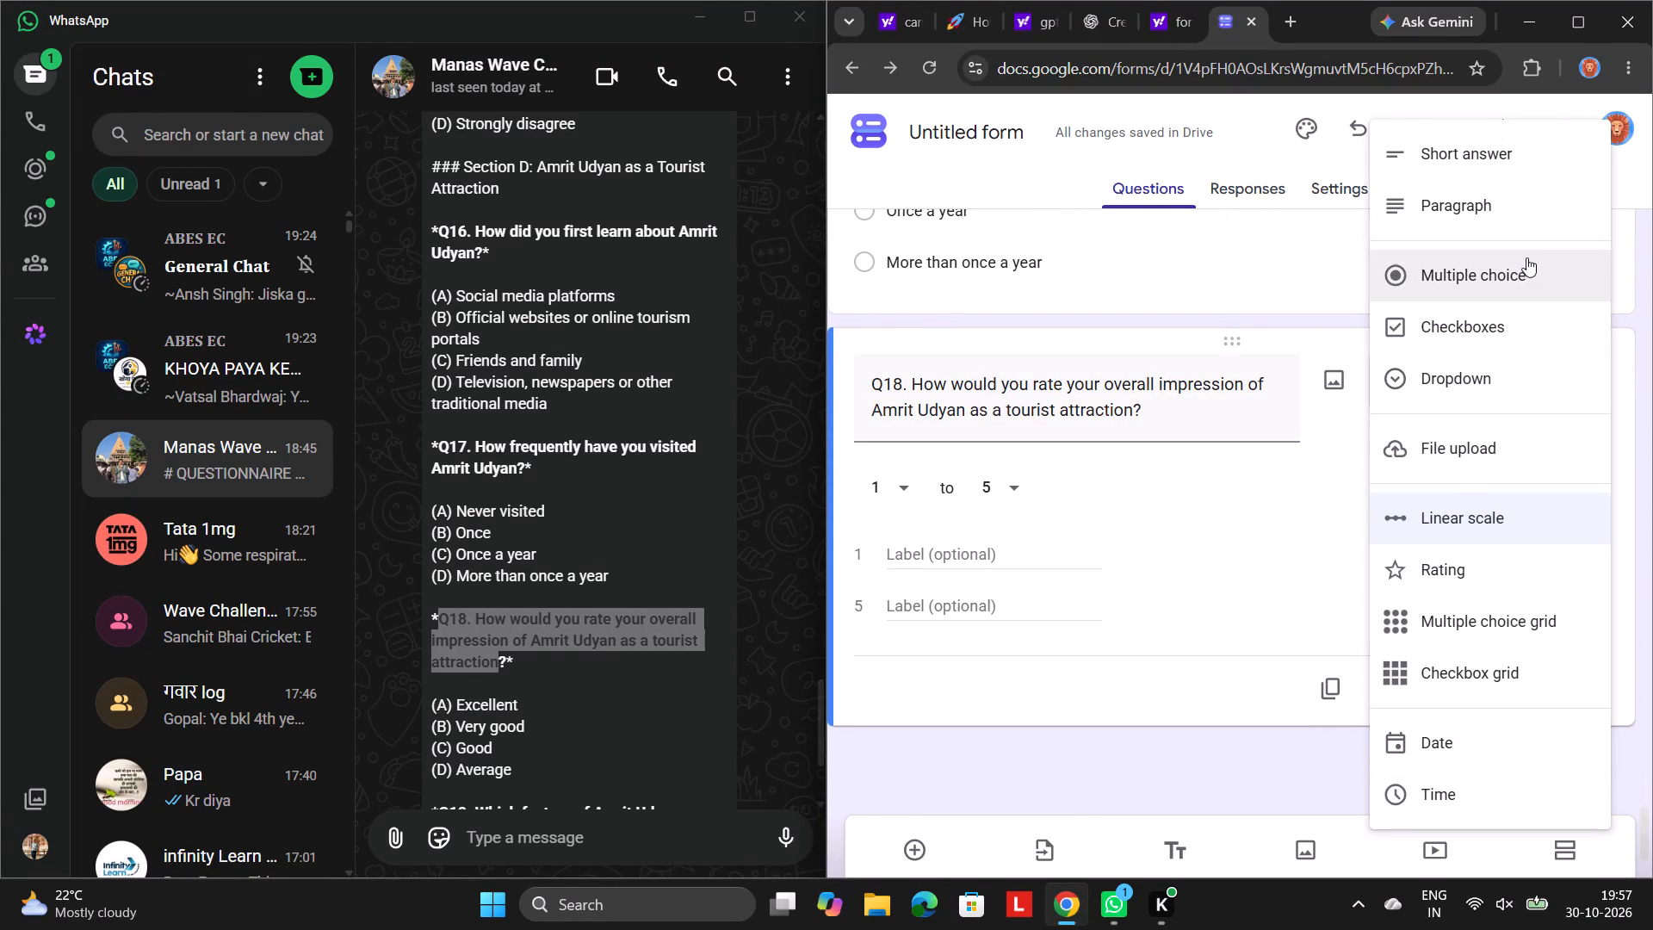
left_click(1517, 254)
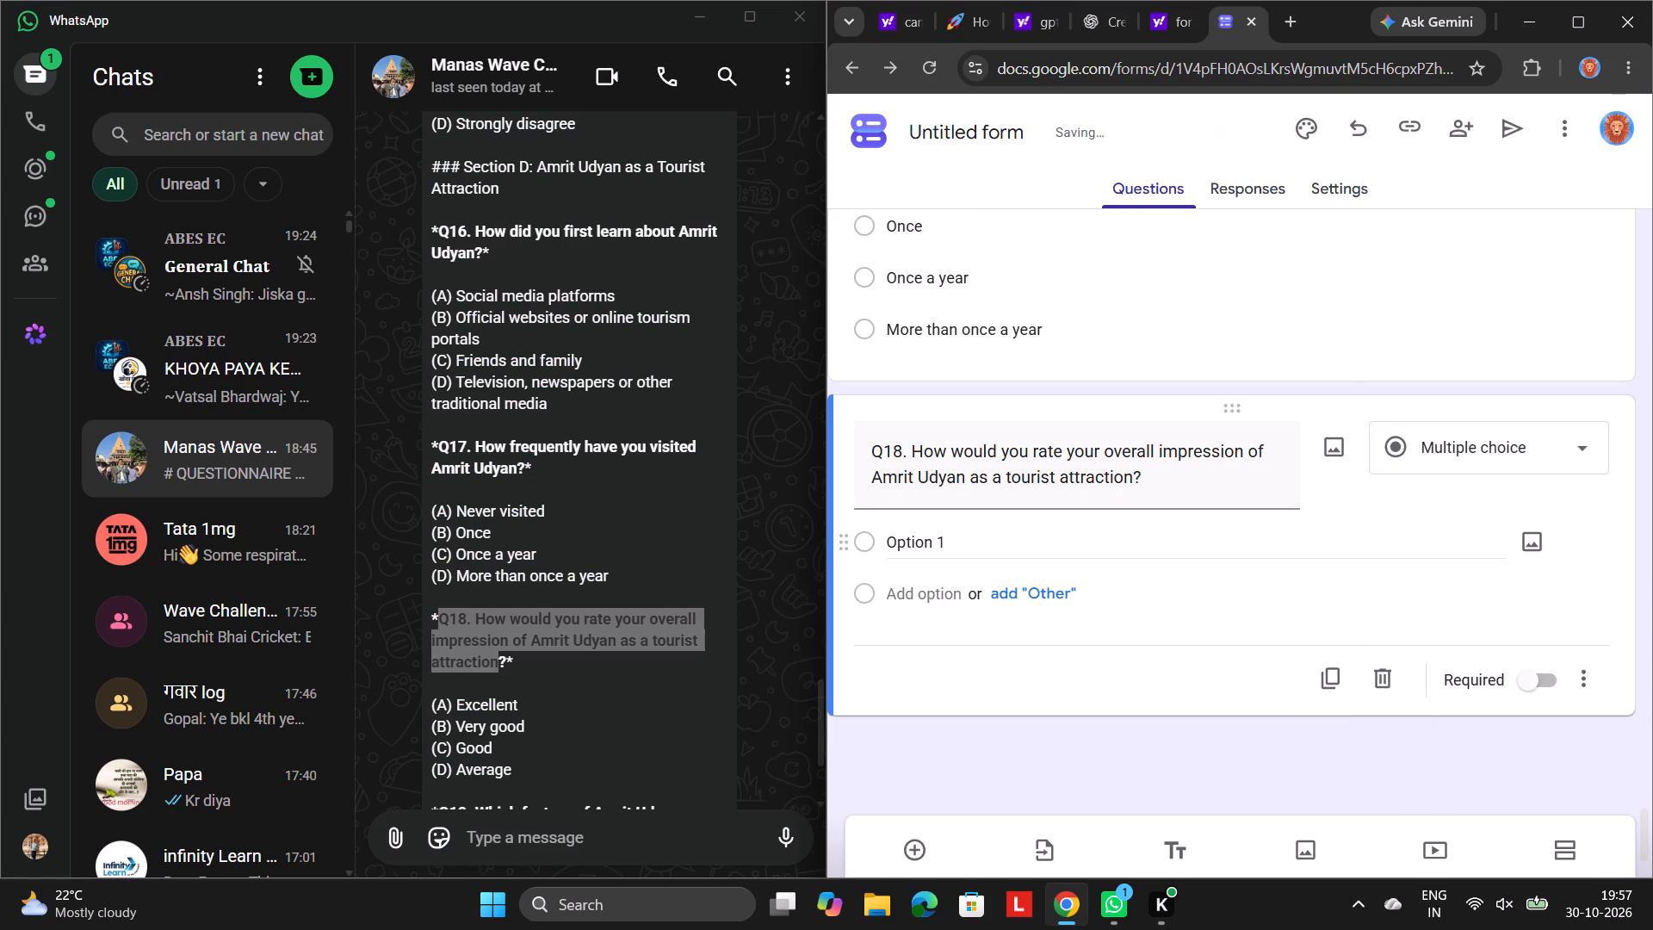
Open the first answer option of Q18 for editing.
left_click(931, 550)
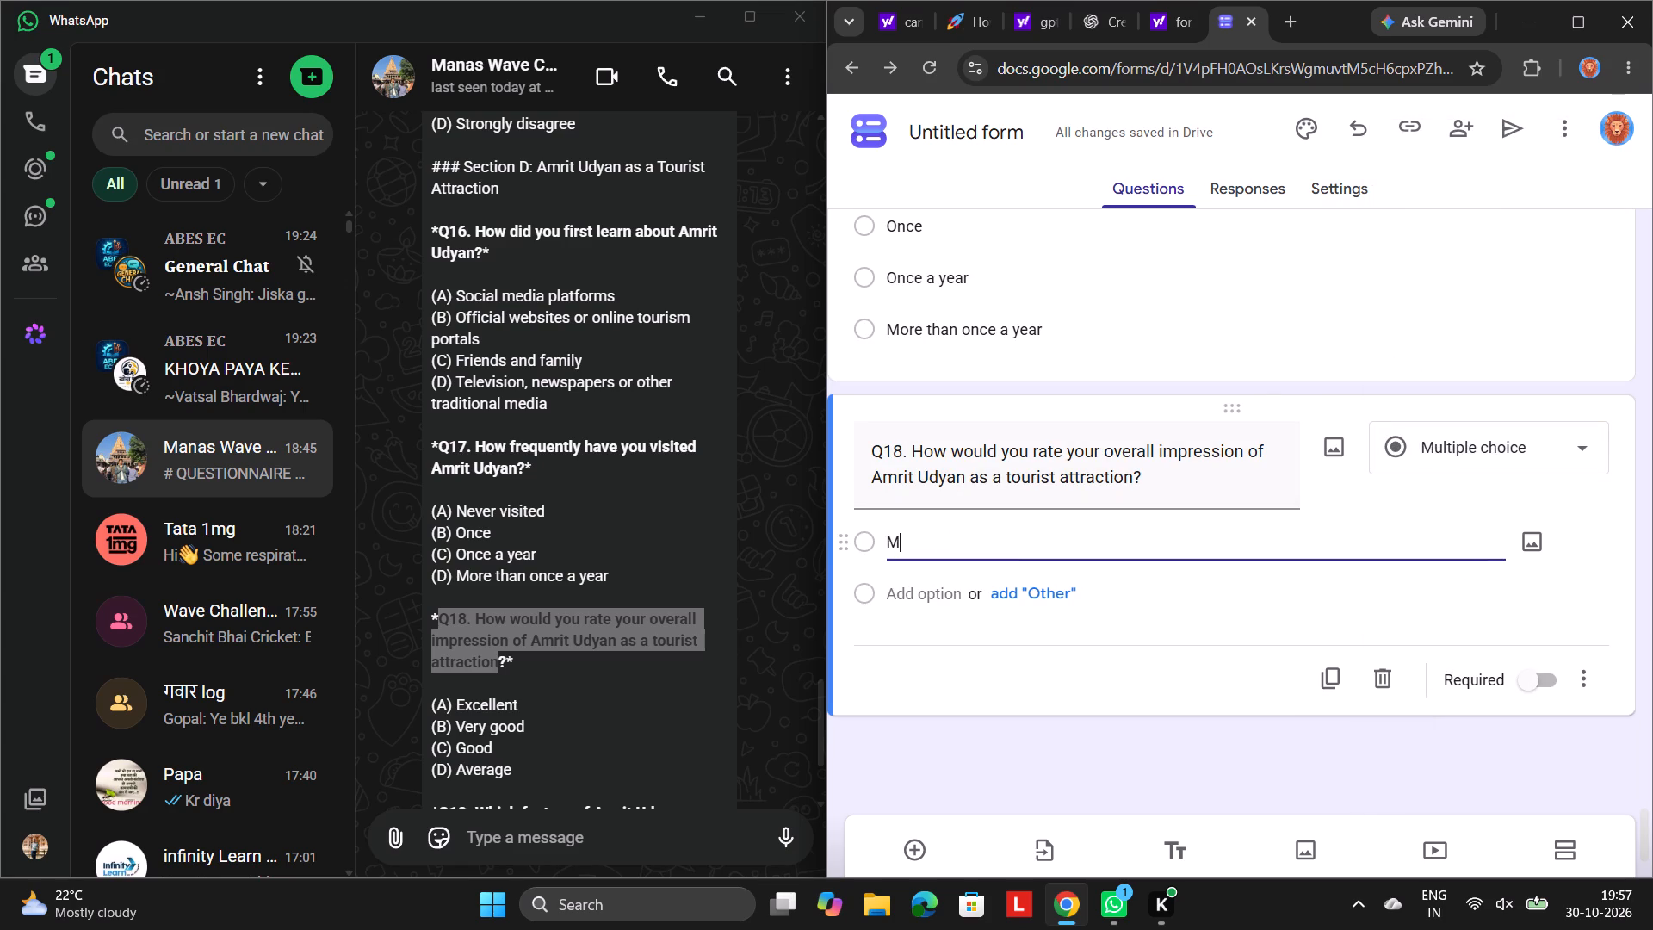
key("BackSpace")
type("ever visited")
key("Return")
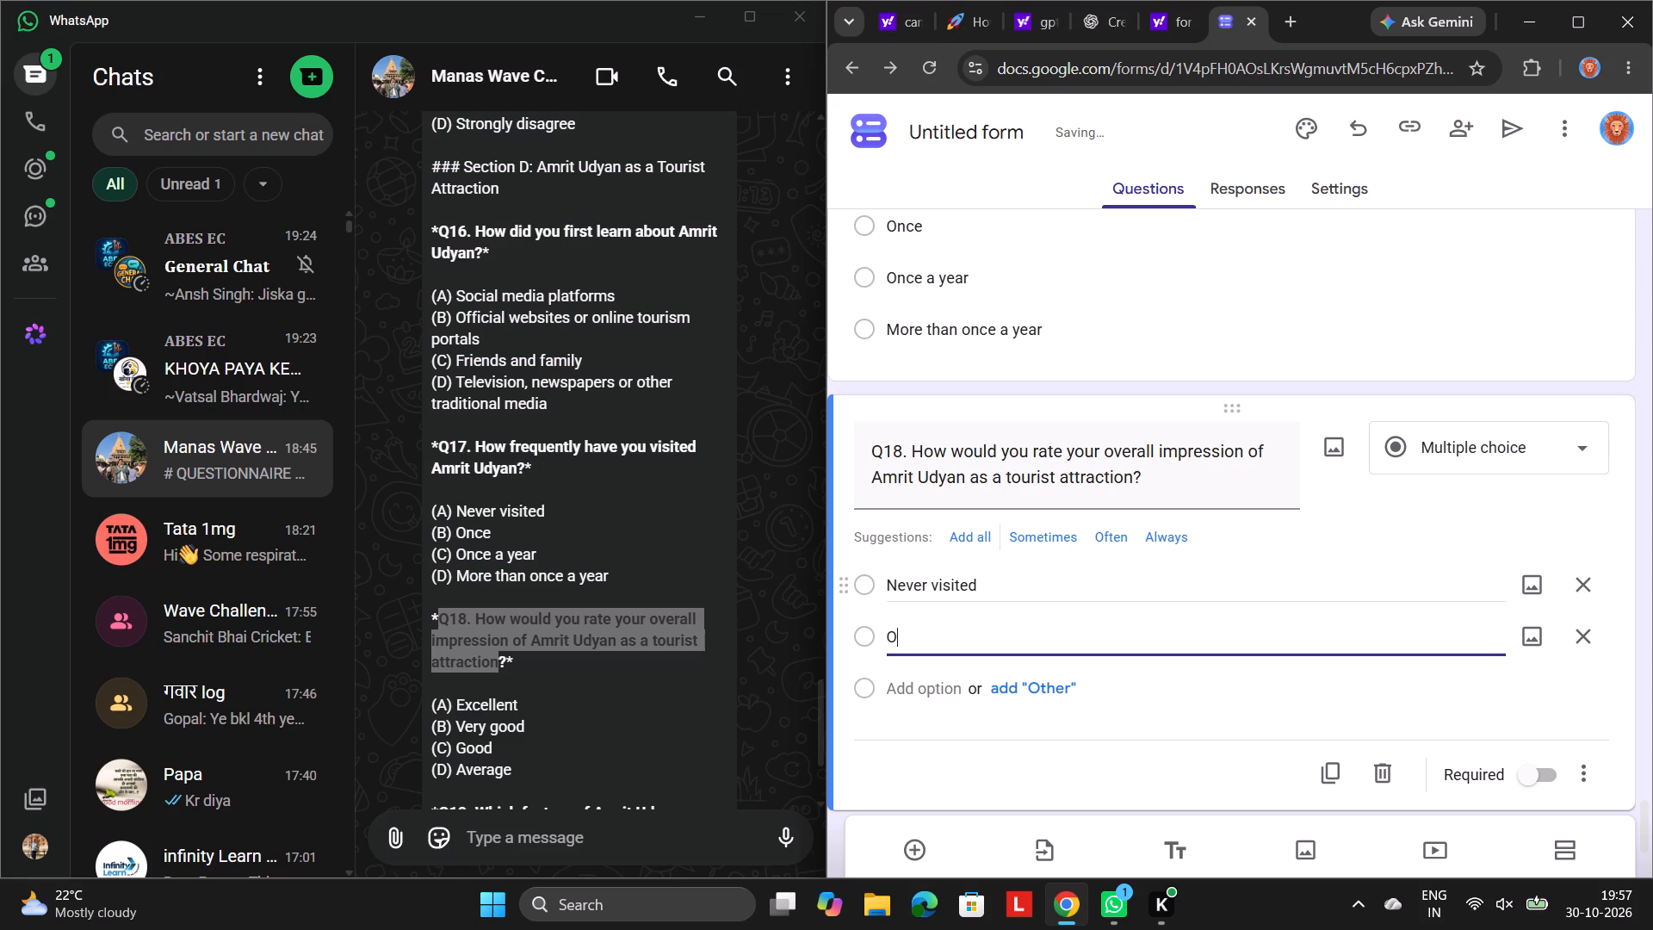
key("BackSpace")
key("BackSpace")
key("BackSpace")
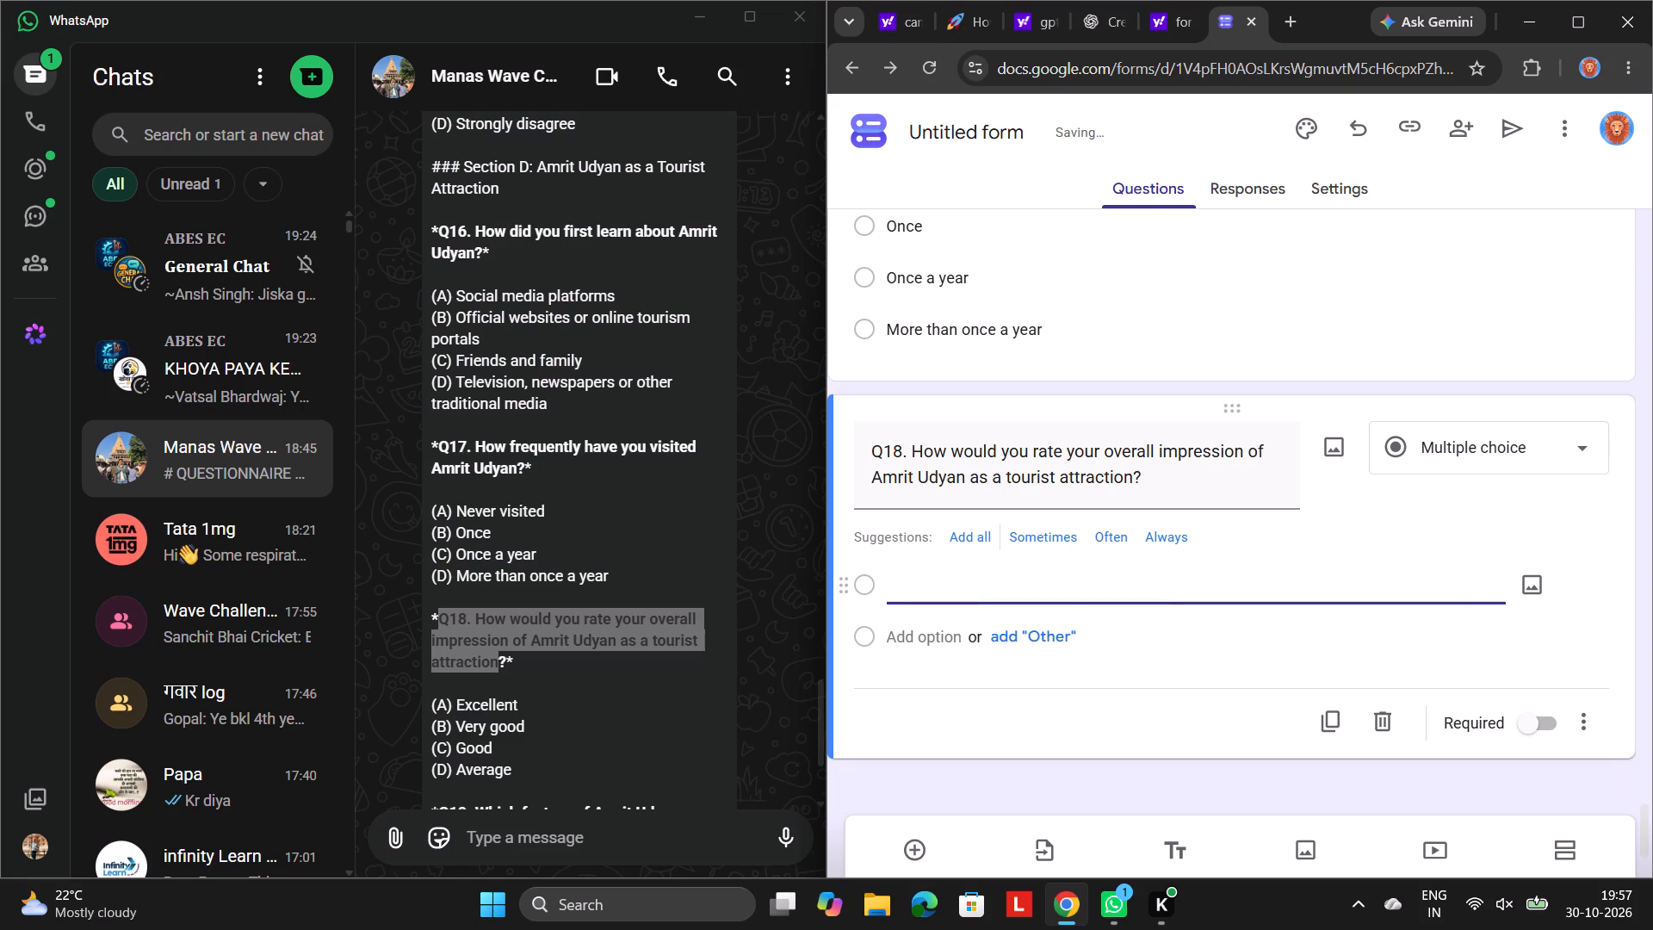
Enter the four answer options for Q18: Excellent, Very good, Good and Average.
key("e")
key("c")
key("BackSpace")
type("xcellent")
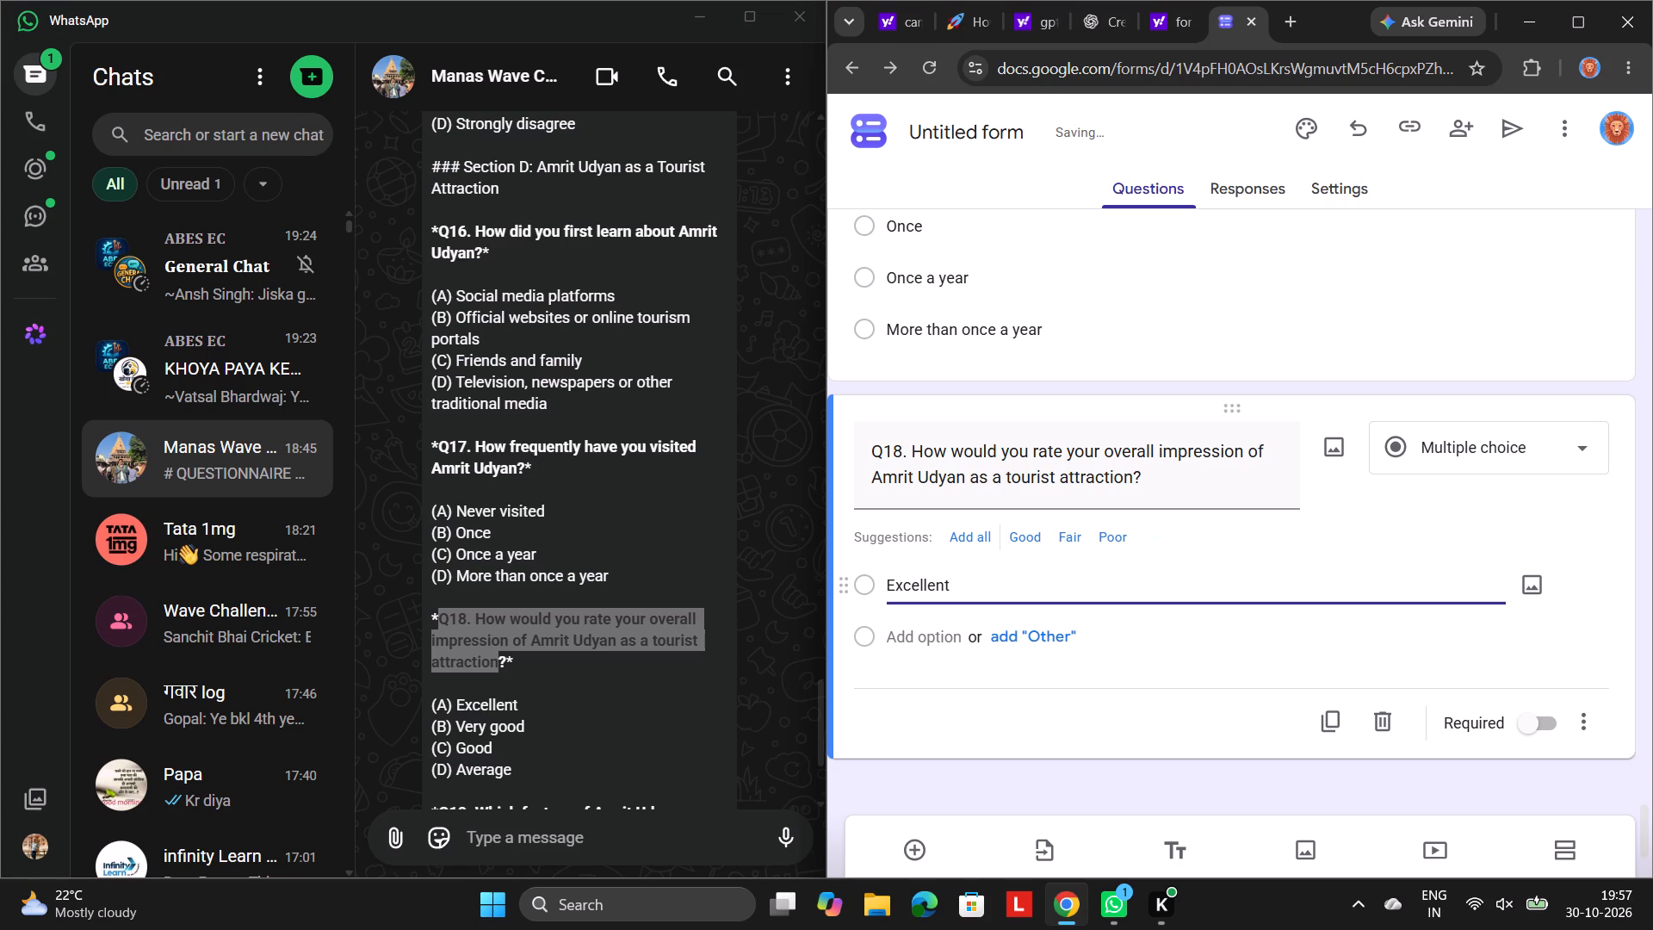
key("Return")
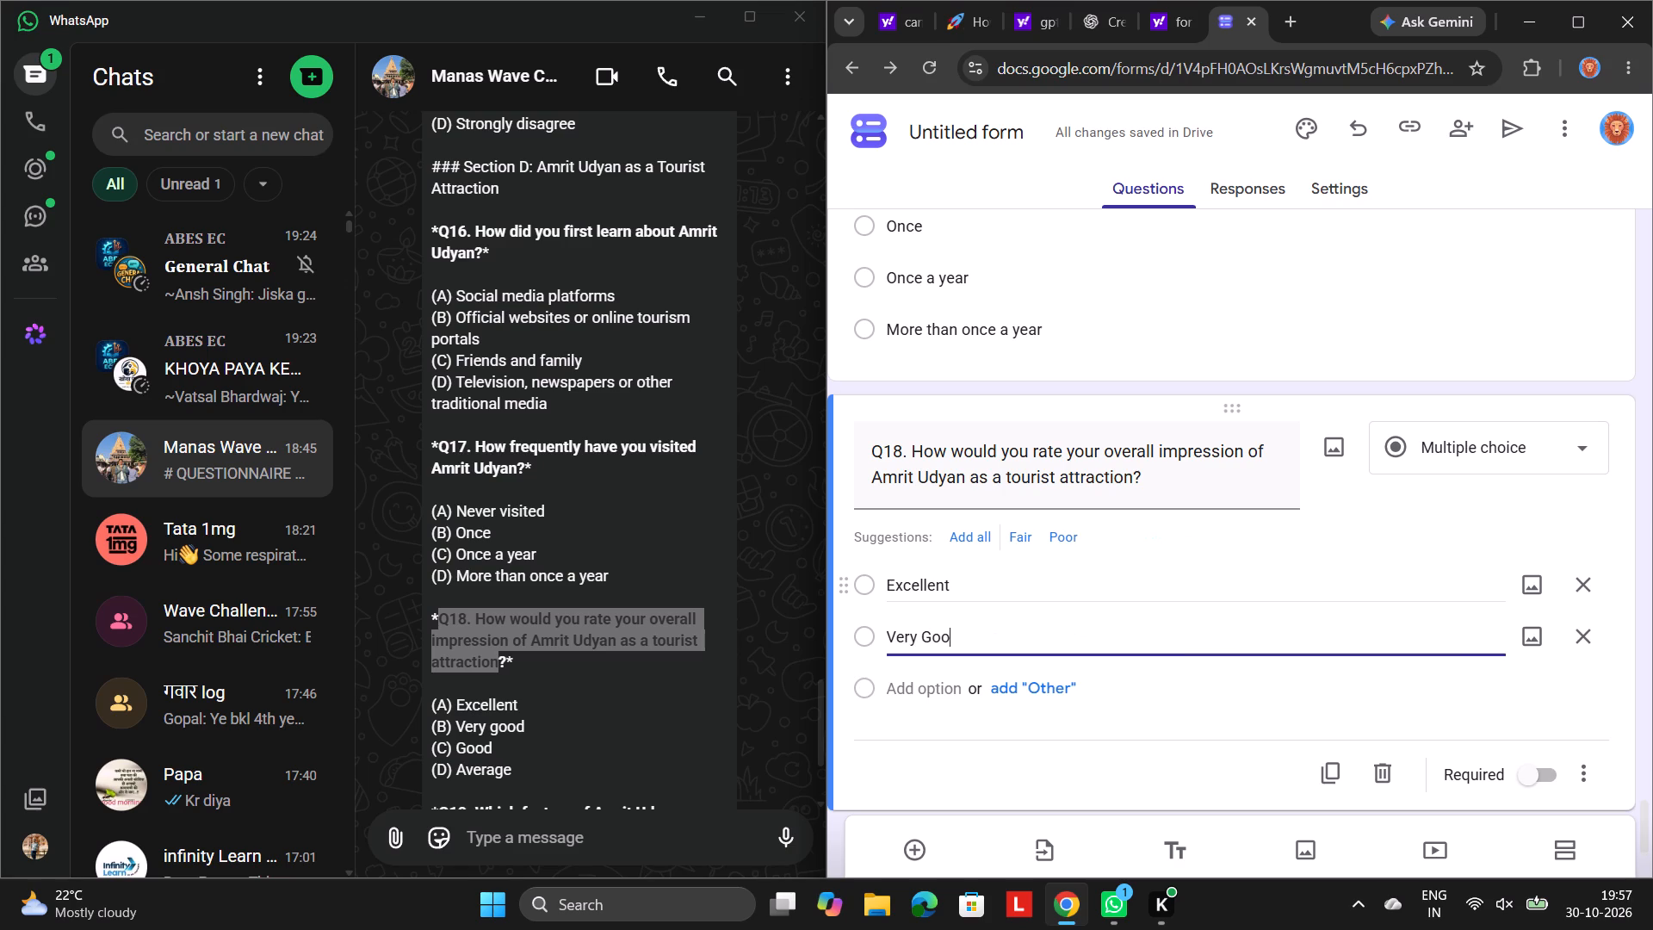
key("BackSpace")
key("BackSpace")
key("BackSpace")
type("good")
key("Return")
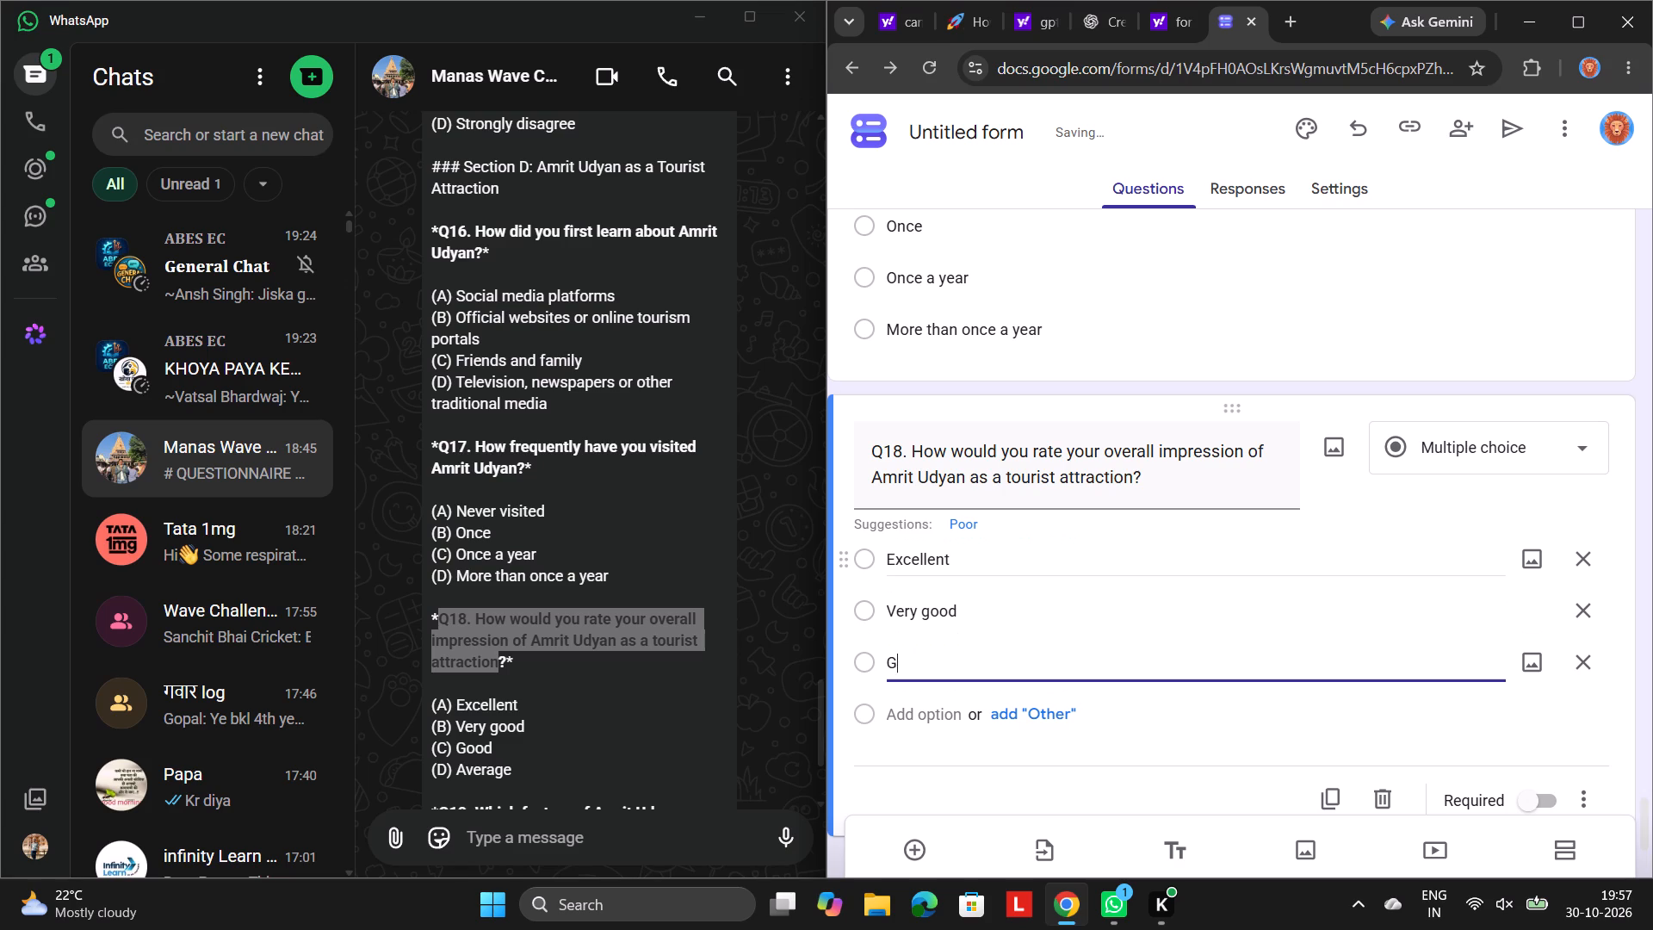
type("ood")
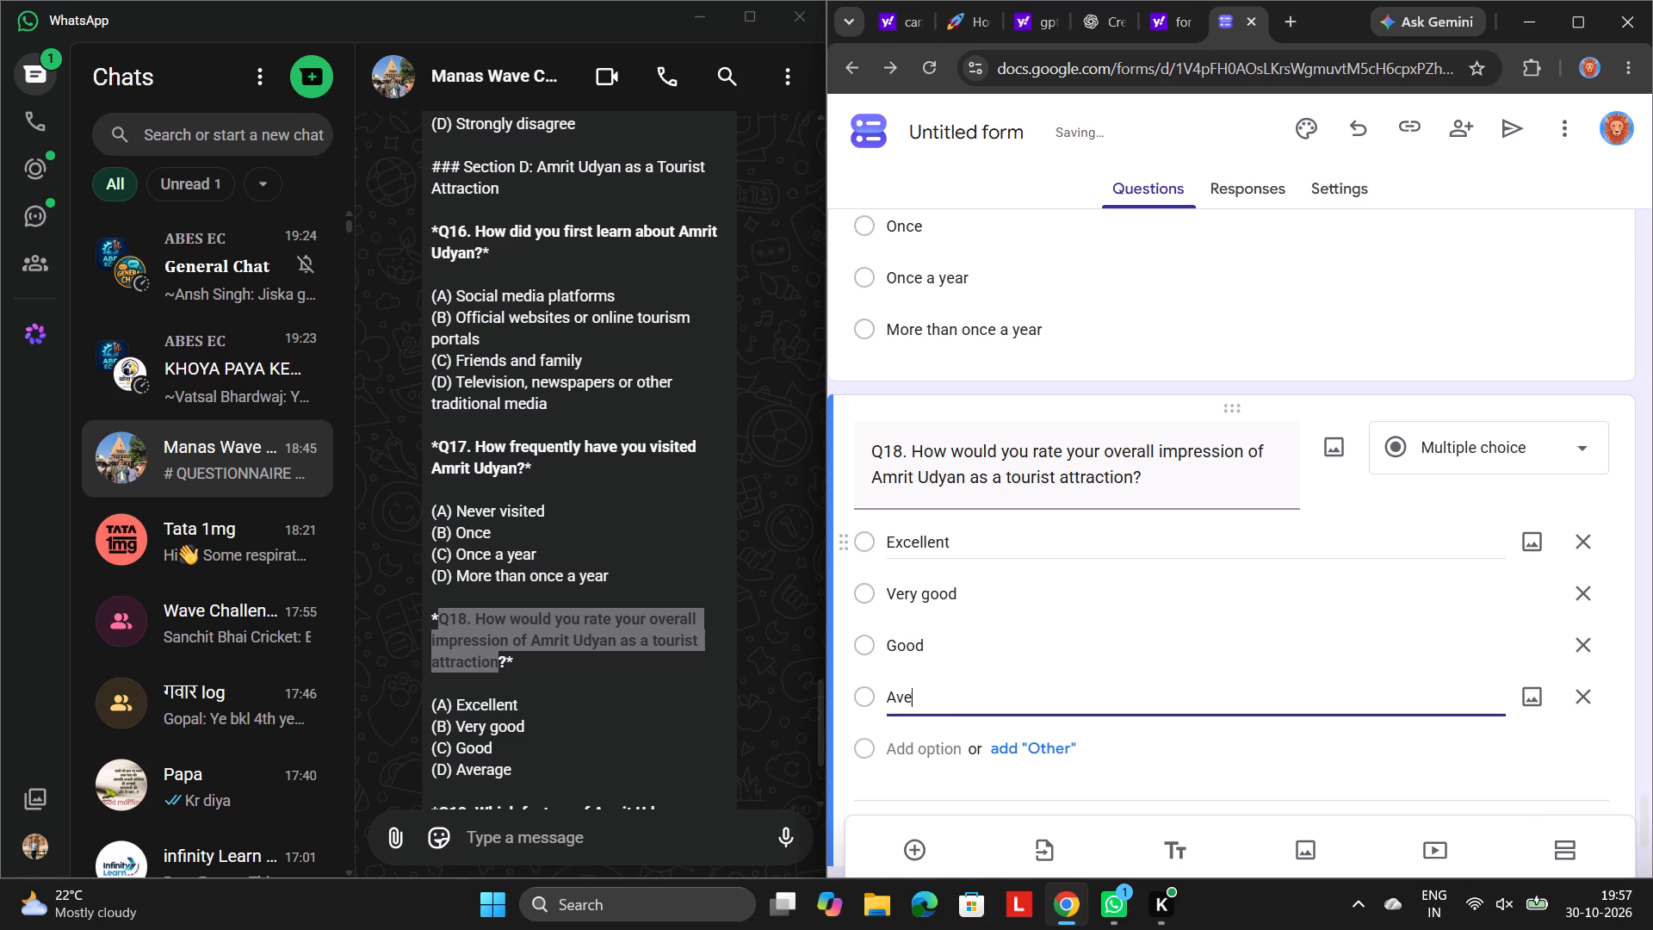
Make question Q18 required.
scroll(931, 550, "down", 1)
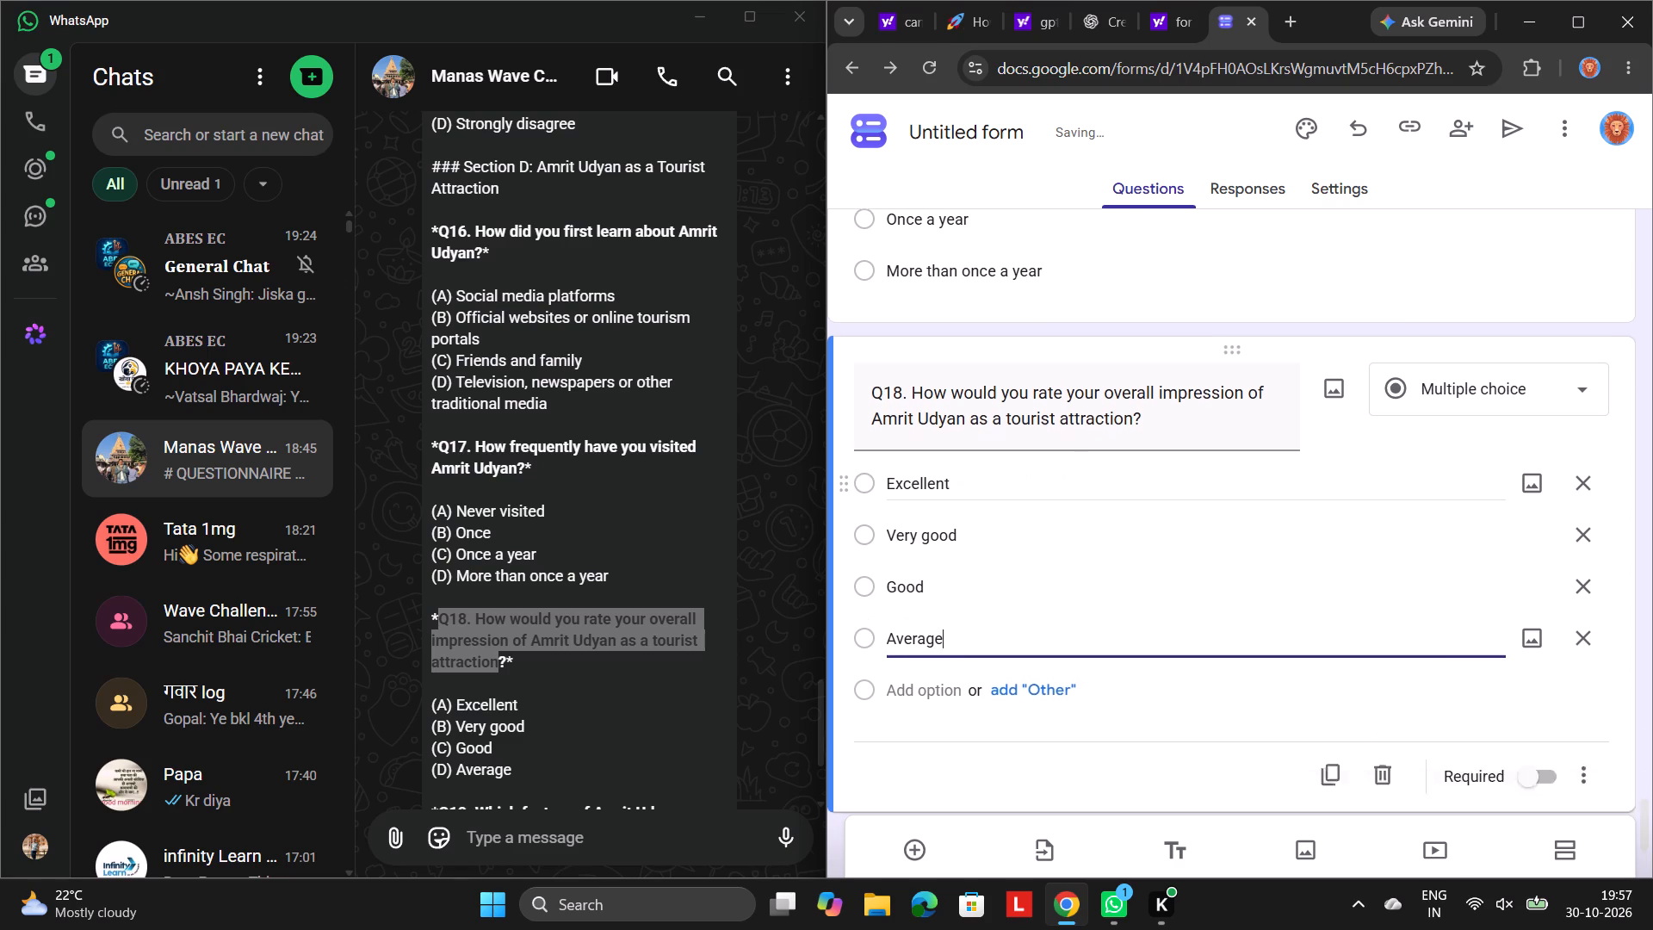
scroll(931, 550, "down", 1)
left_click(1539, 685)
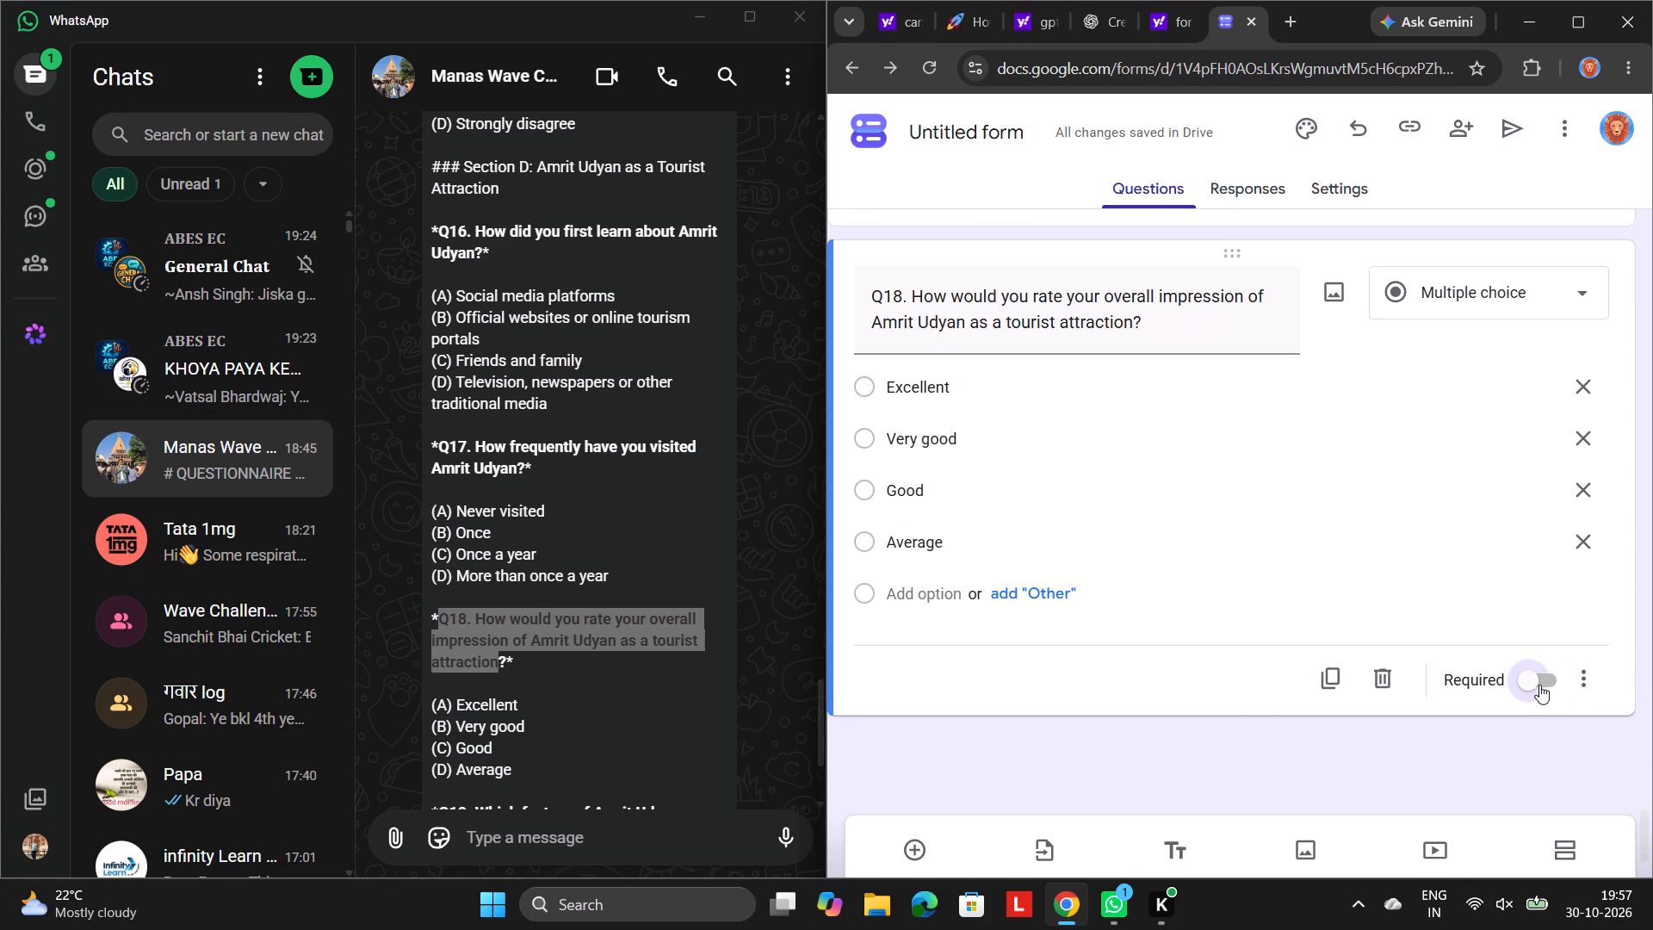
Find question Q19, about the most appealing feature of Amrit Udyan, in the WhatsApp questionnaire message.
scroll(1230, 691, "down", 1)
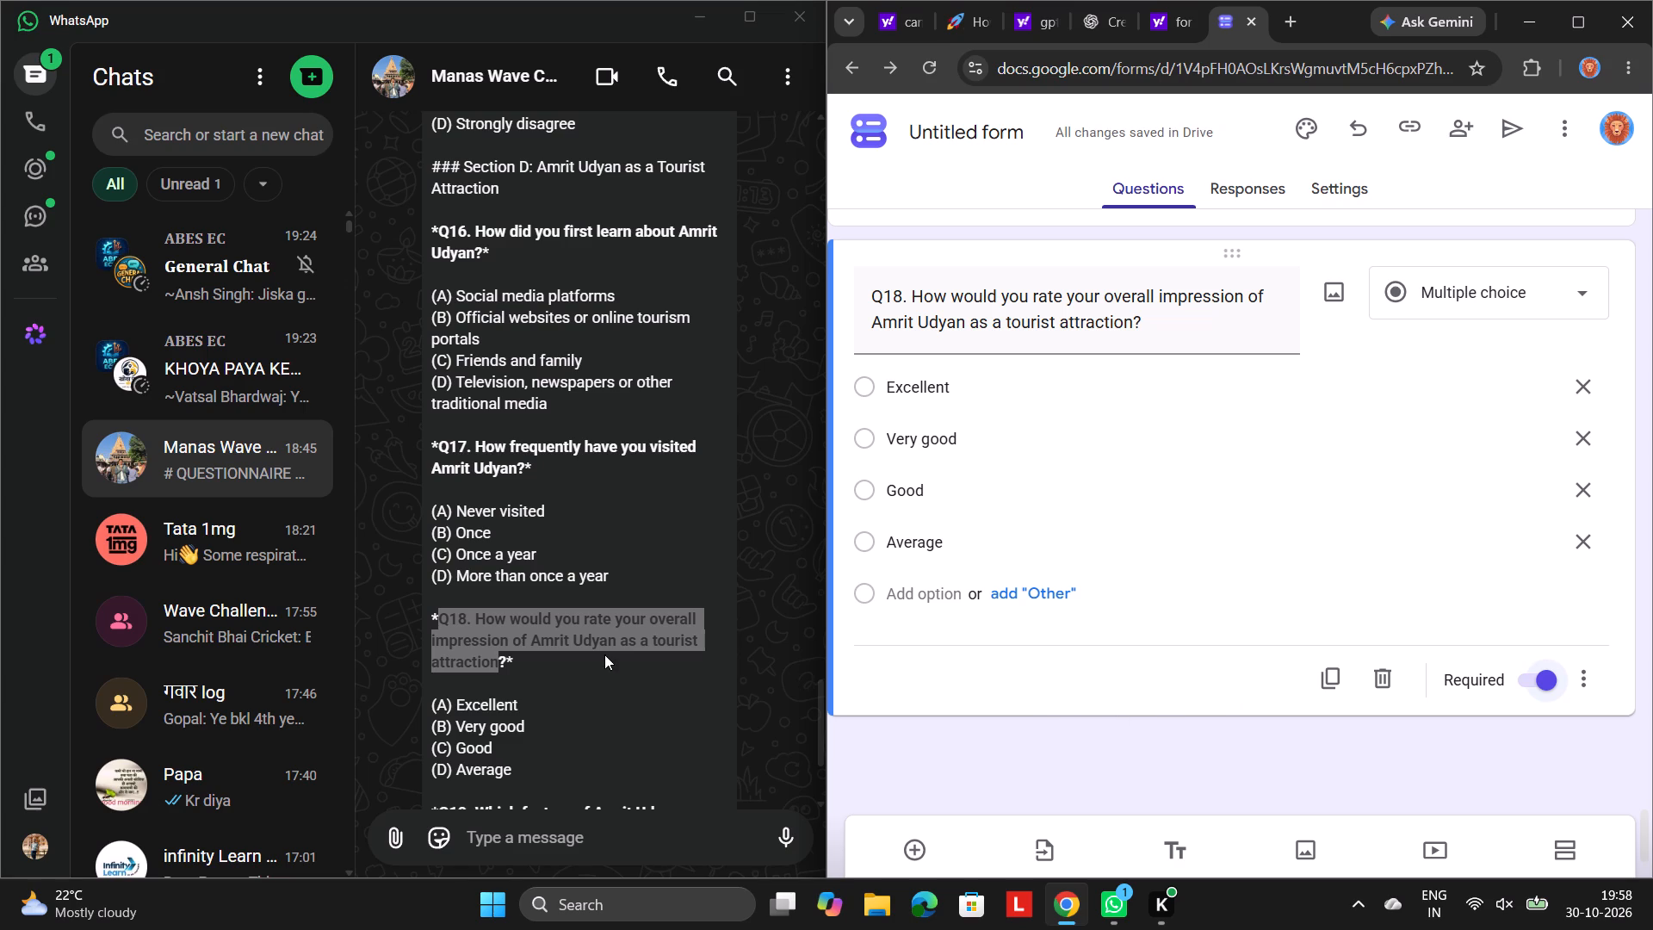
scroll(604, 654, "down", 3)
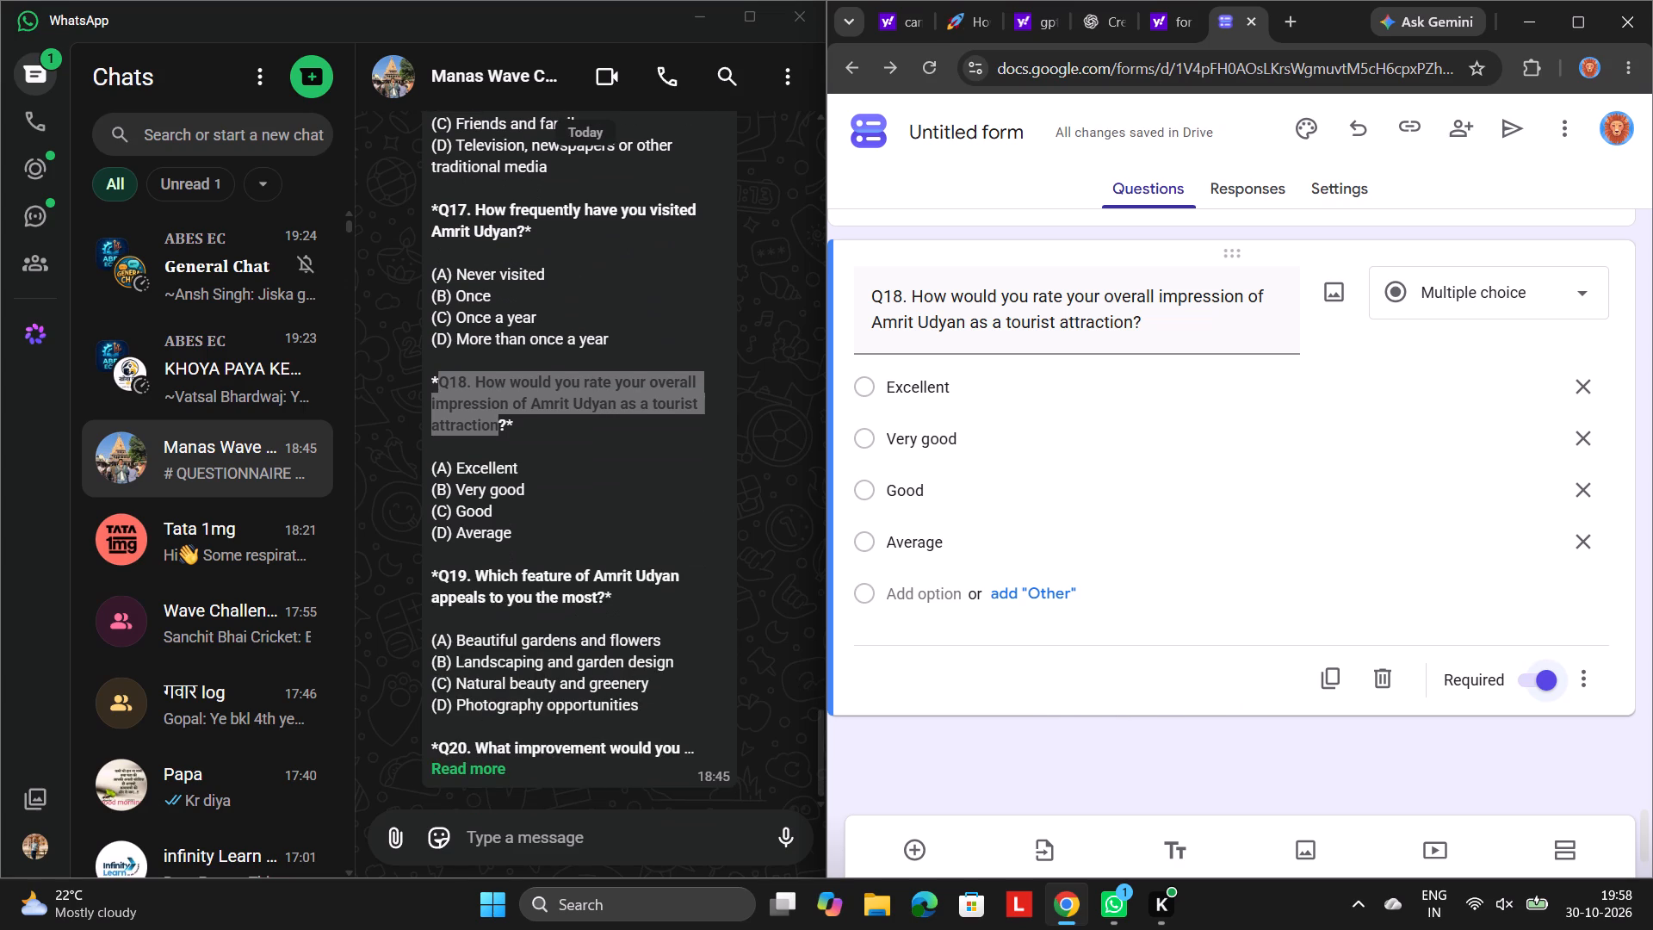
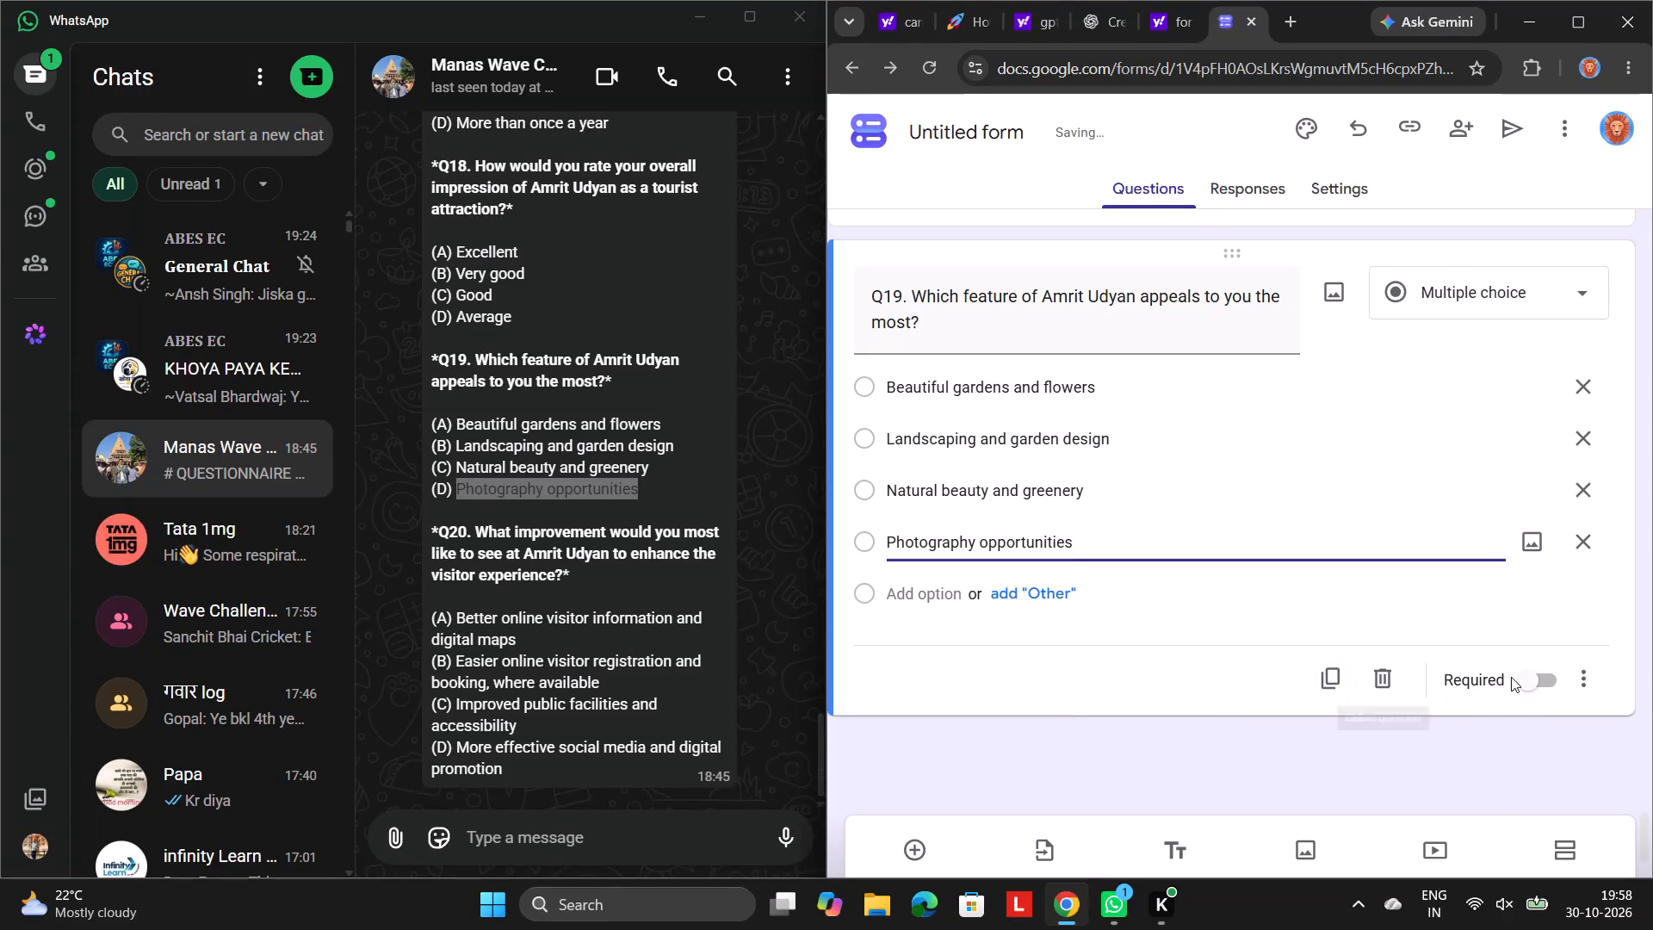
Make question Q19 about the most appealing feature of Amrit Udyan required.
left_click(1524, 677)
Add a new blank multiple-choice question directly below Q19.
scroll(1226, 636, "down", 1)
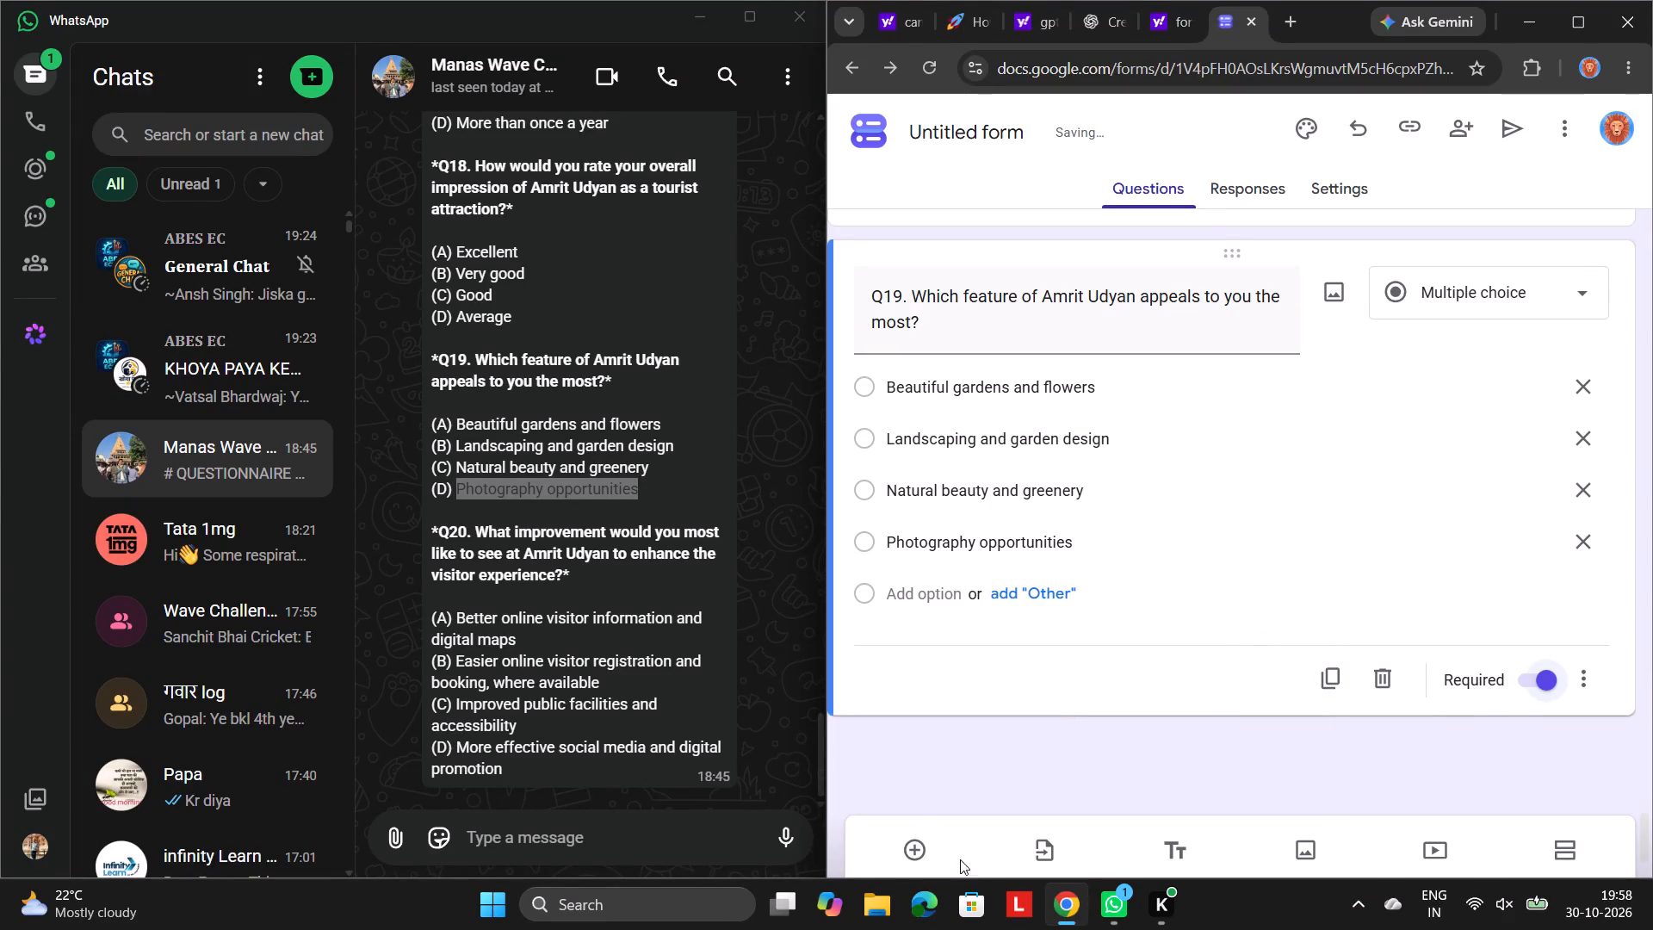
left_click(913, 859)
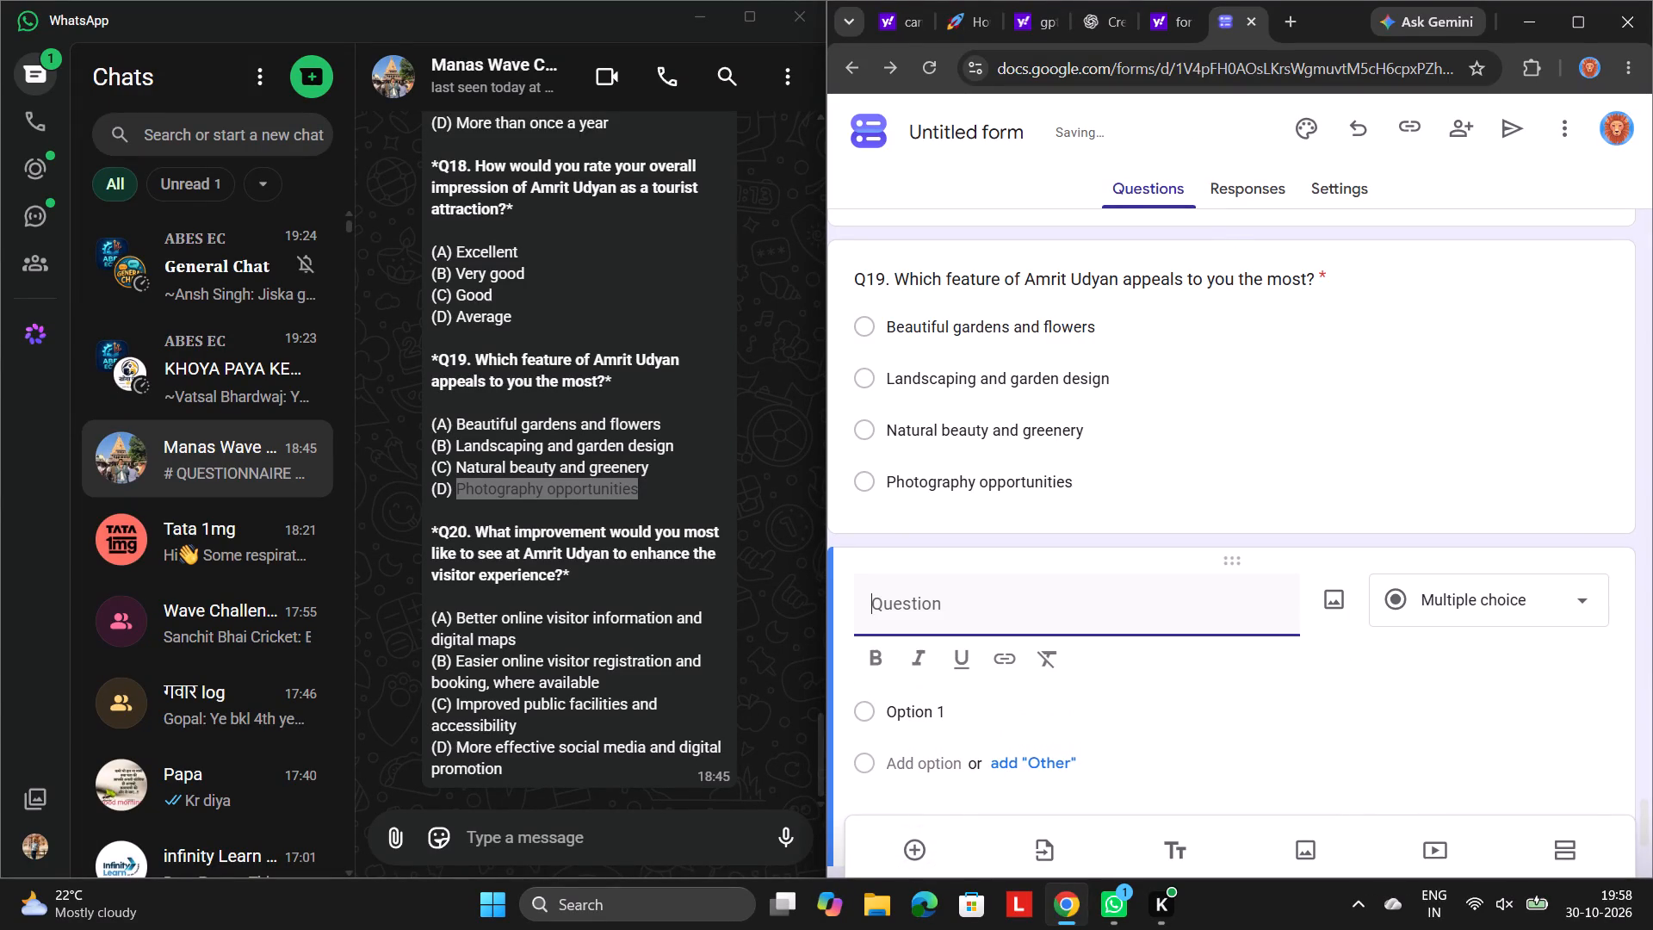
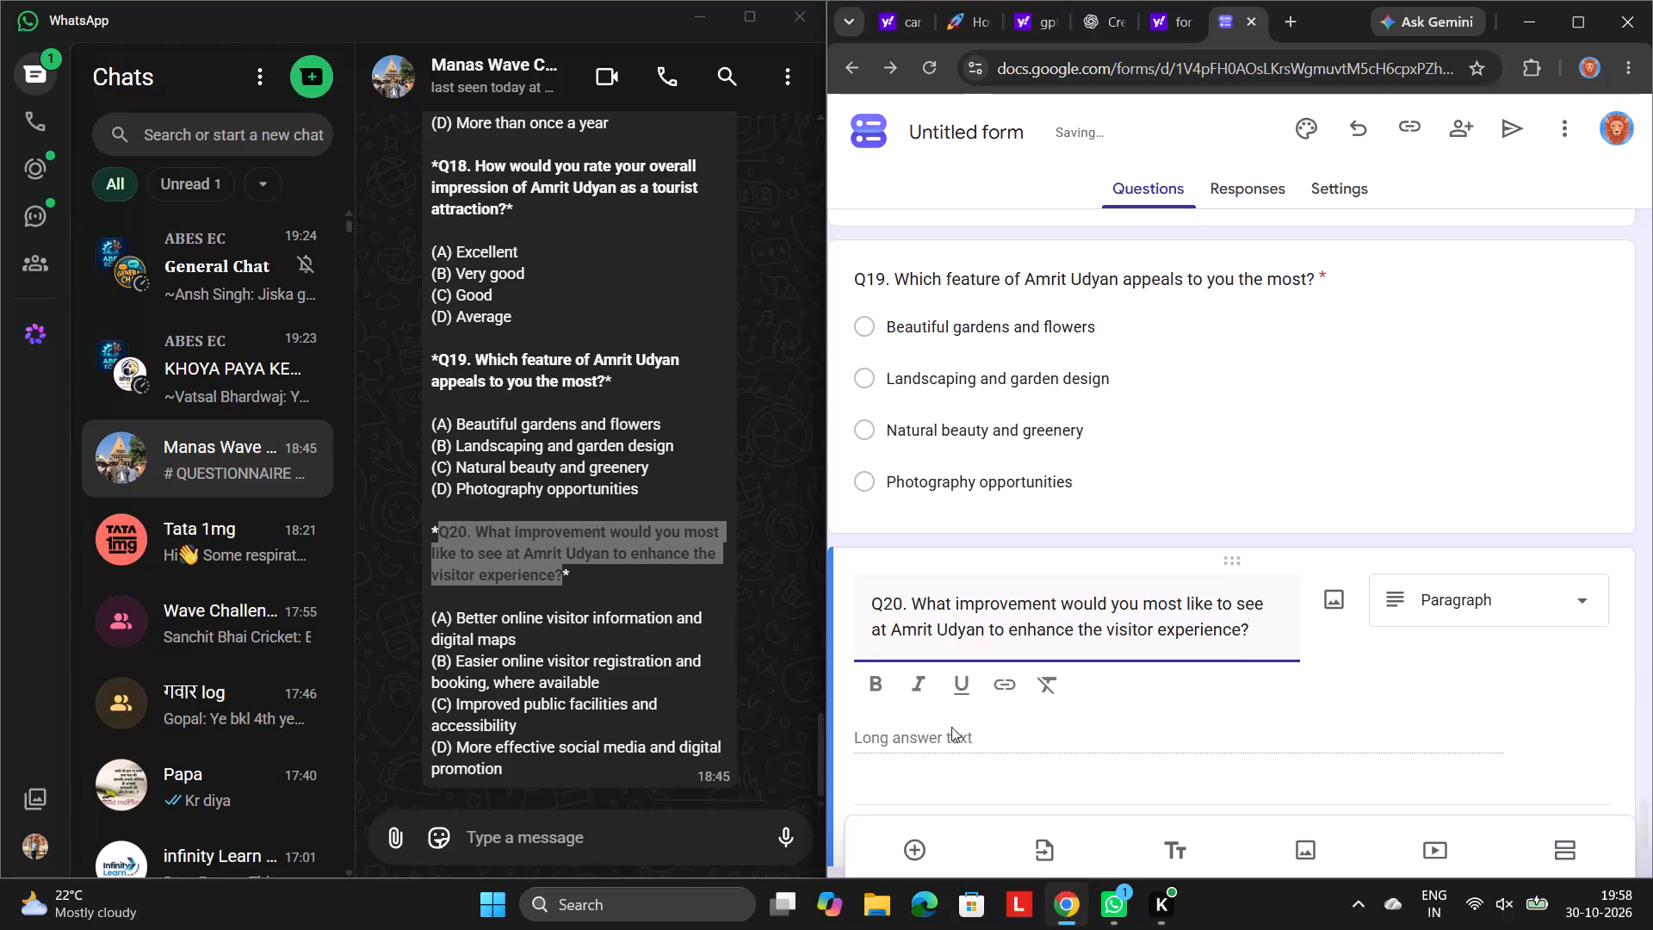
Change question Q20 about improvements at Amrit Udyan from Paragraph to the Multiple choice type.
left_click(1462, 616)
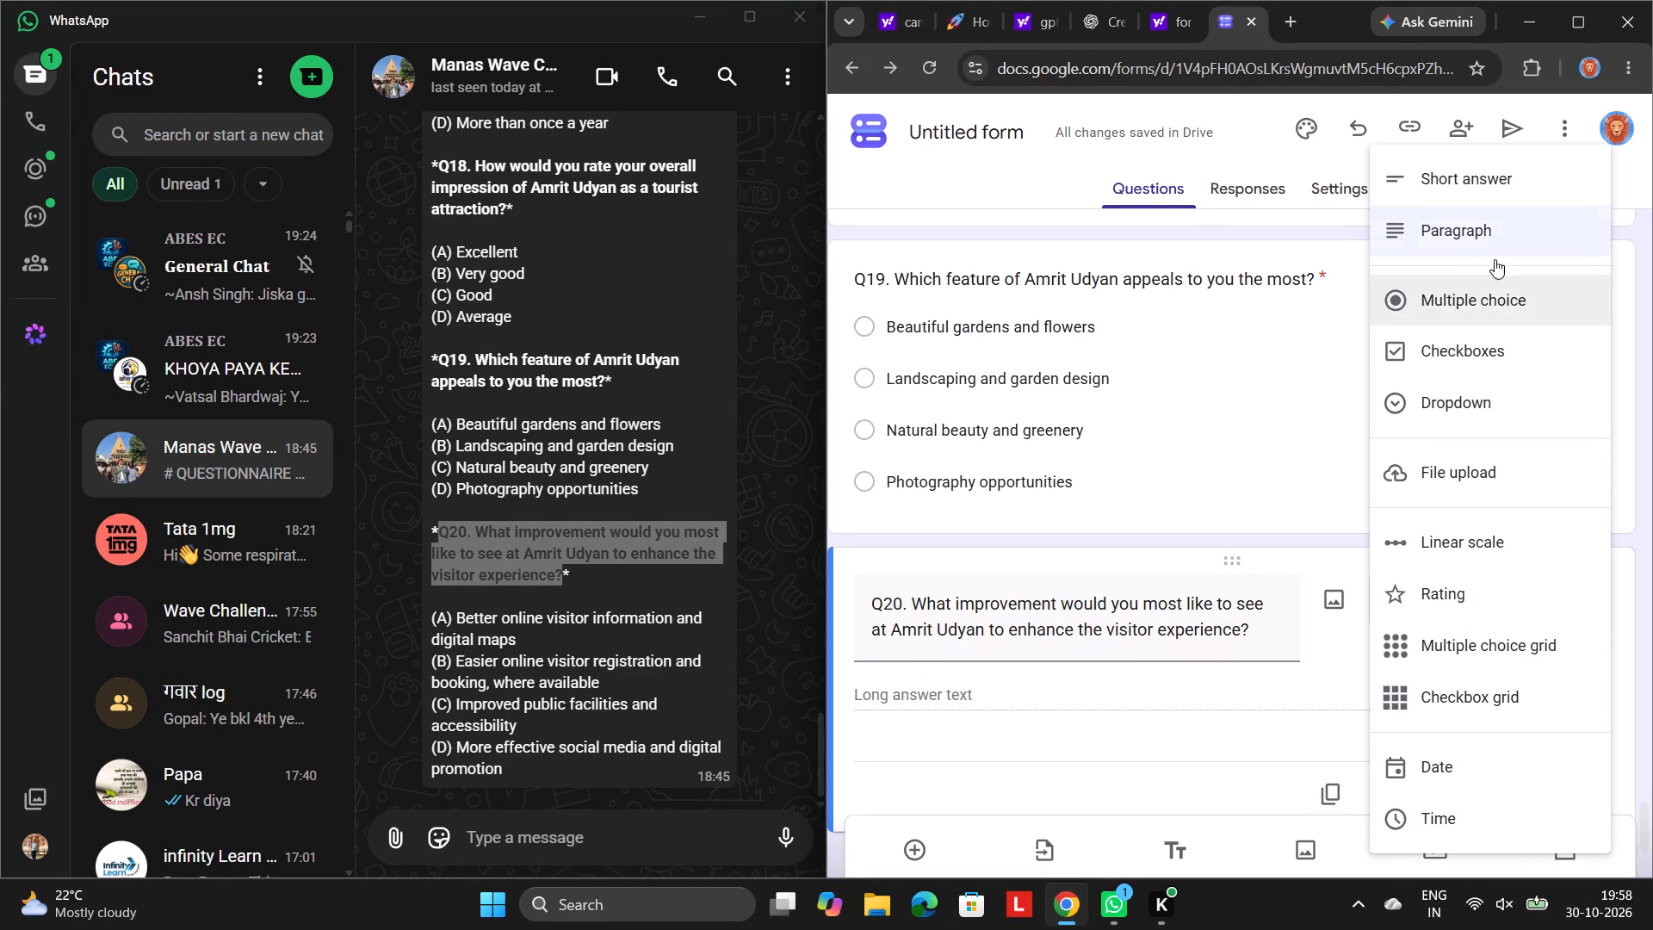
left_click(1480, 297)
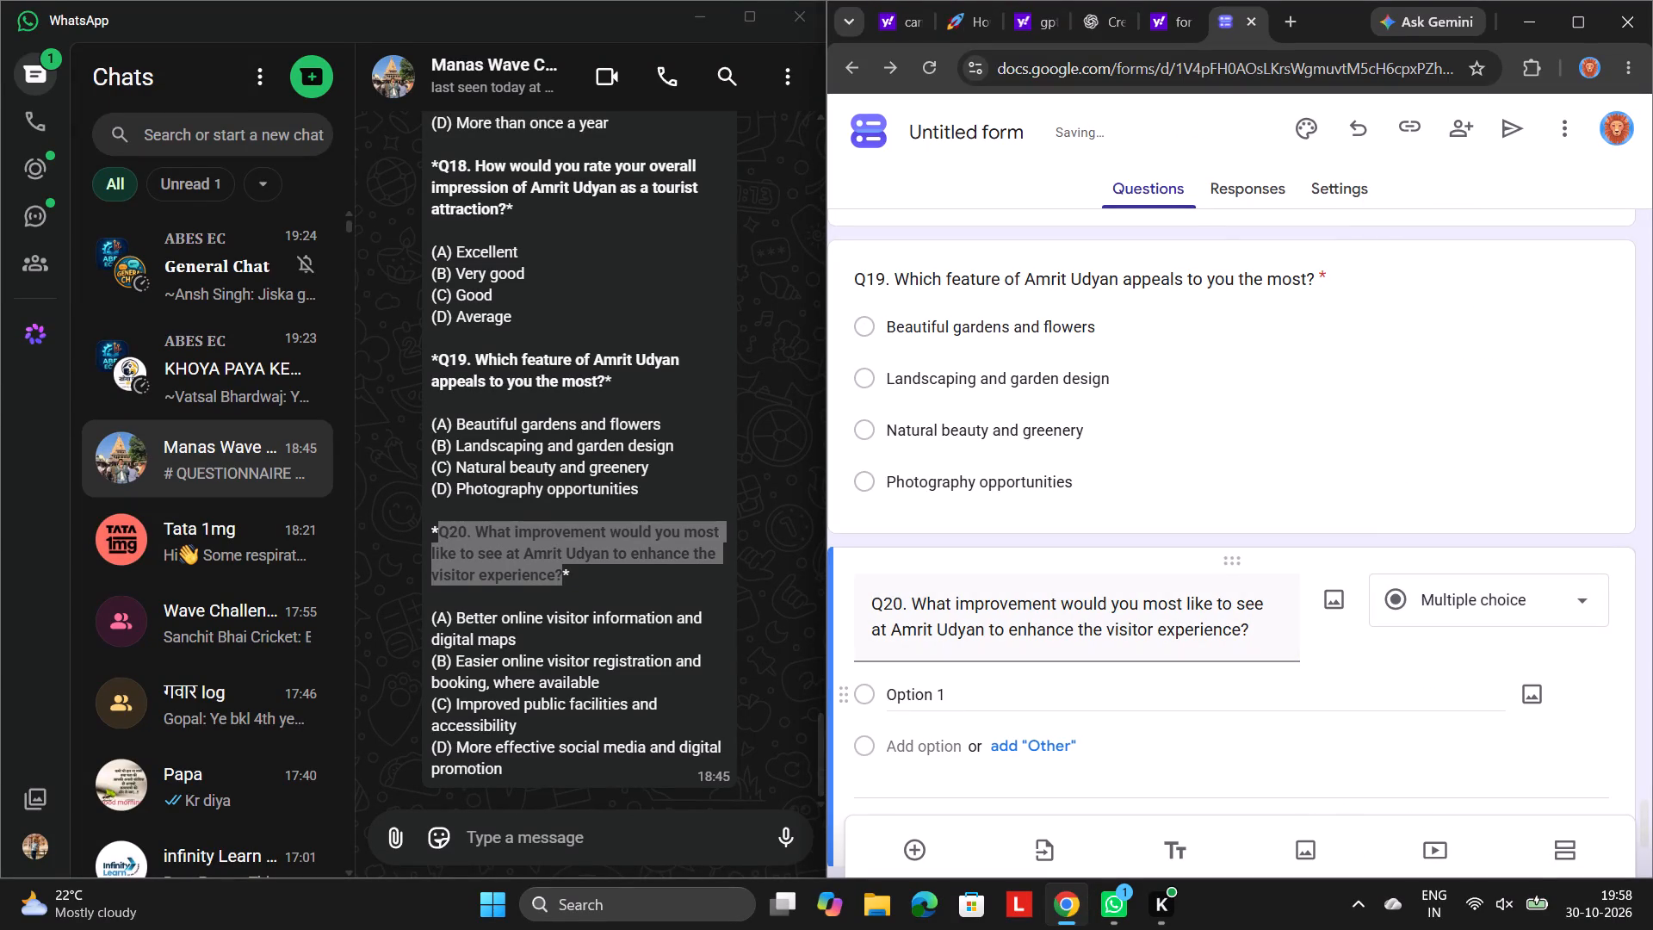
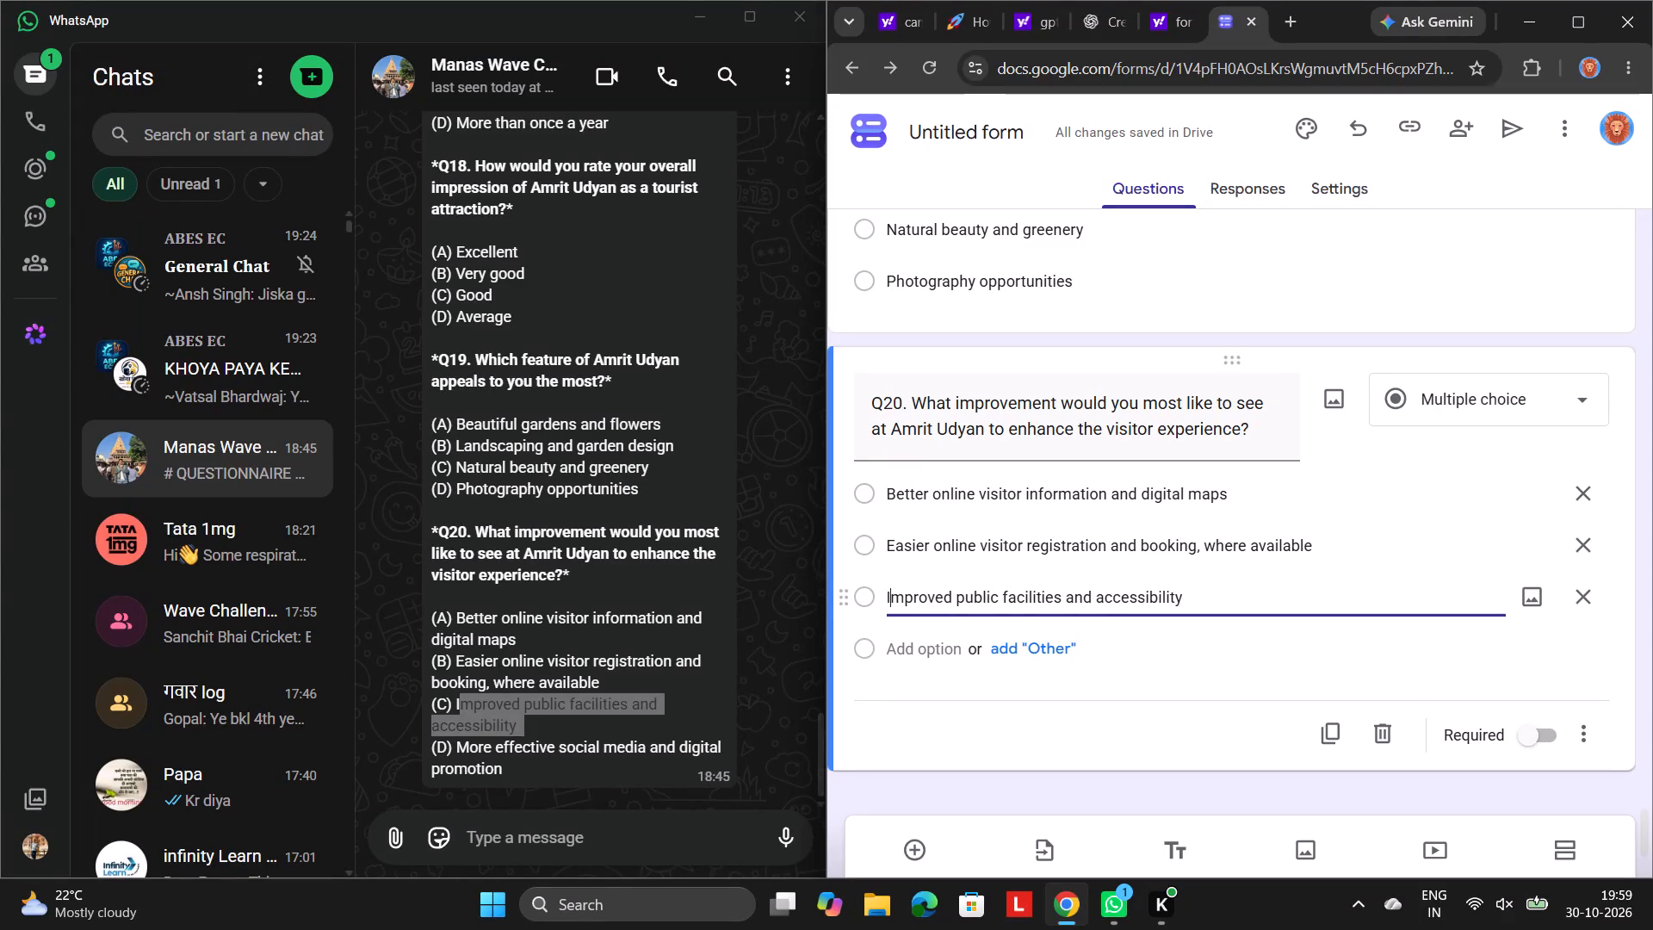
Add a fourth answer option to Q20, directly below "Improved public facilities and accessibility".
key("Right")
key("Right")
key("Right")
key("Right")
key("Right")
key("Right")
key("Right")
key("Right")
key("Right")
key("Right")
key("Right")
key("Right")
key("Right")
key("Right")
key("Right")
key("Right")
key("Right")
key("Right")
key("Right")
key("Right")
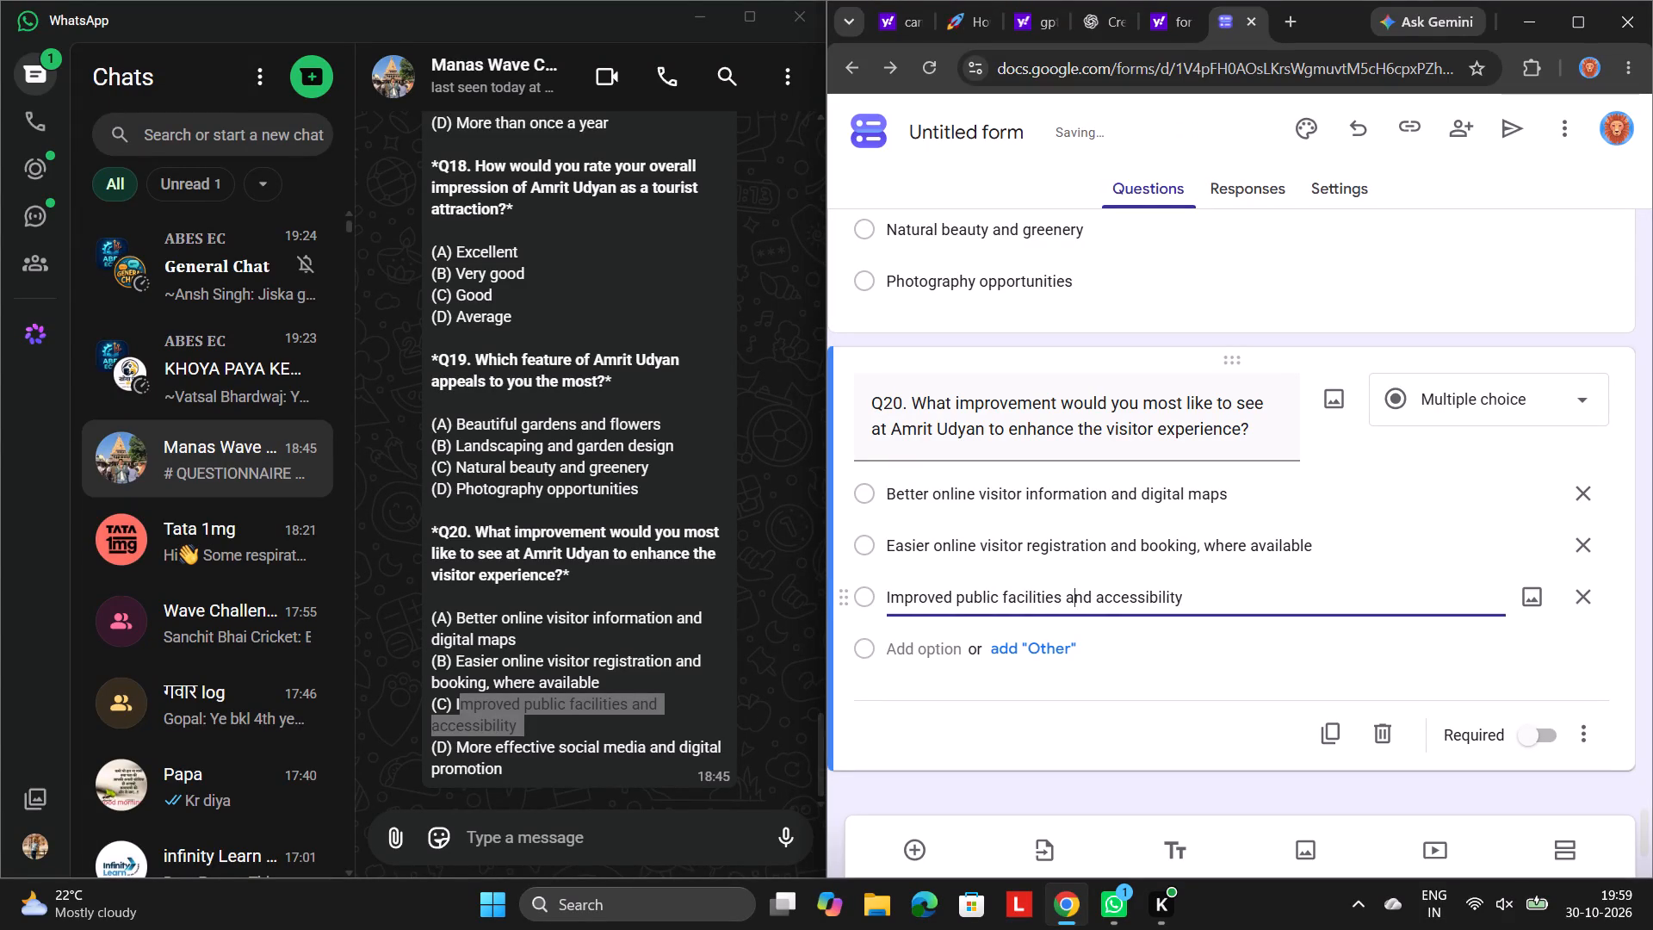
key("Right")
key("Right")
key("Right")
key("Right")
key("Right")
key("Right")
key("Right")
key("Right")
key("Right")
key("Right")
key("Right")
key("Right")
key("Right")
key("Right")
key("Right")
key("Right")
key("Return")
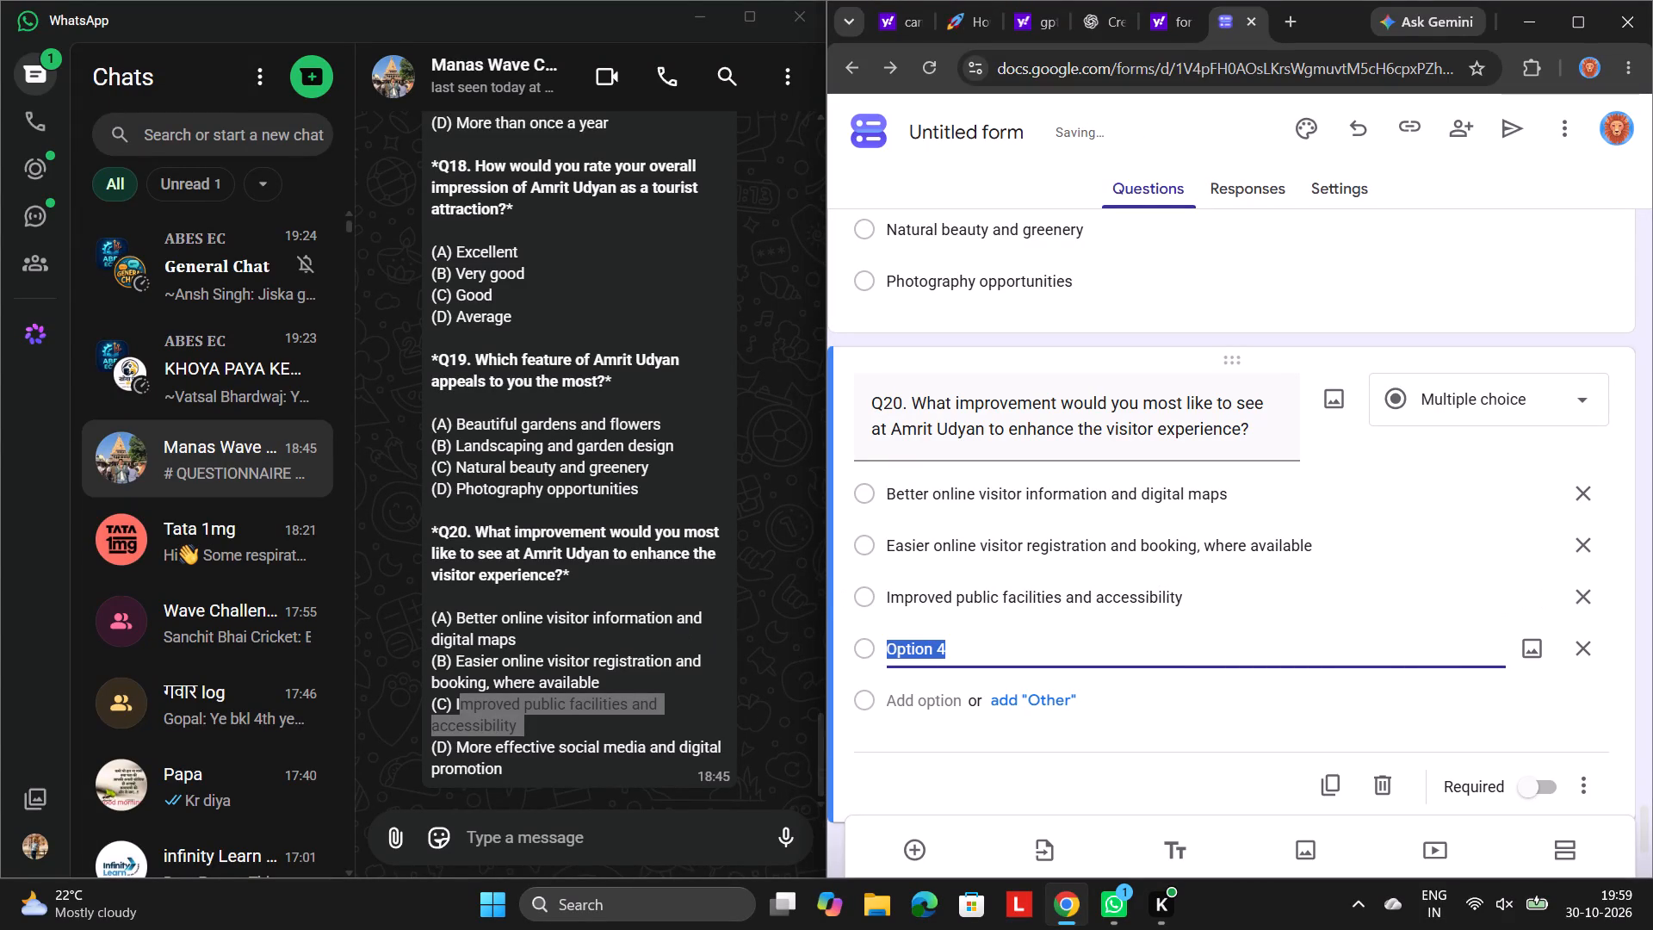
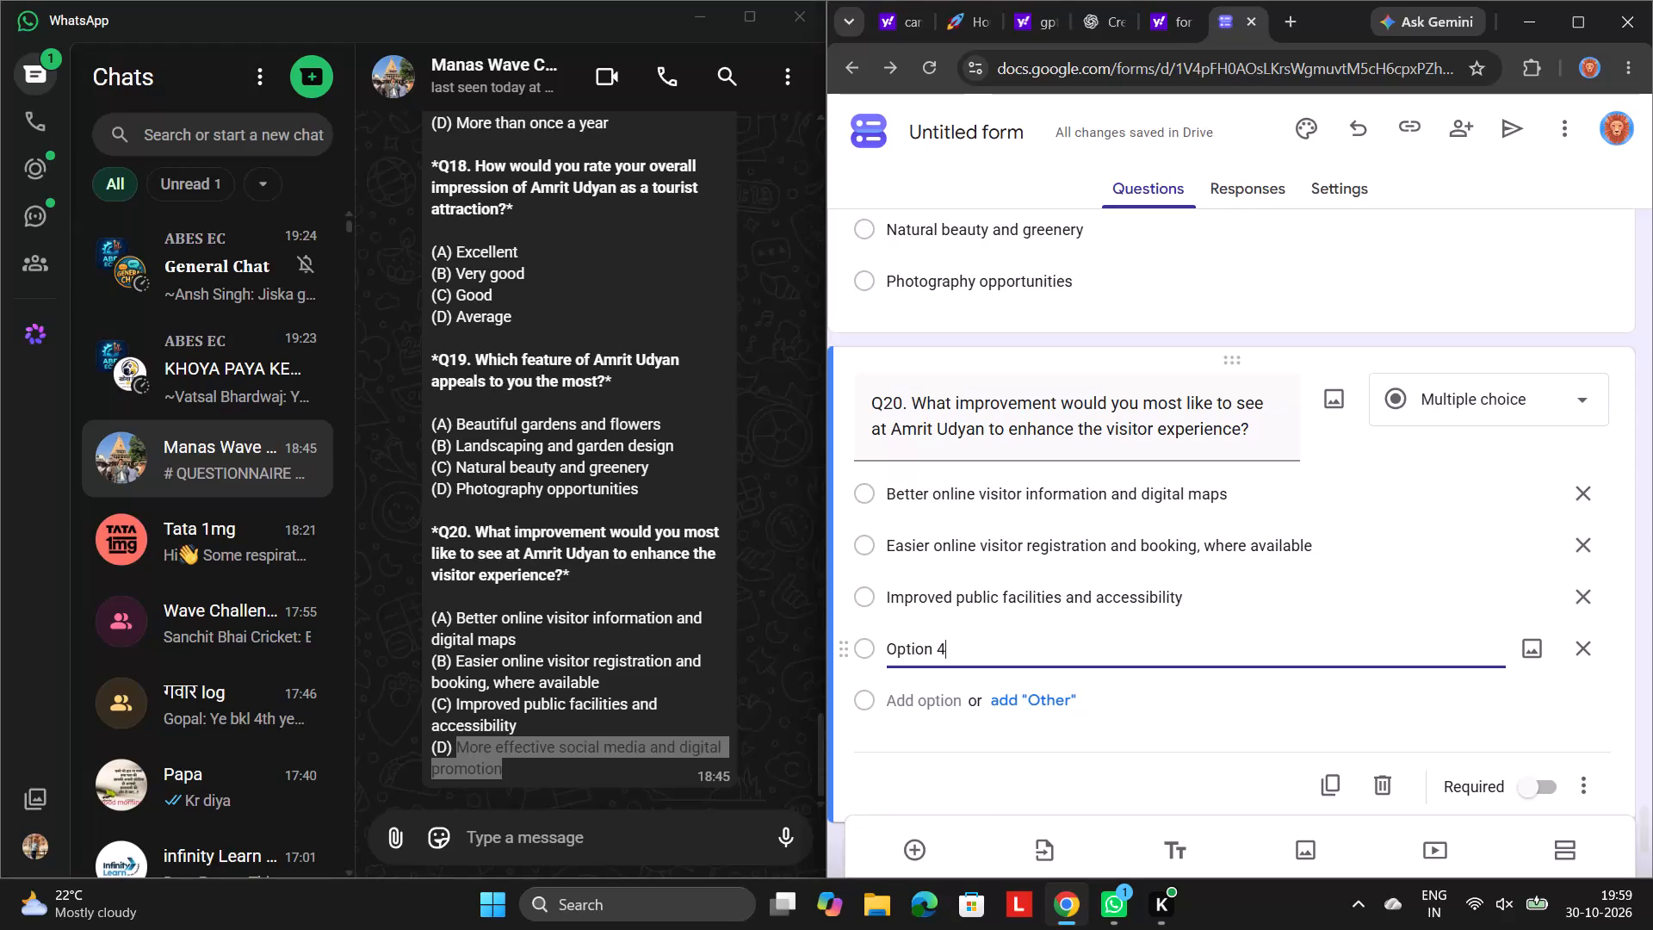
Replace the placeholder text of Q20's fourth option with "More effective social media and digital promotion".
key("ctrl+a")
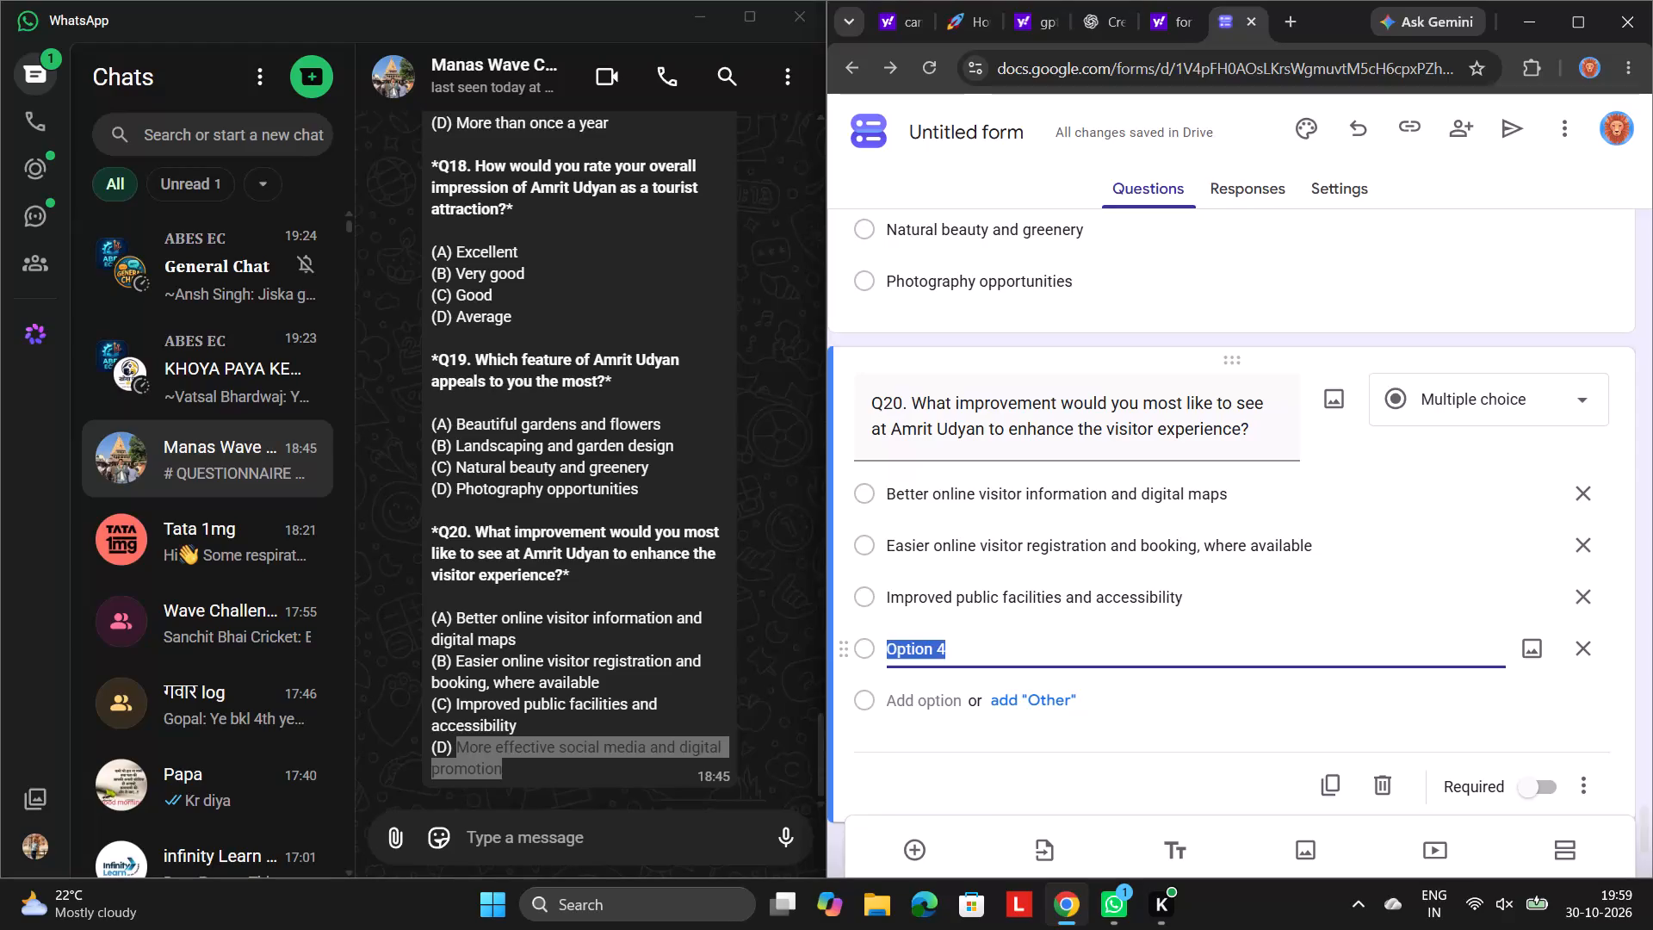
key("ctrl+v")
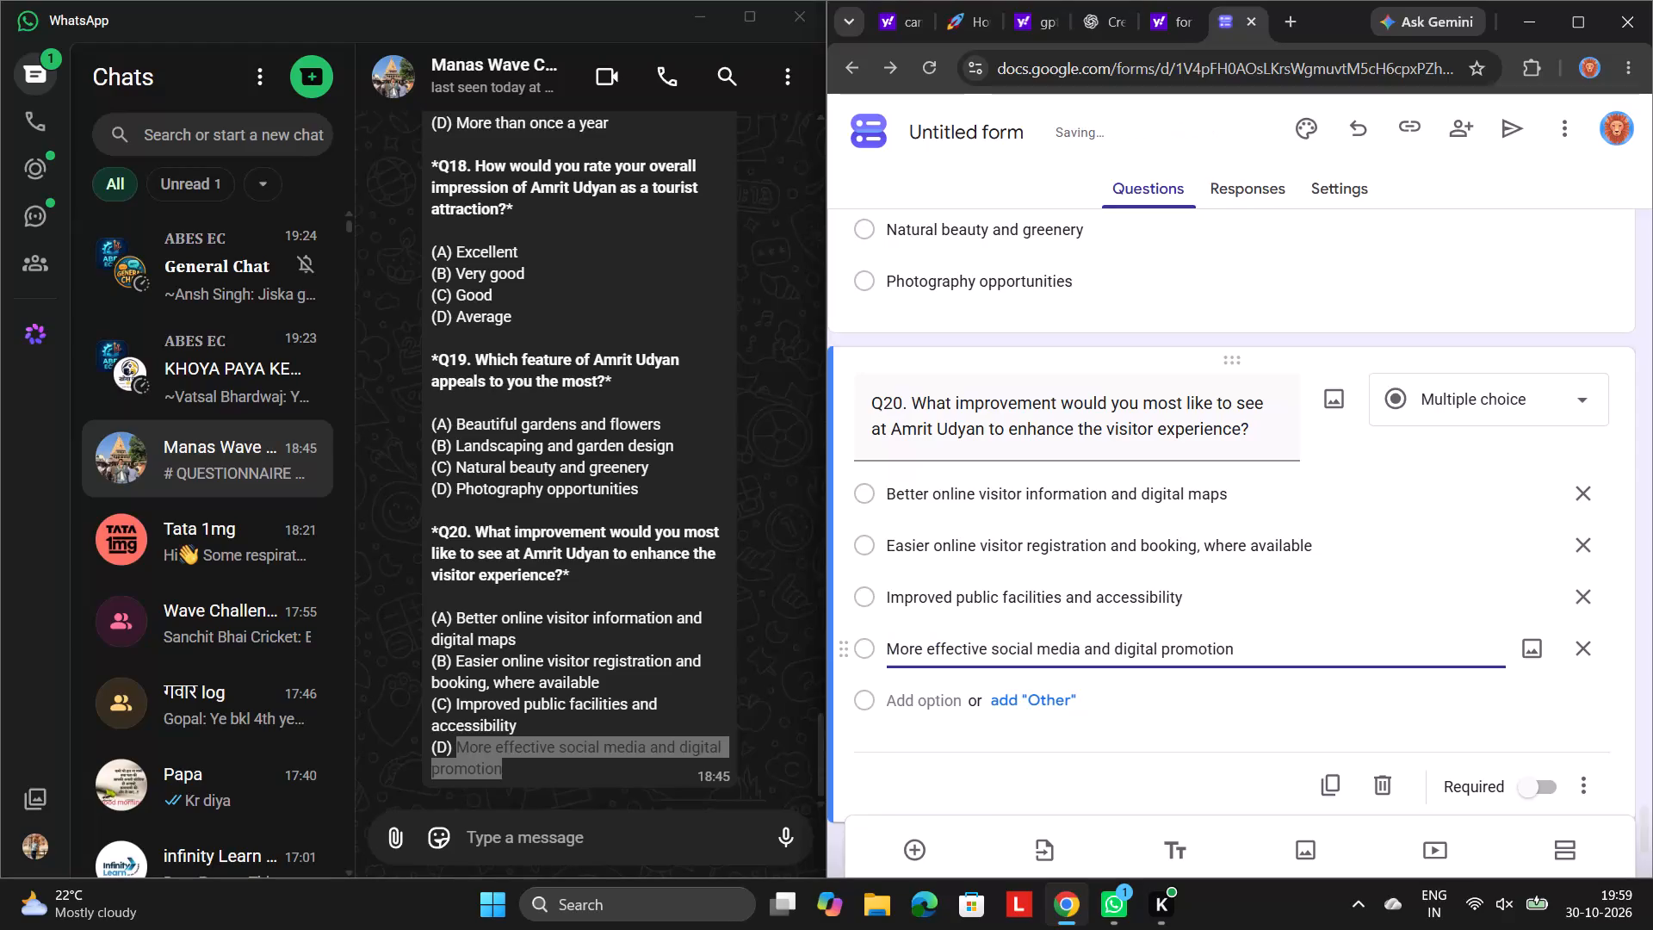
Make question Q20 about improvements at Amrit Udyan a required question.
left_click(1530, 787)
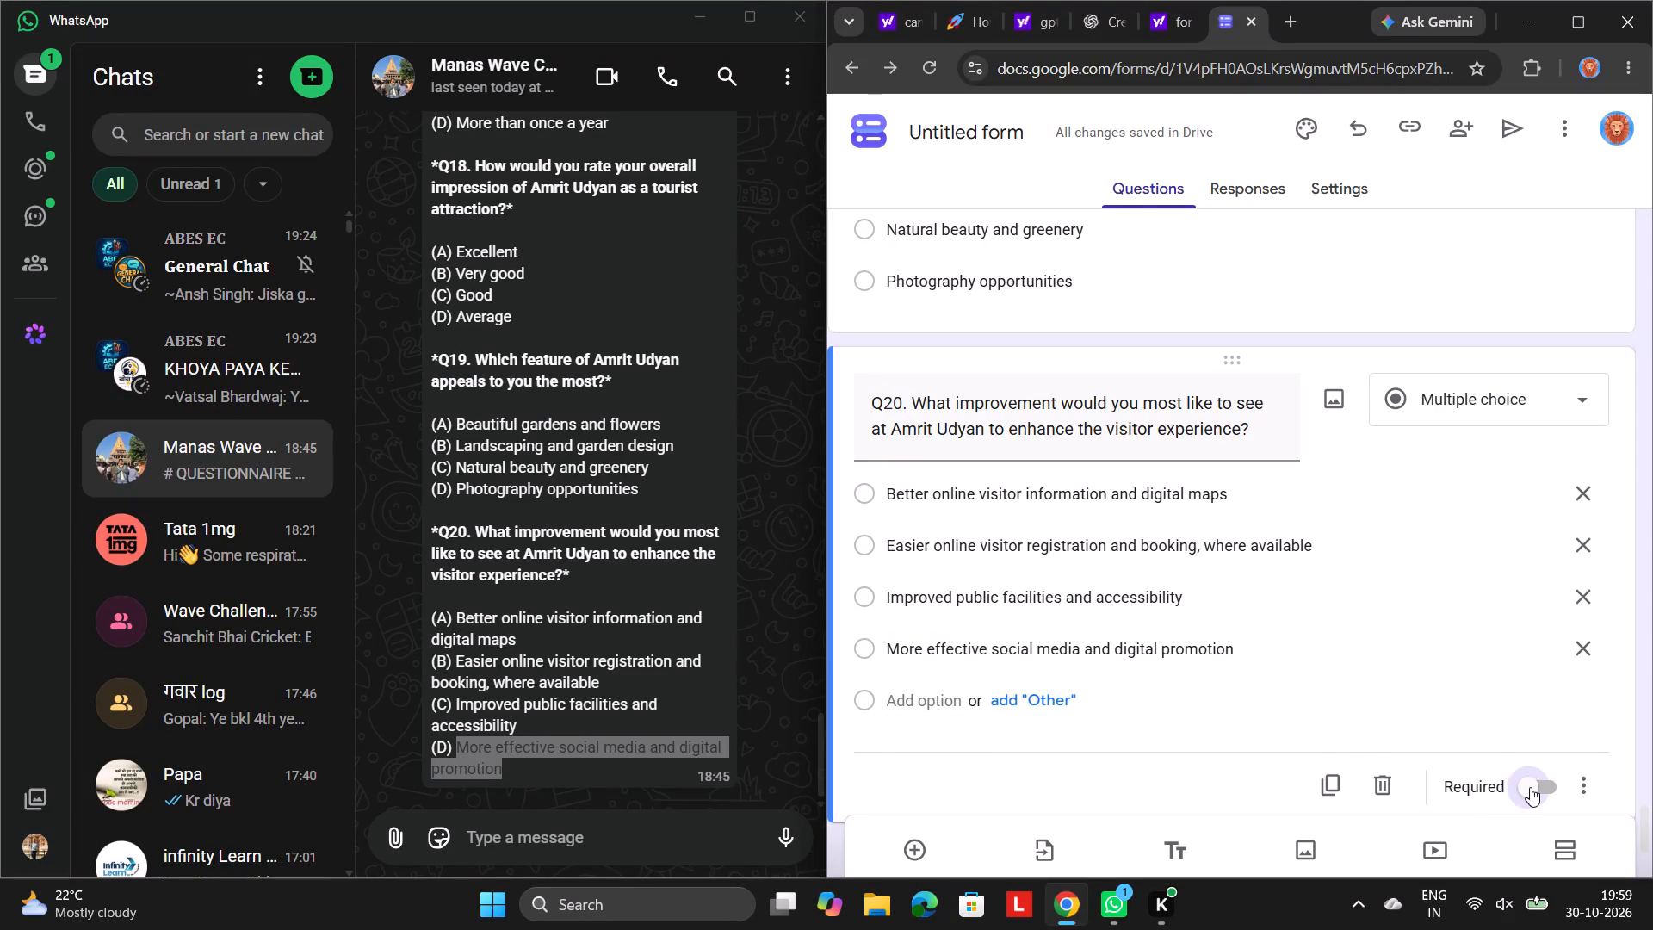
scroll(736, 660, "down", 1)
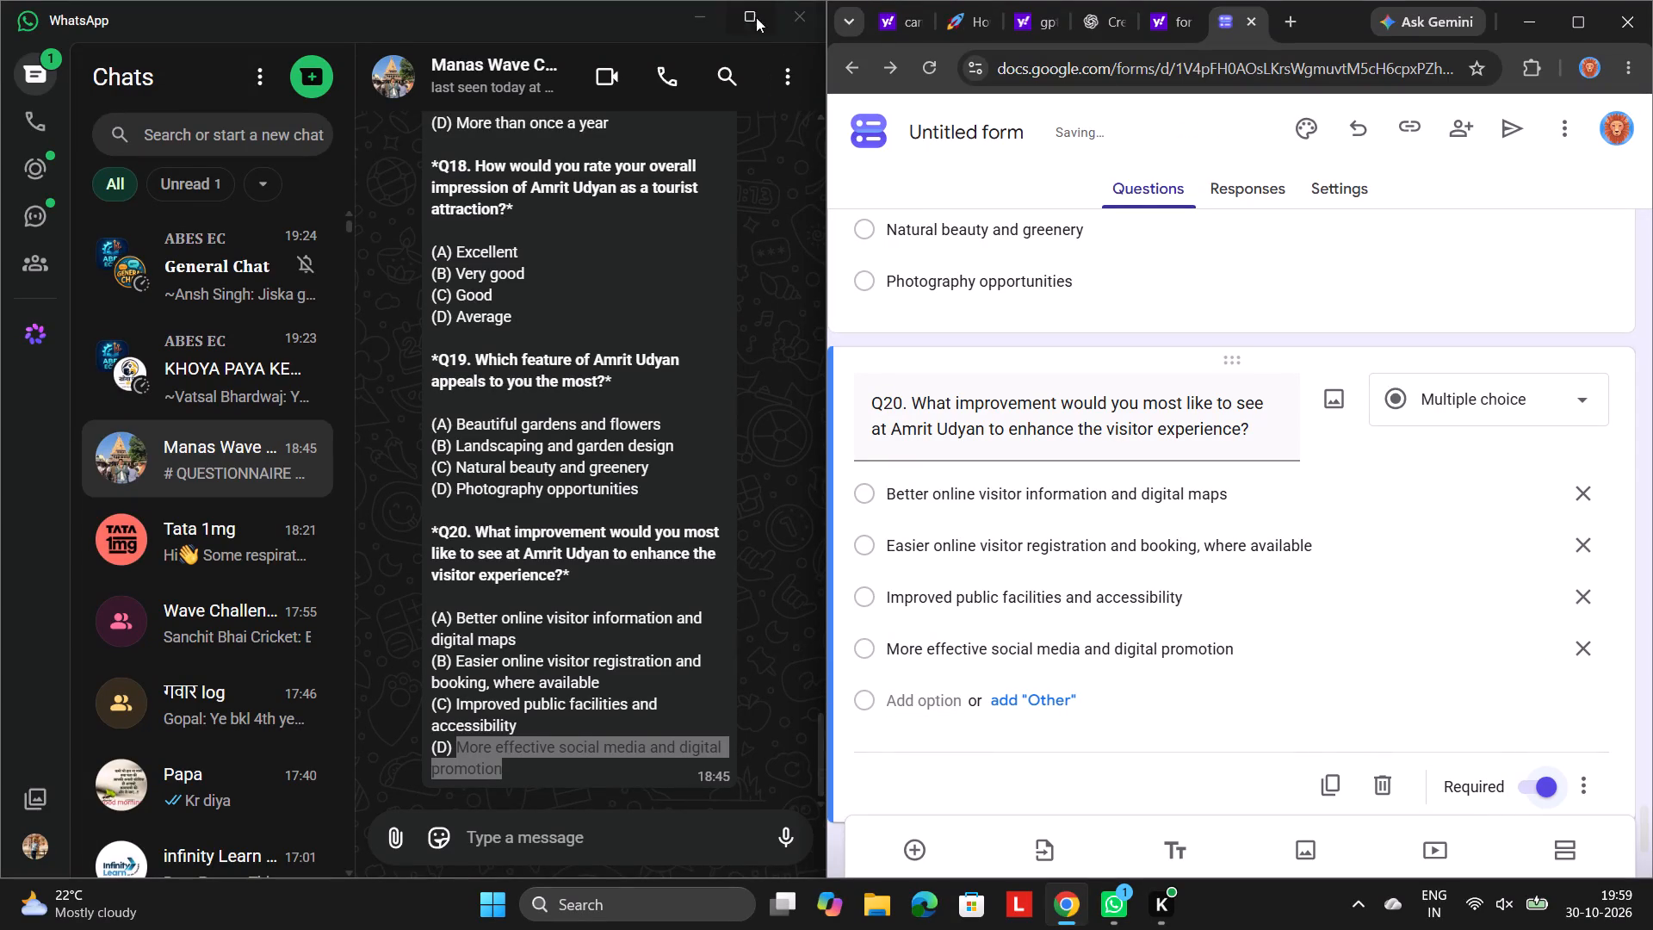
Maximize the browser window showing the form editor.
left_click(1586, 15)
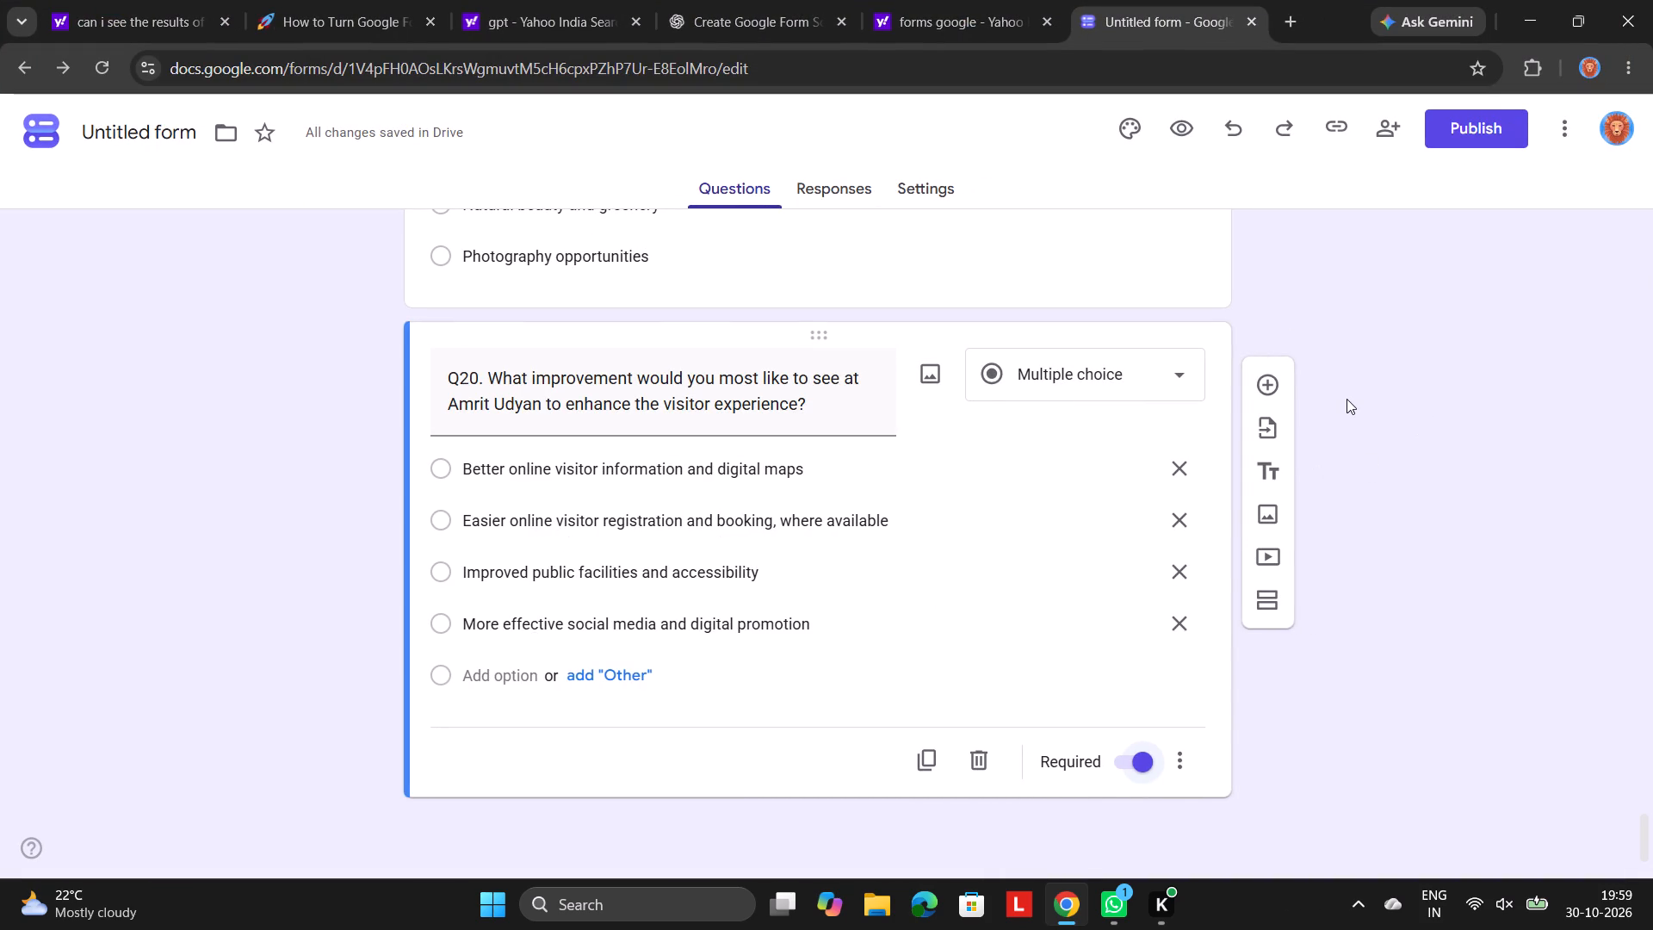
Open the additional section actions for the form's first section, QUESTIONNAIRE.
scroll(880, 258, "up", 9)
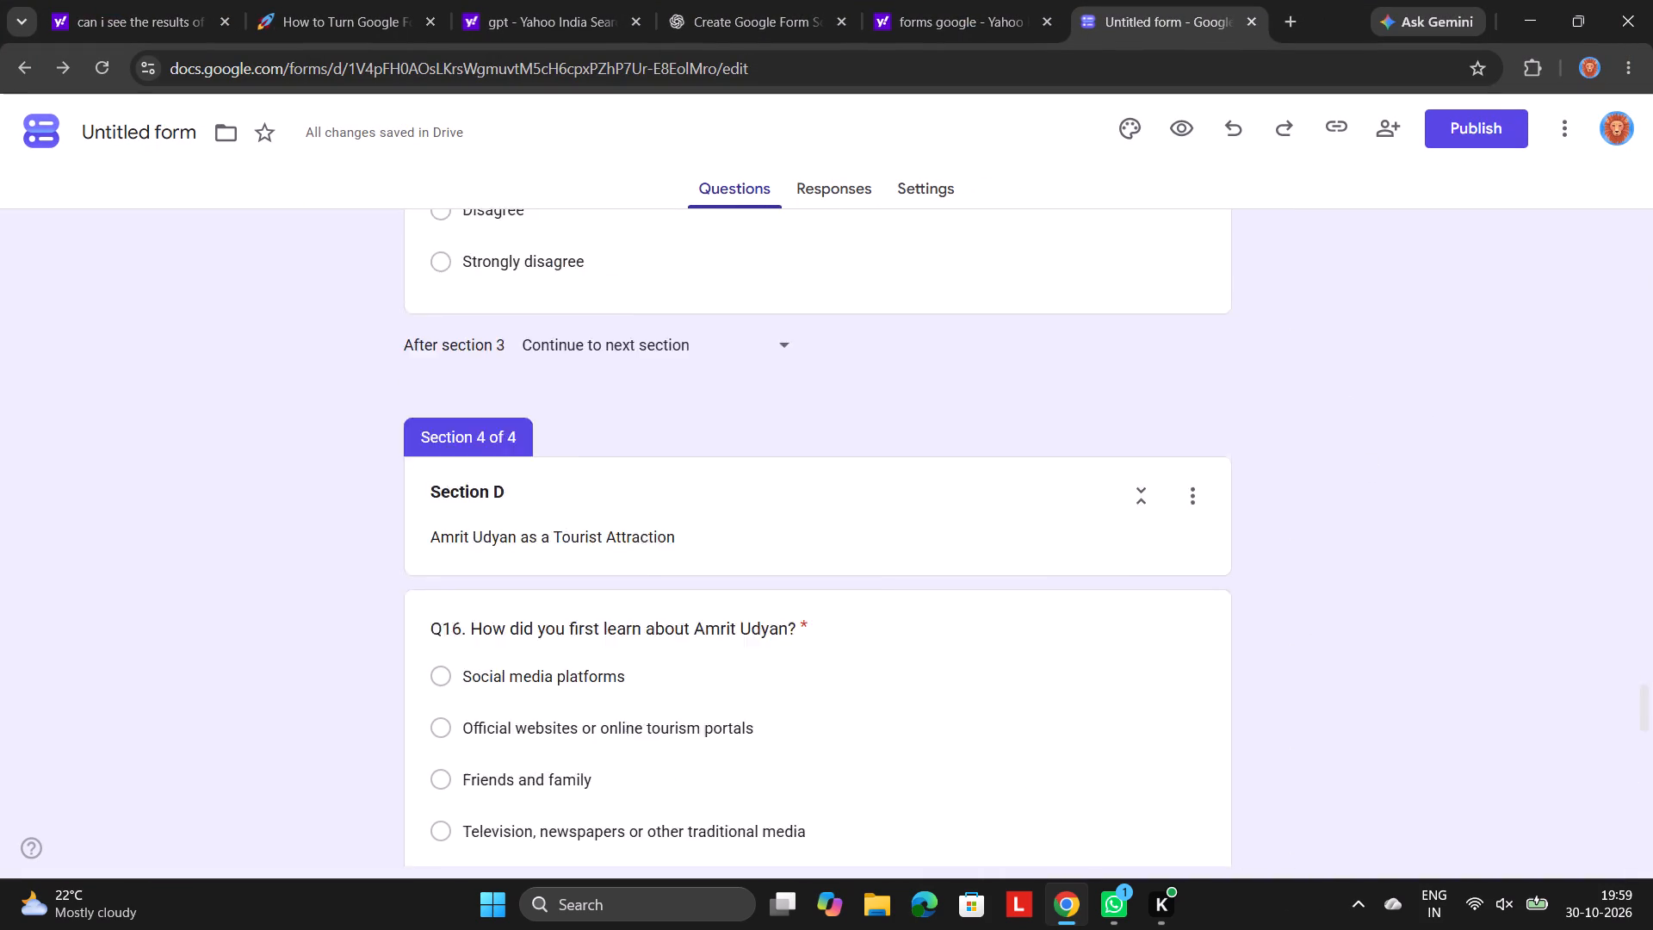
scroll(880, 258, "up", 20)
scroll(880, 258, "up", 12)
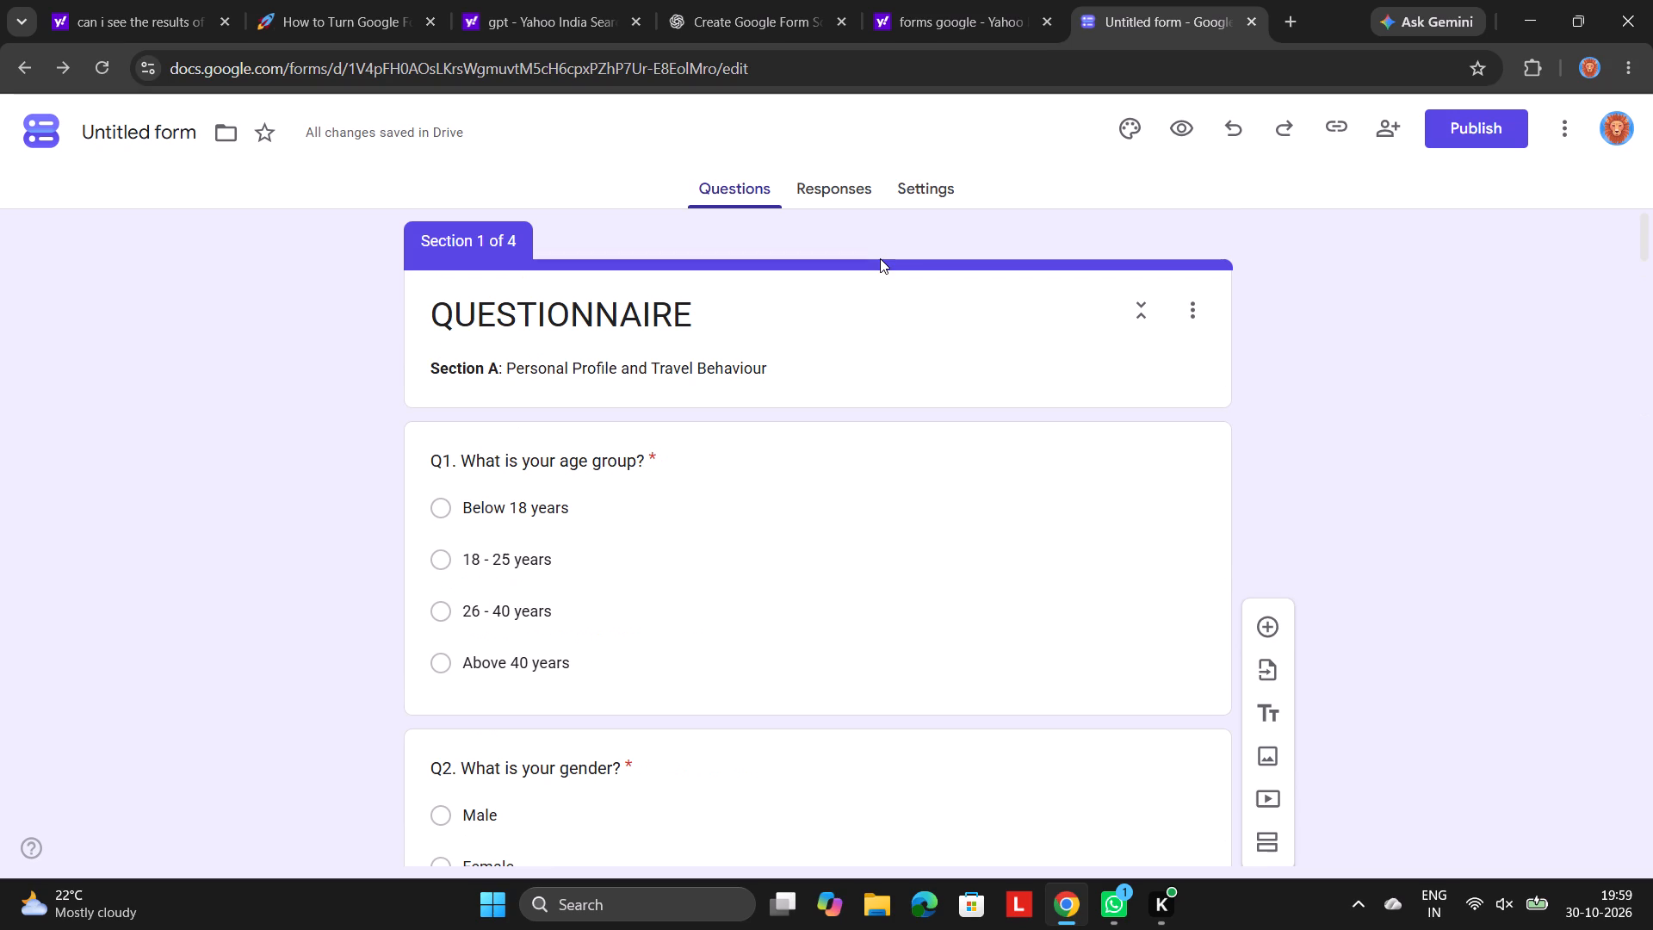
left_click(1195, 313)
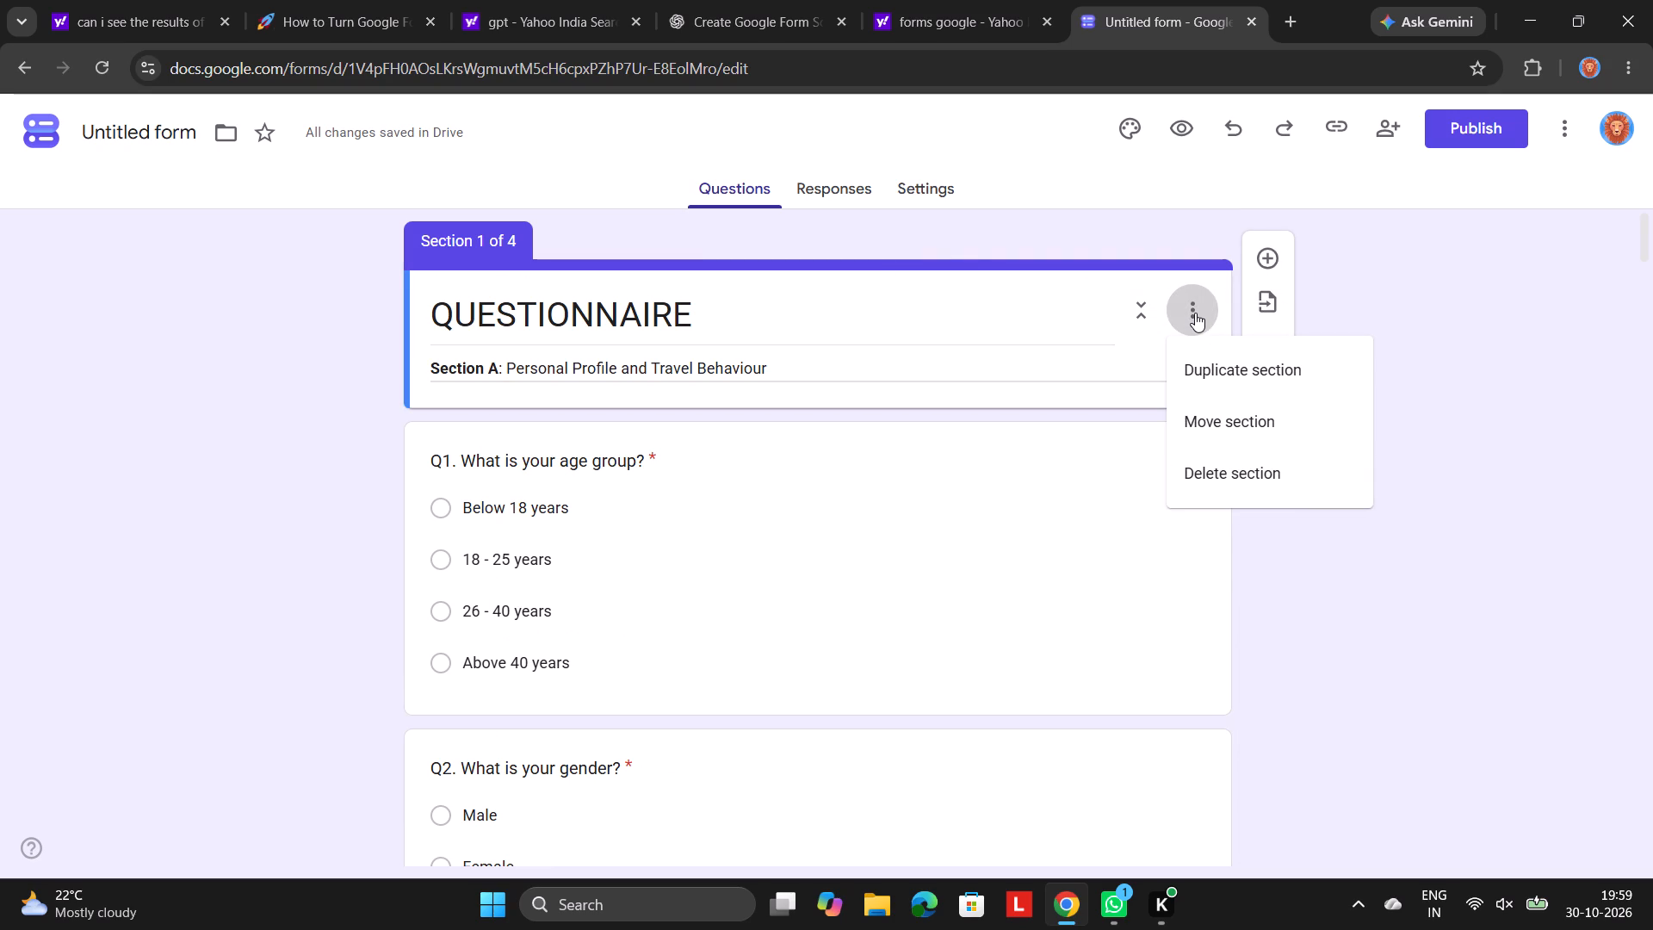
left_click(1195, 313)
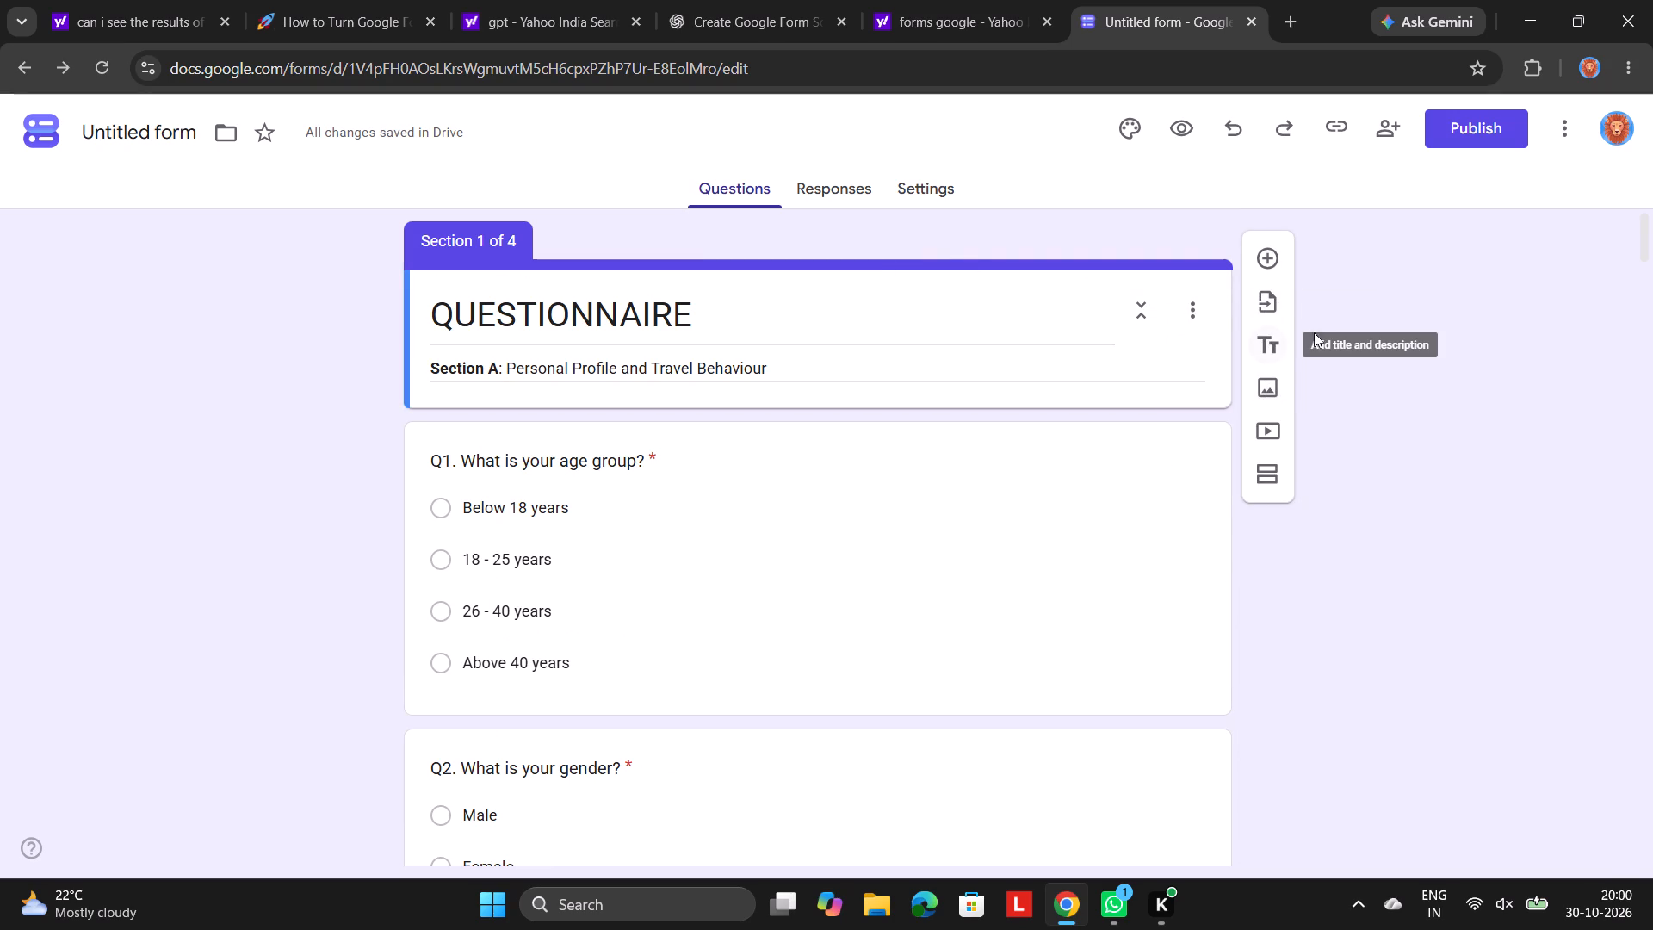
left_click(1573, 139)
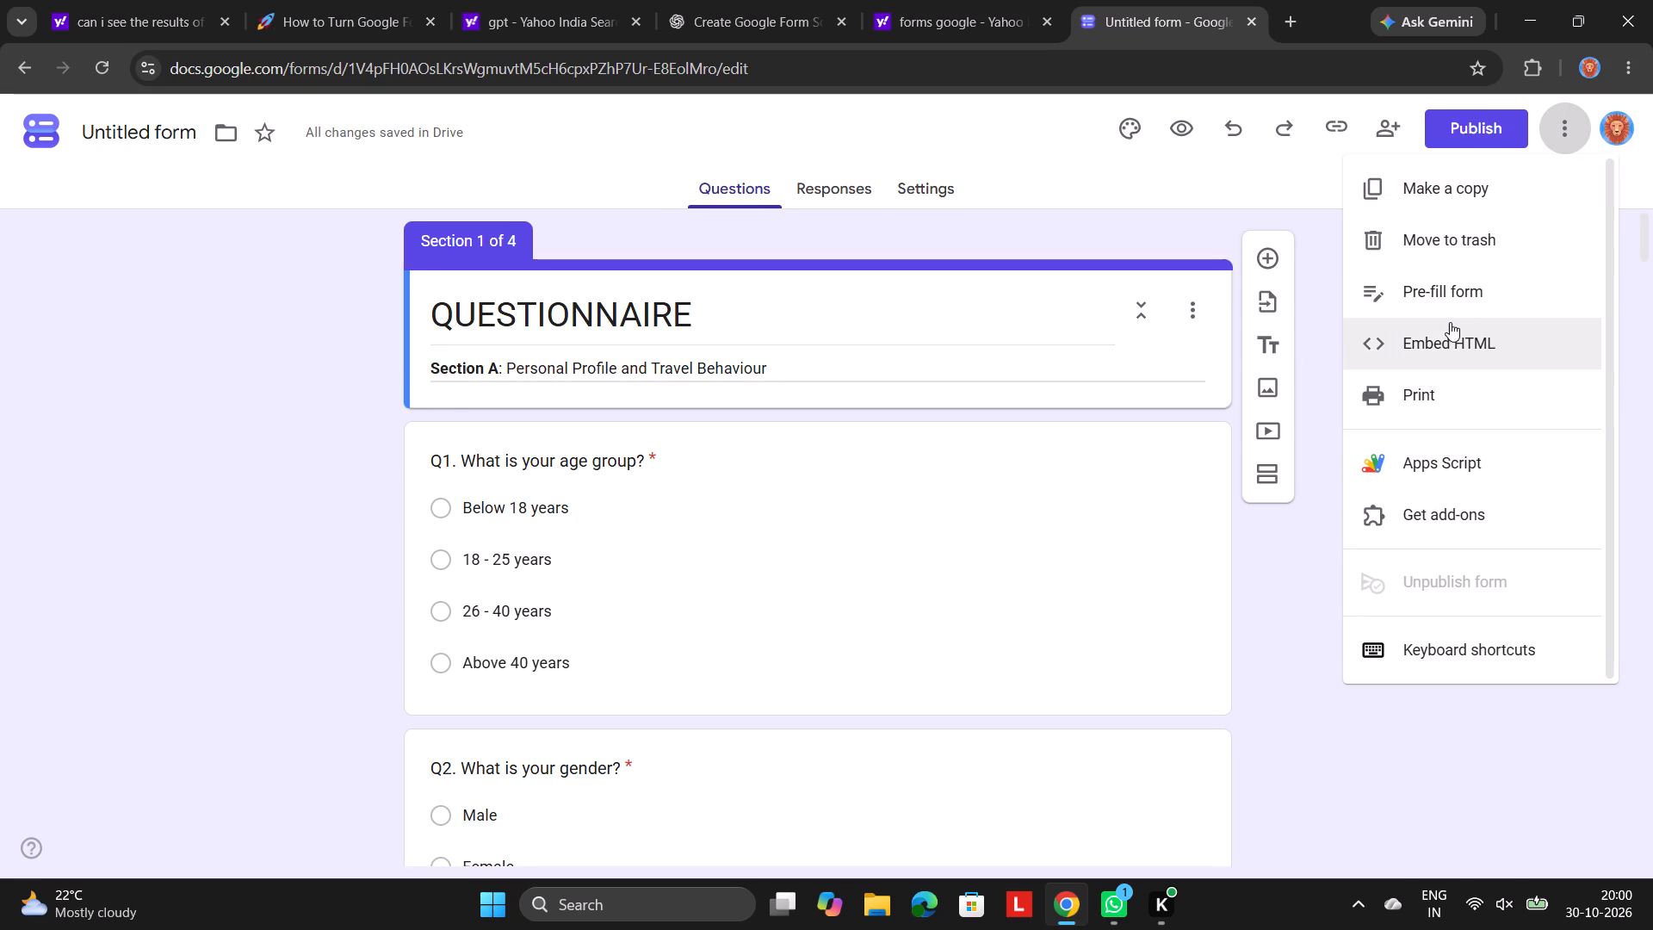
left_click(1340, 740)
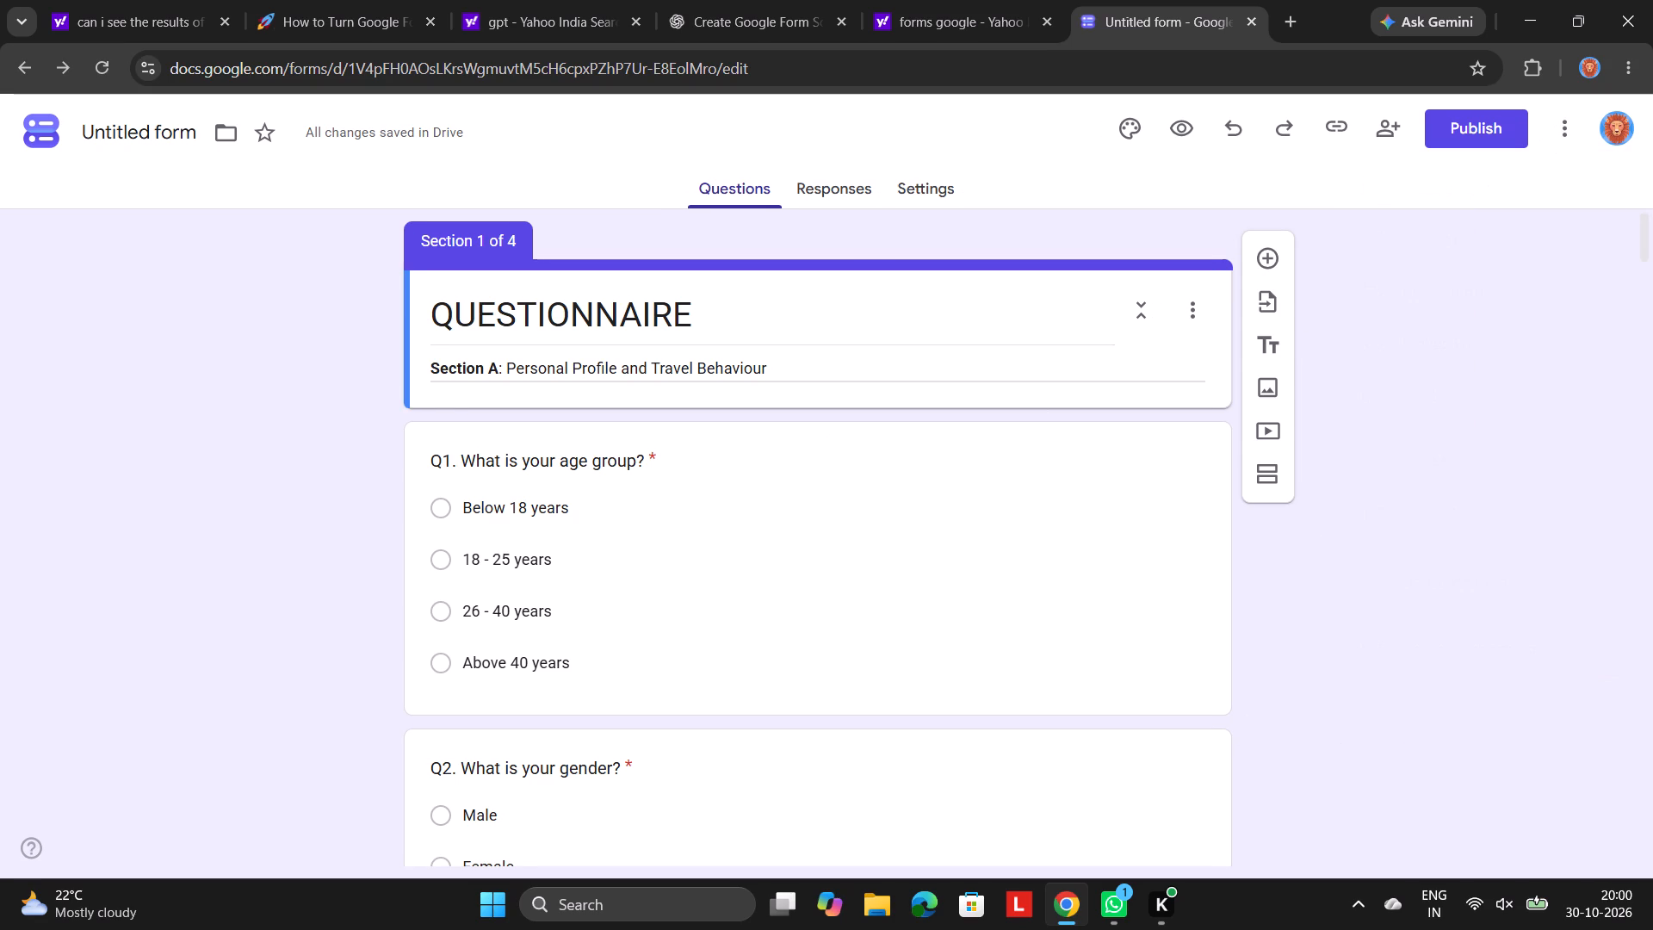
Look over the form's responses view, and its quiz, response, presentation and default settings.
left_click(846, 197)
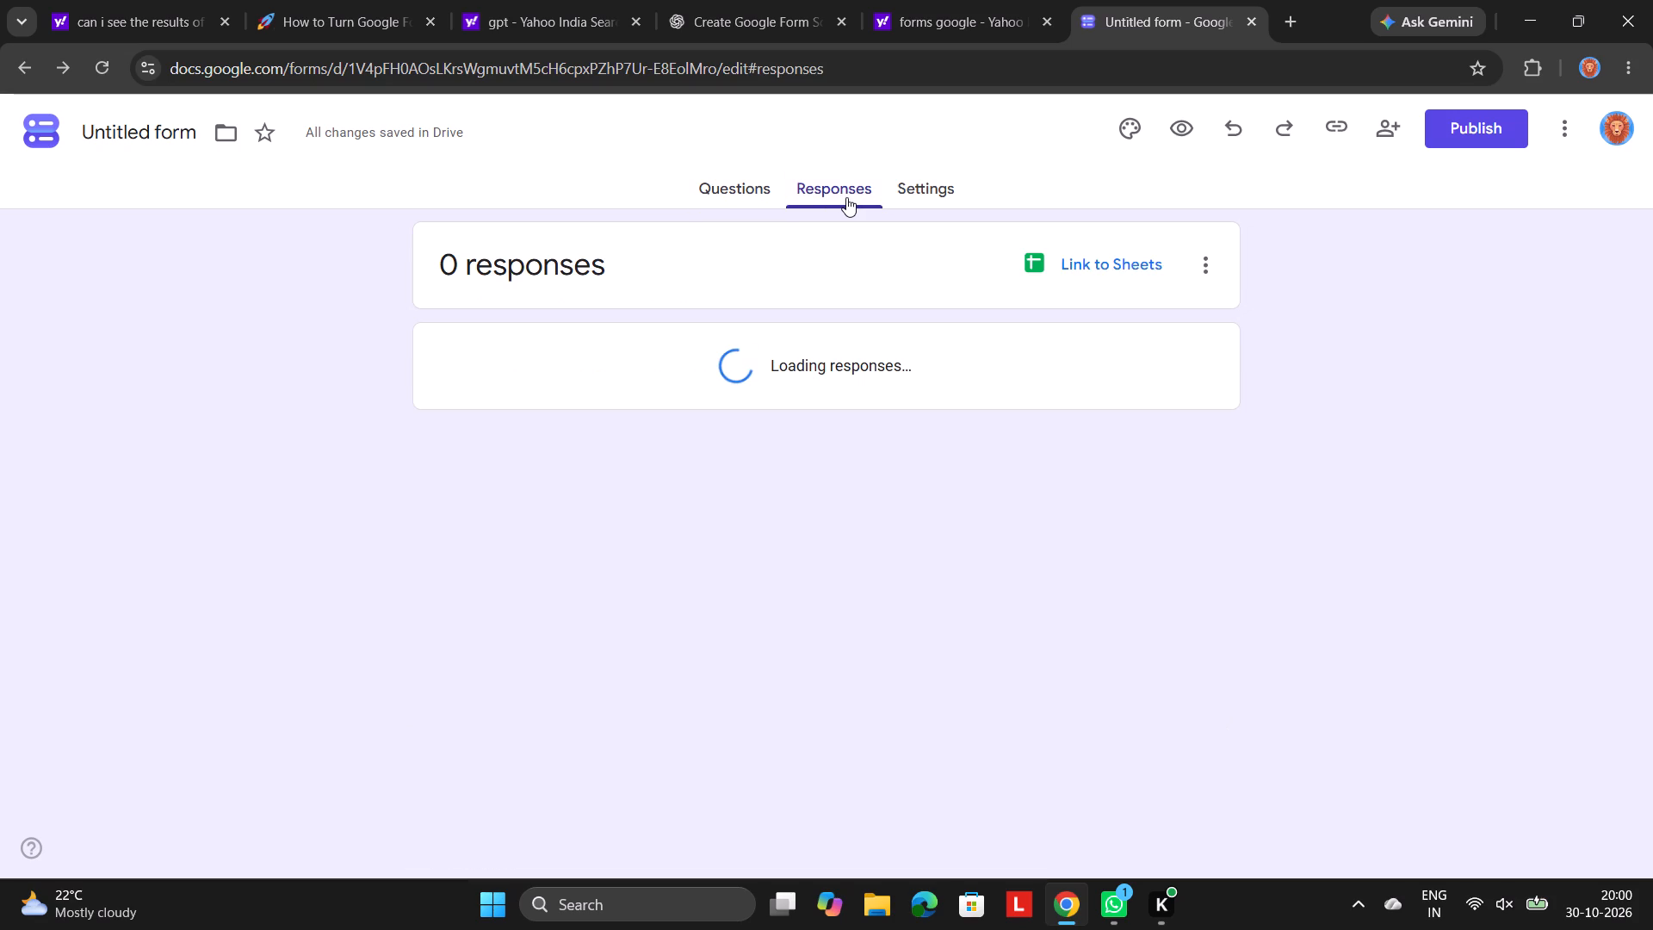
left_click(917, 194)
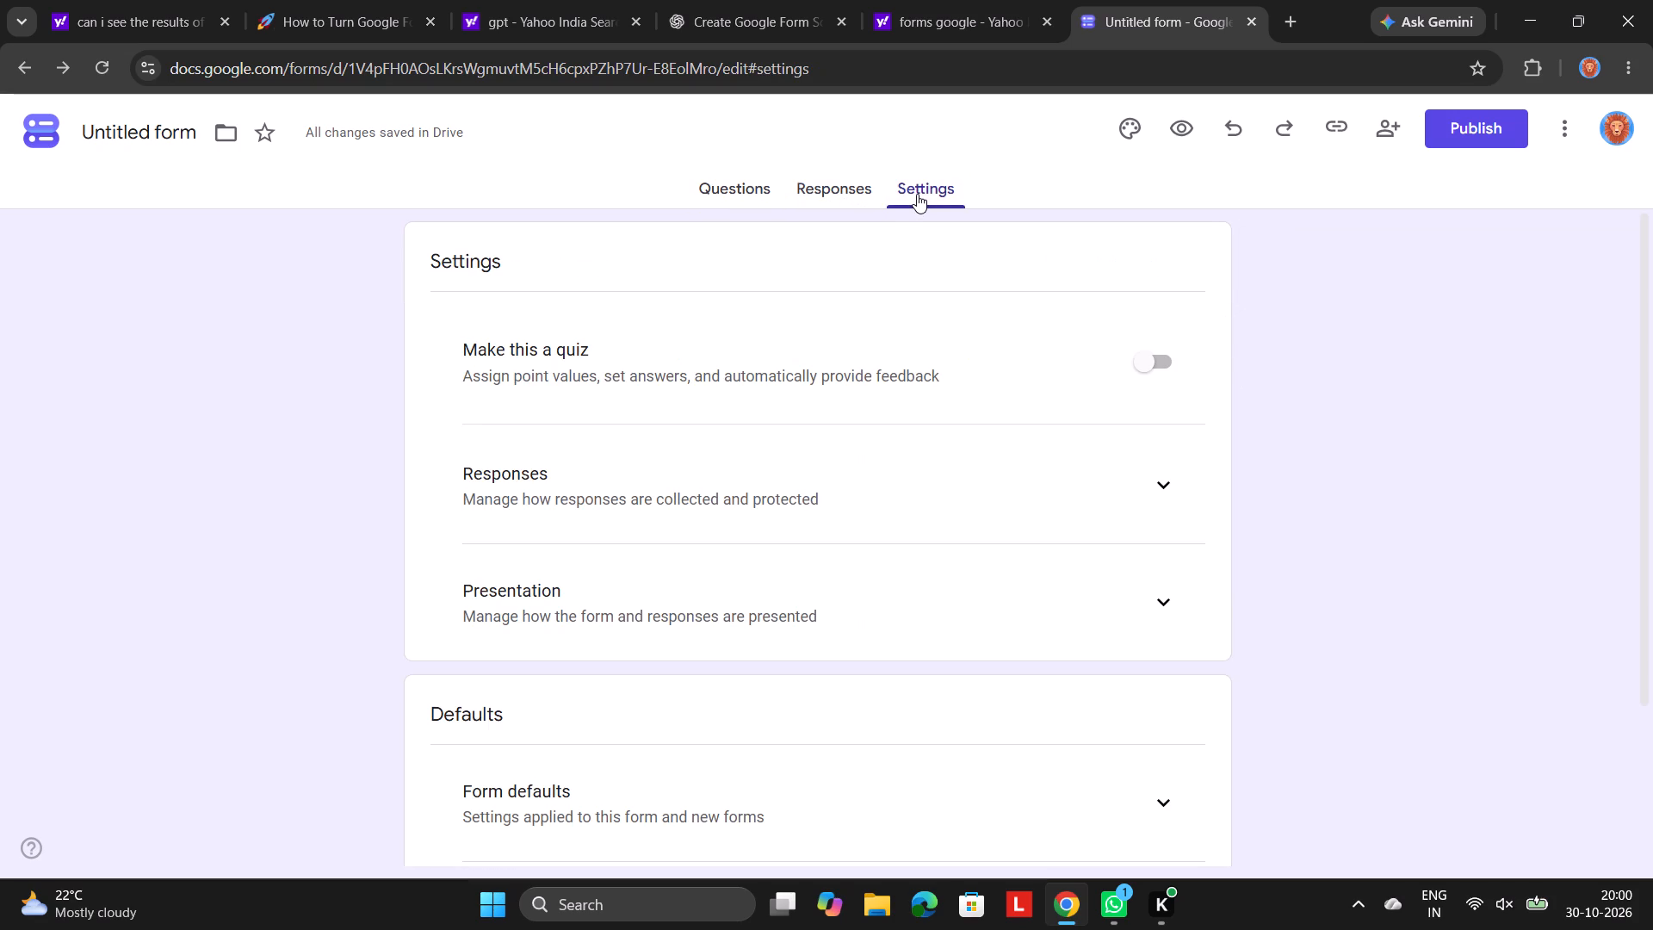
scroll(860, 394, "down", 1)
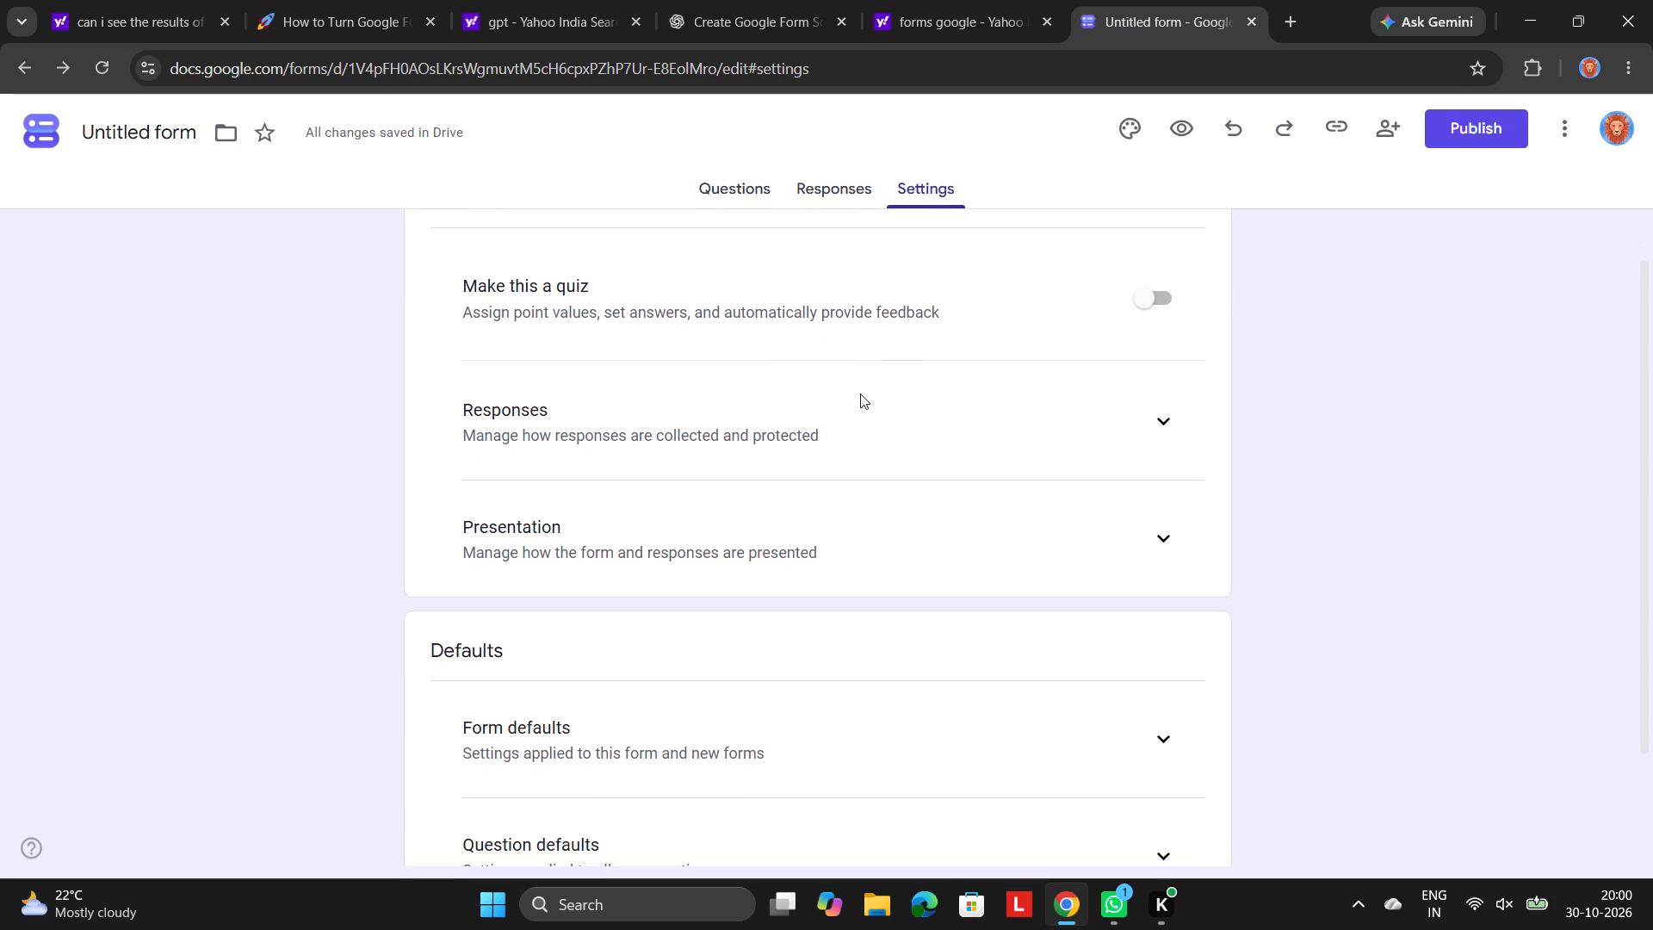
scroll(860, 394, "down", 6)
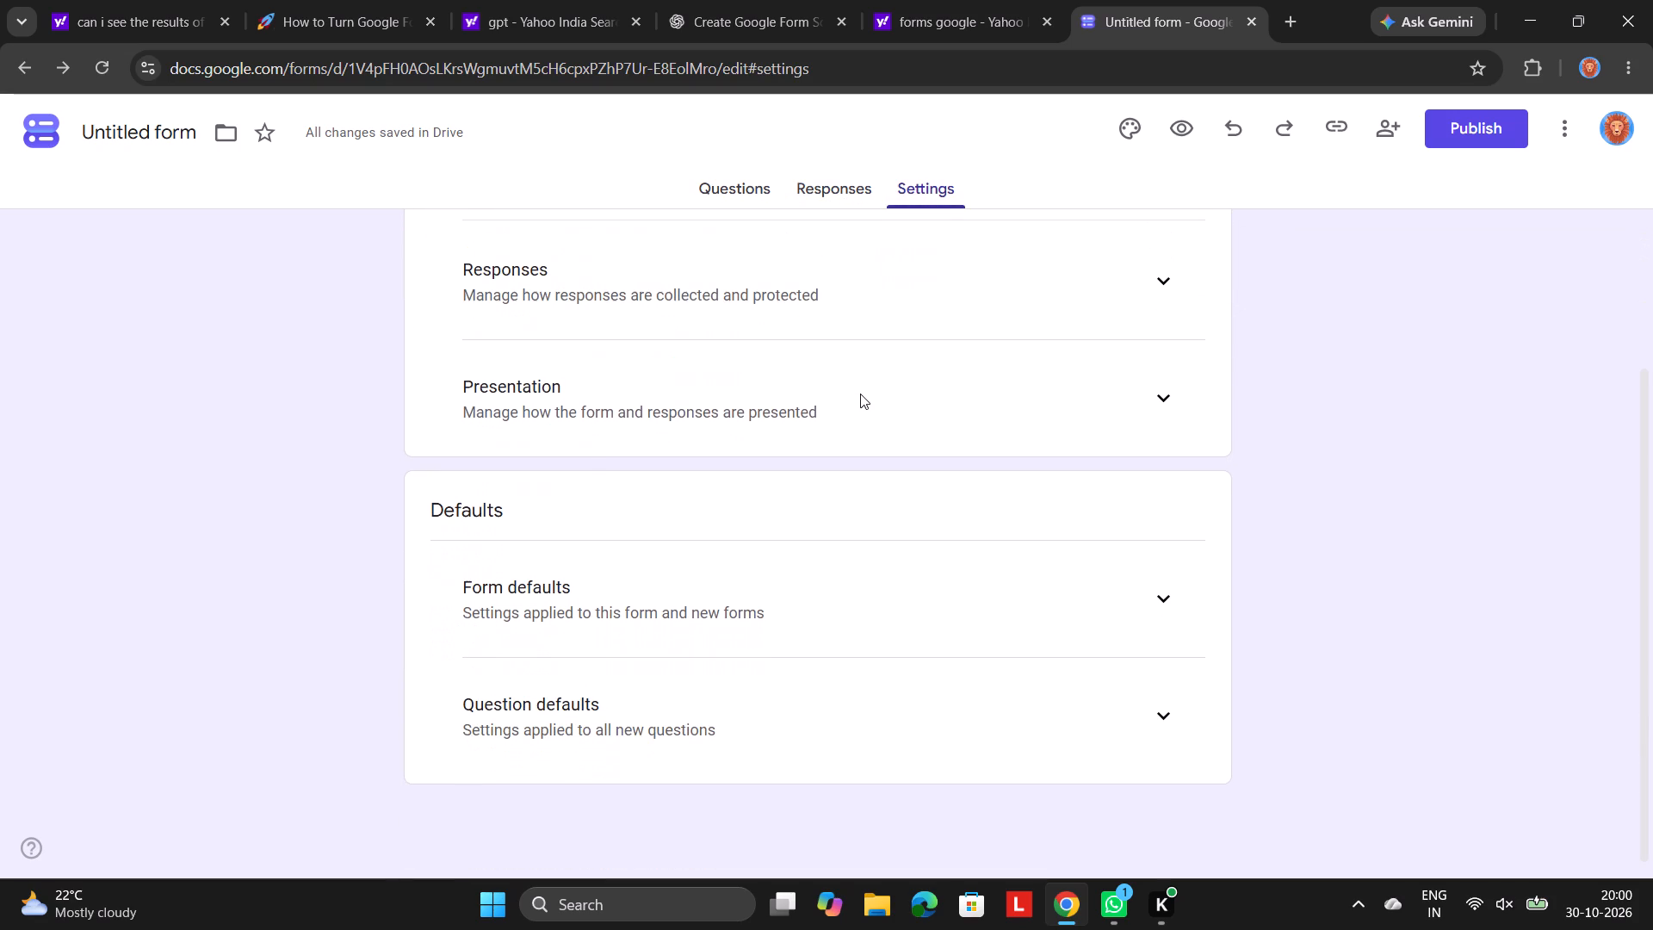
Expand the Presentation and Responses settings and examine their options for collecting responses, form presentation and after submission.
scroll(860, 394, "up", 2)
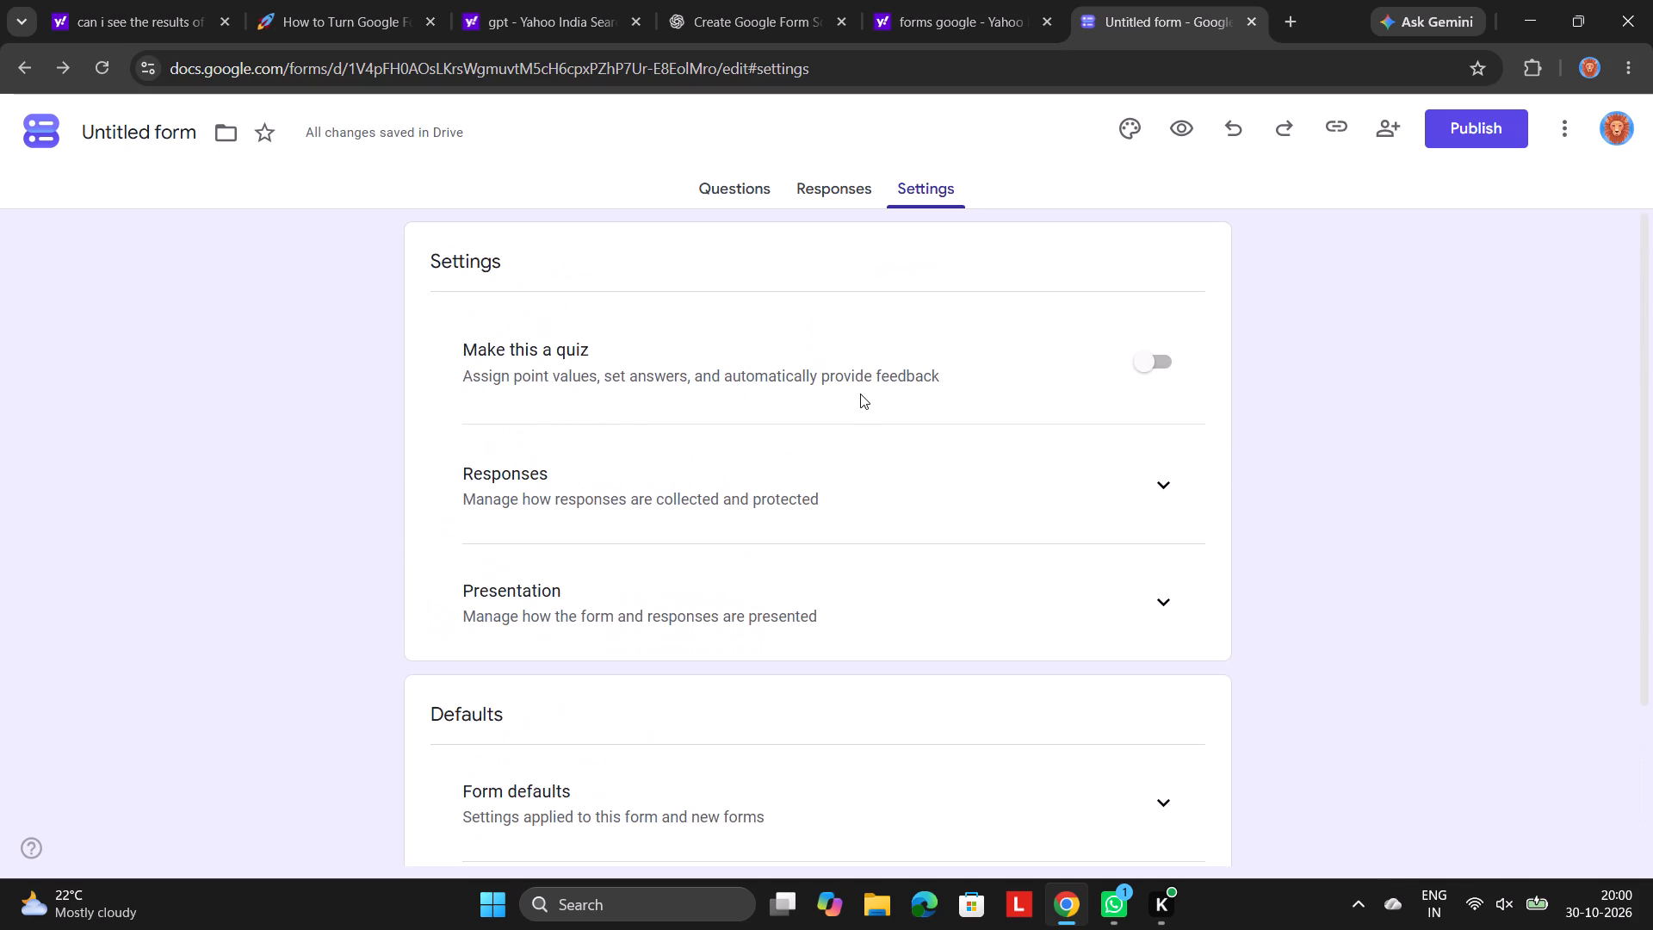
left_click(1170, 599)
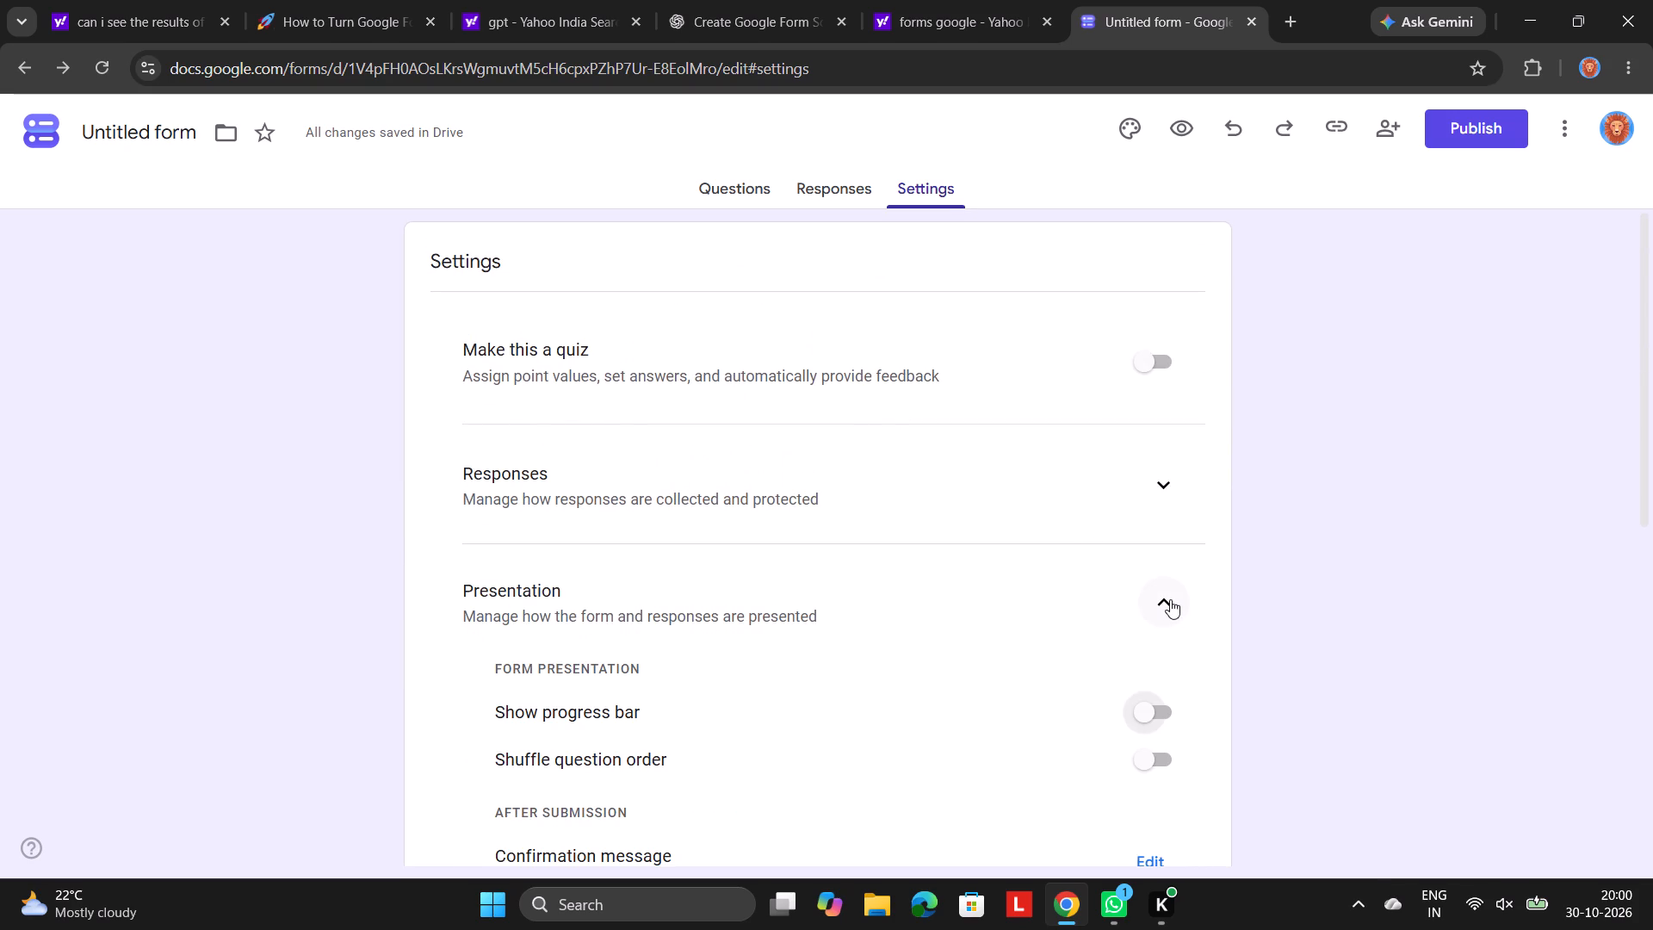
left_click(1169, 487)
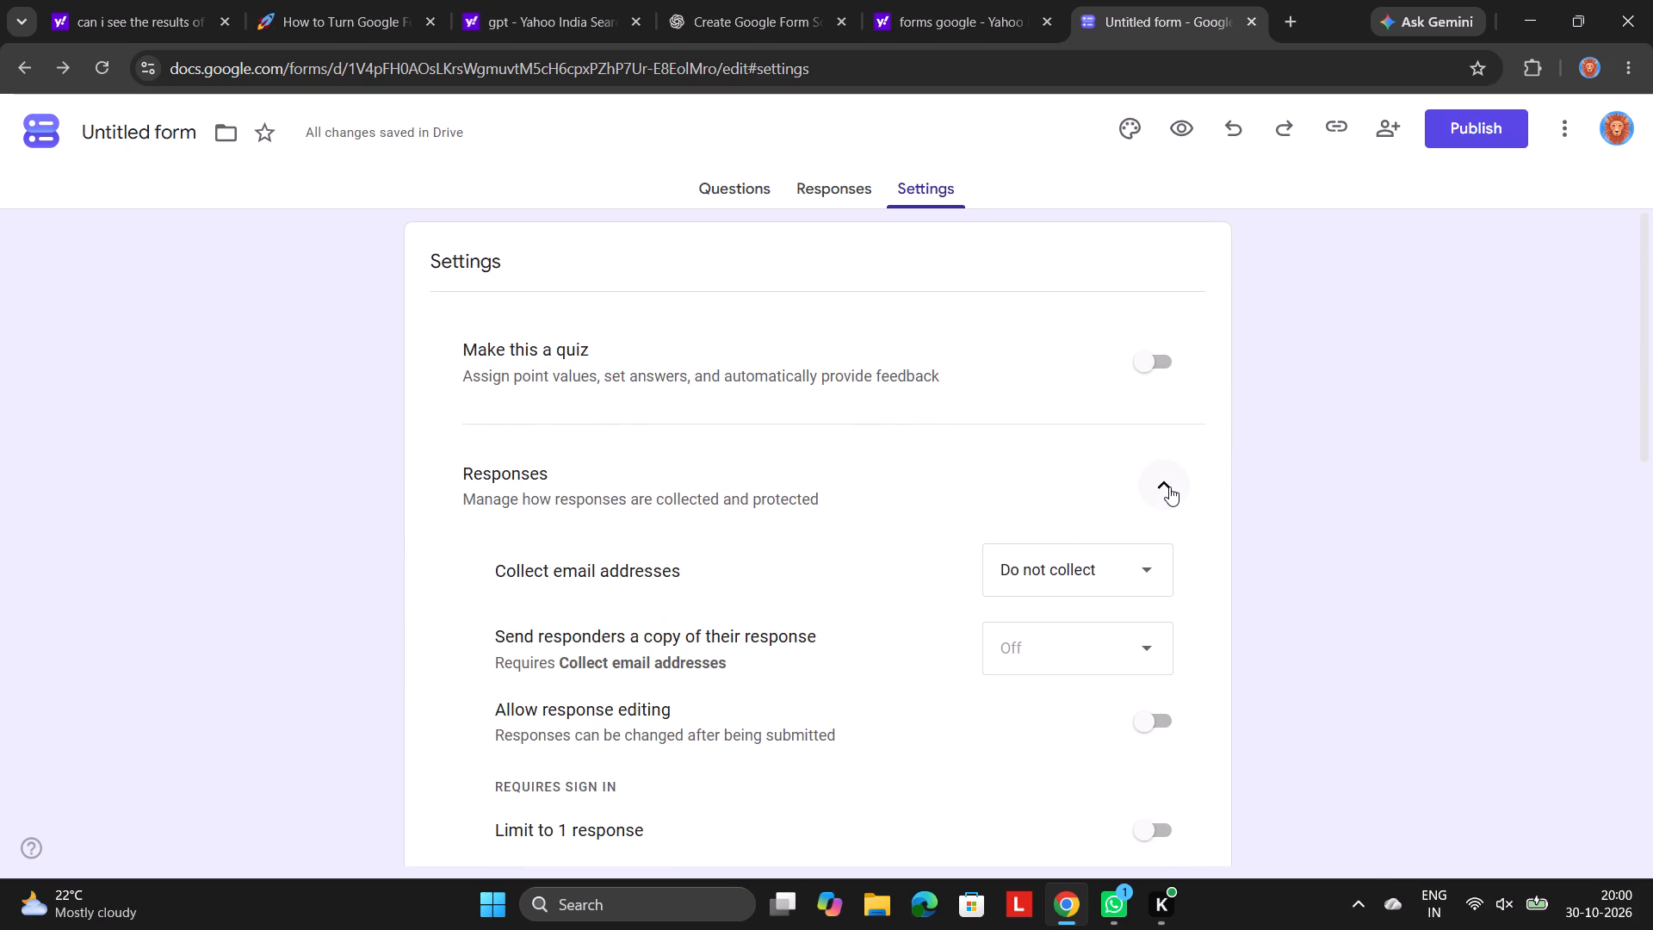
scroll(842, 555, "down", 1)
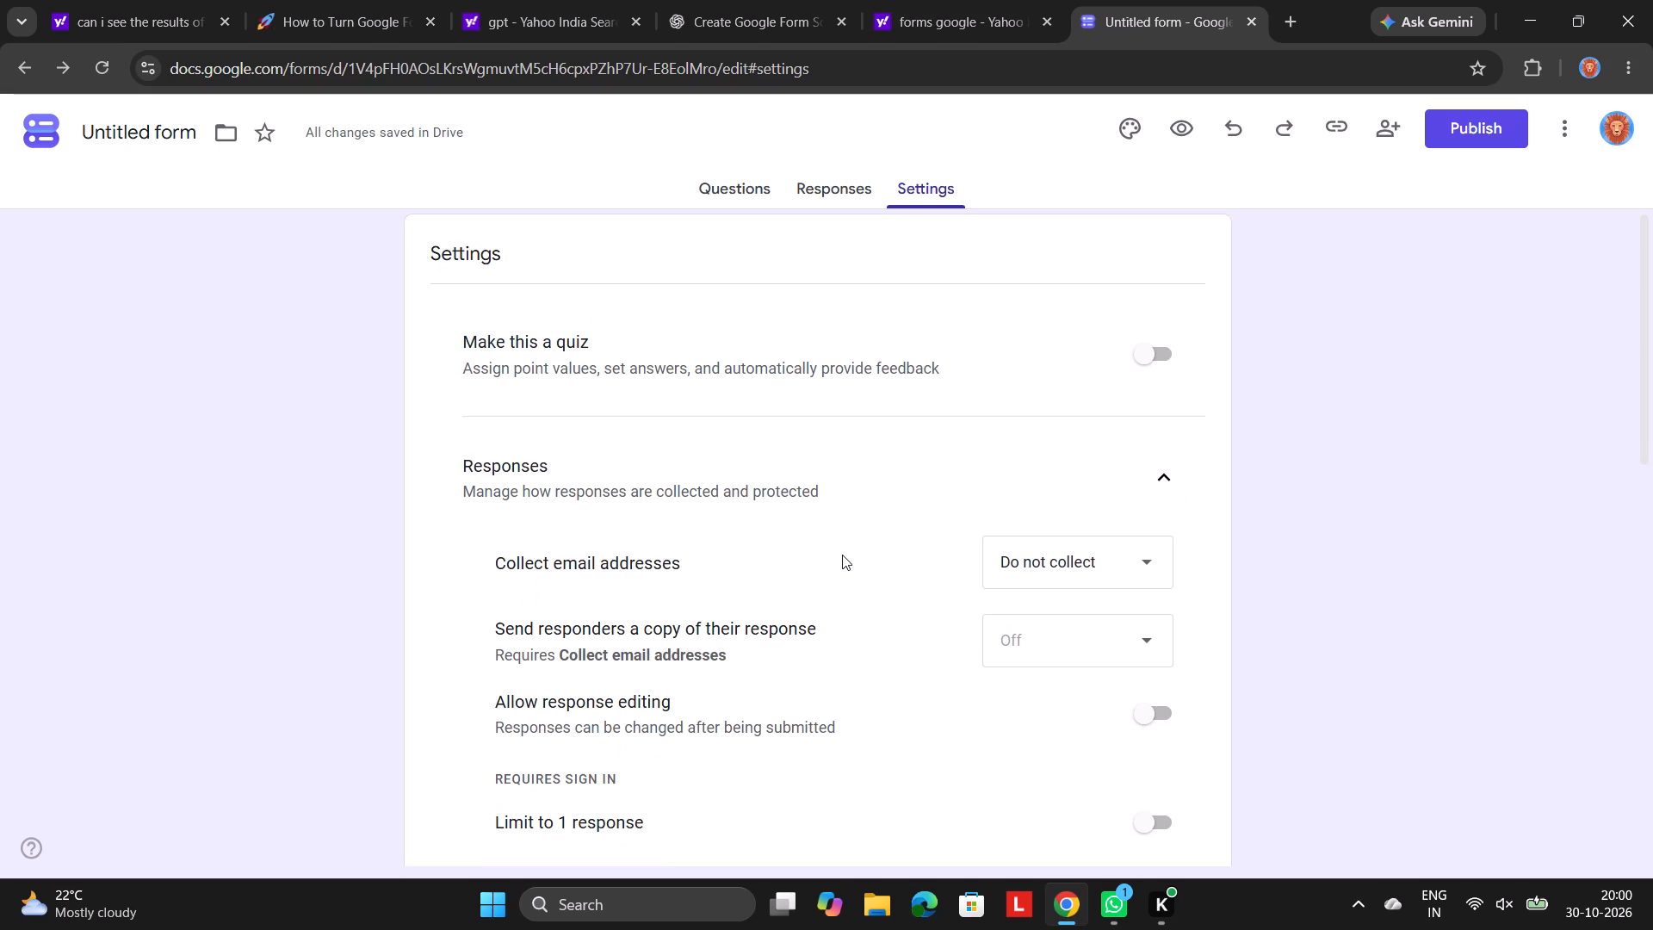
scroll(842, 555, "down", 6)
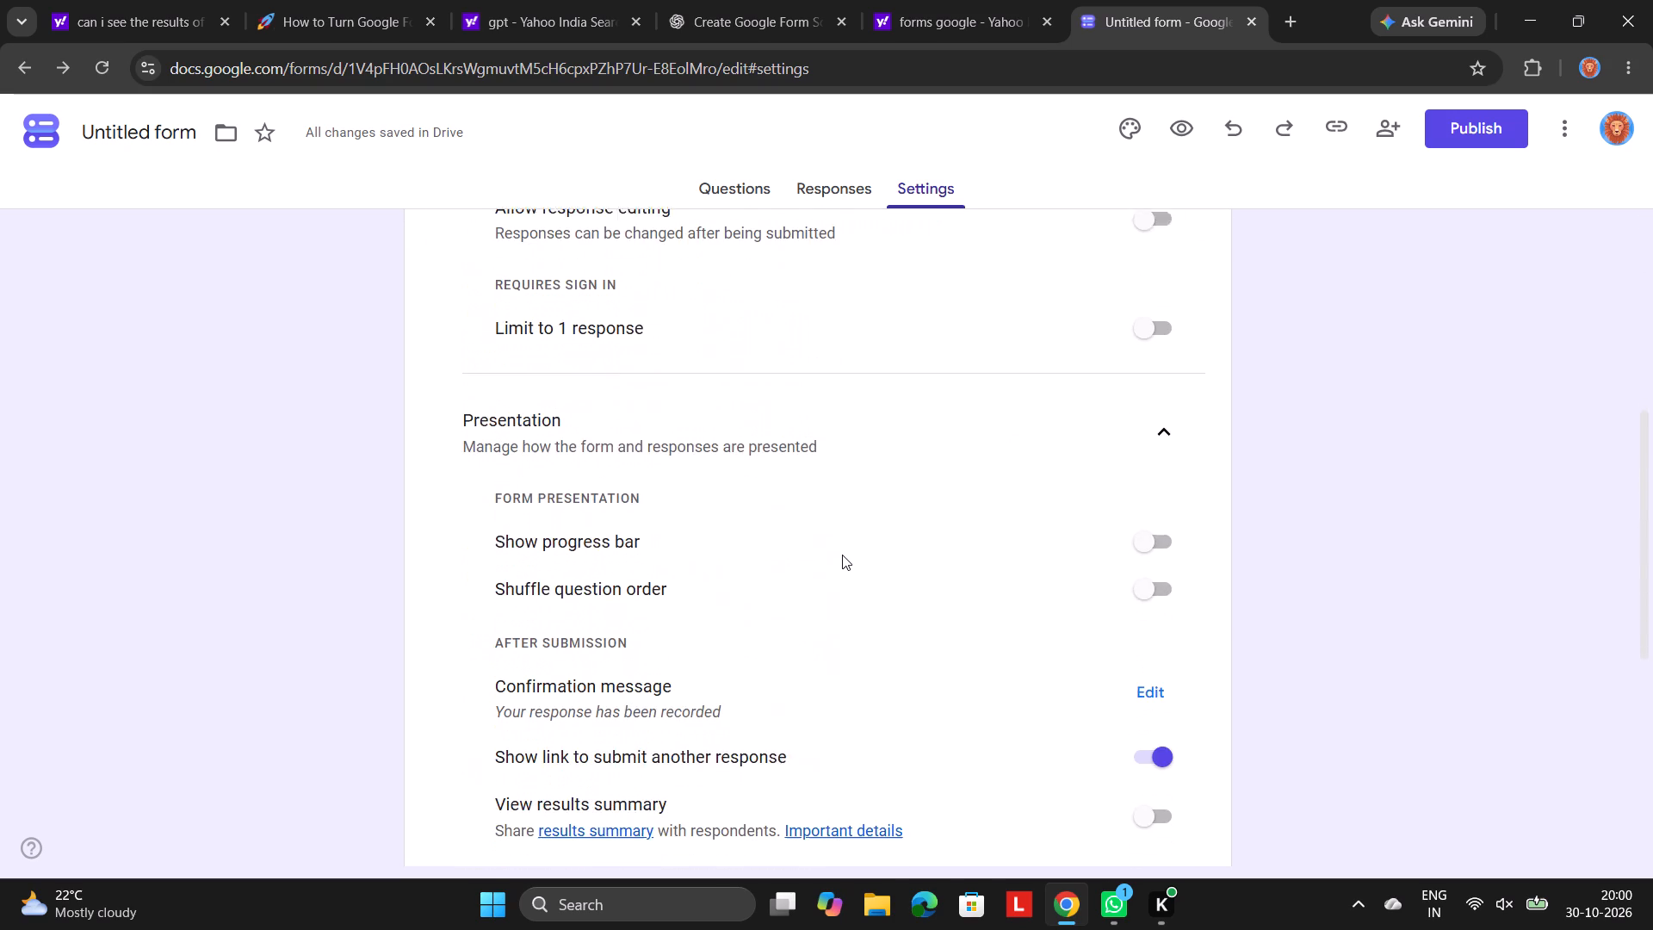
scroll(842, 555, "up", 5)
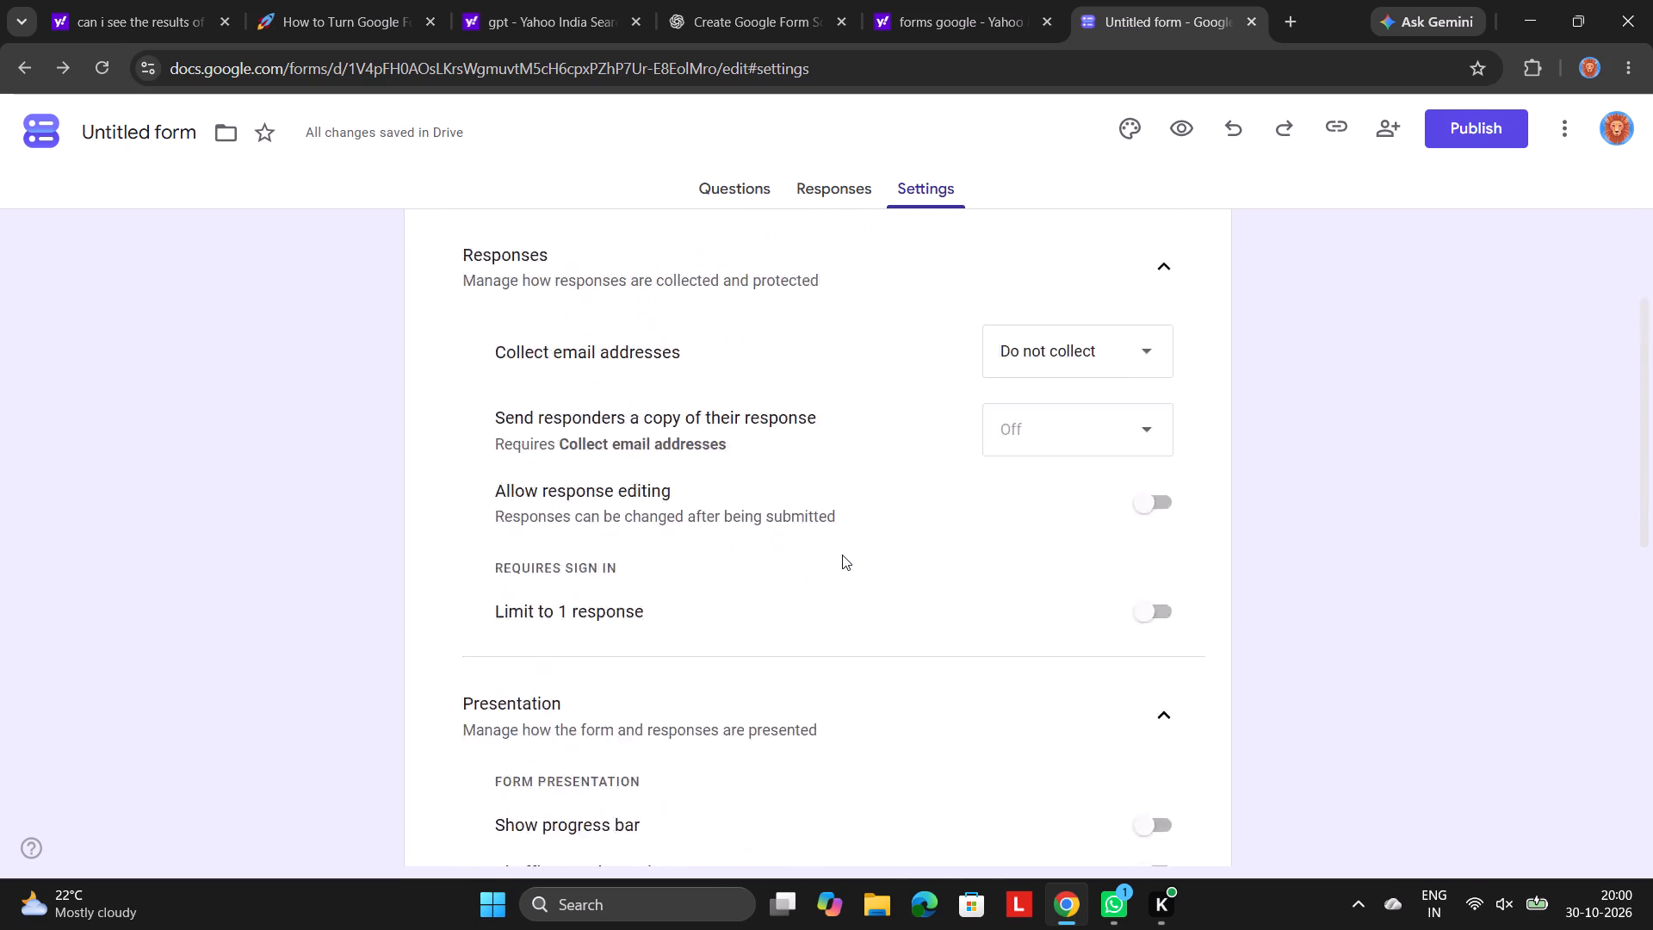
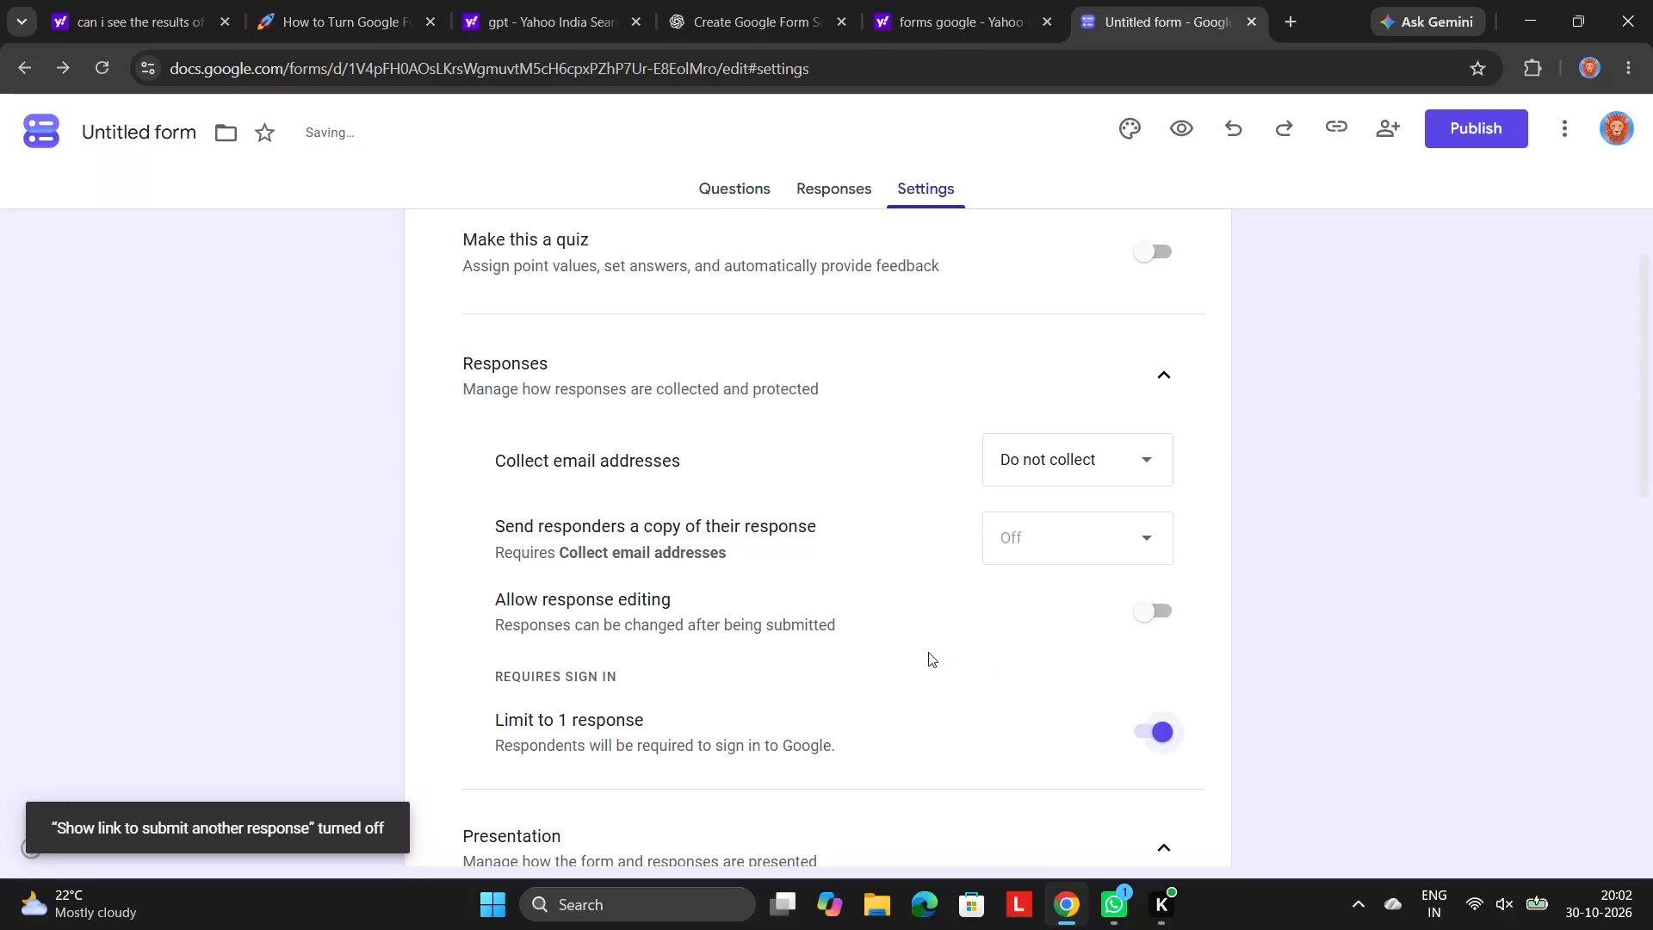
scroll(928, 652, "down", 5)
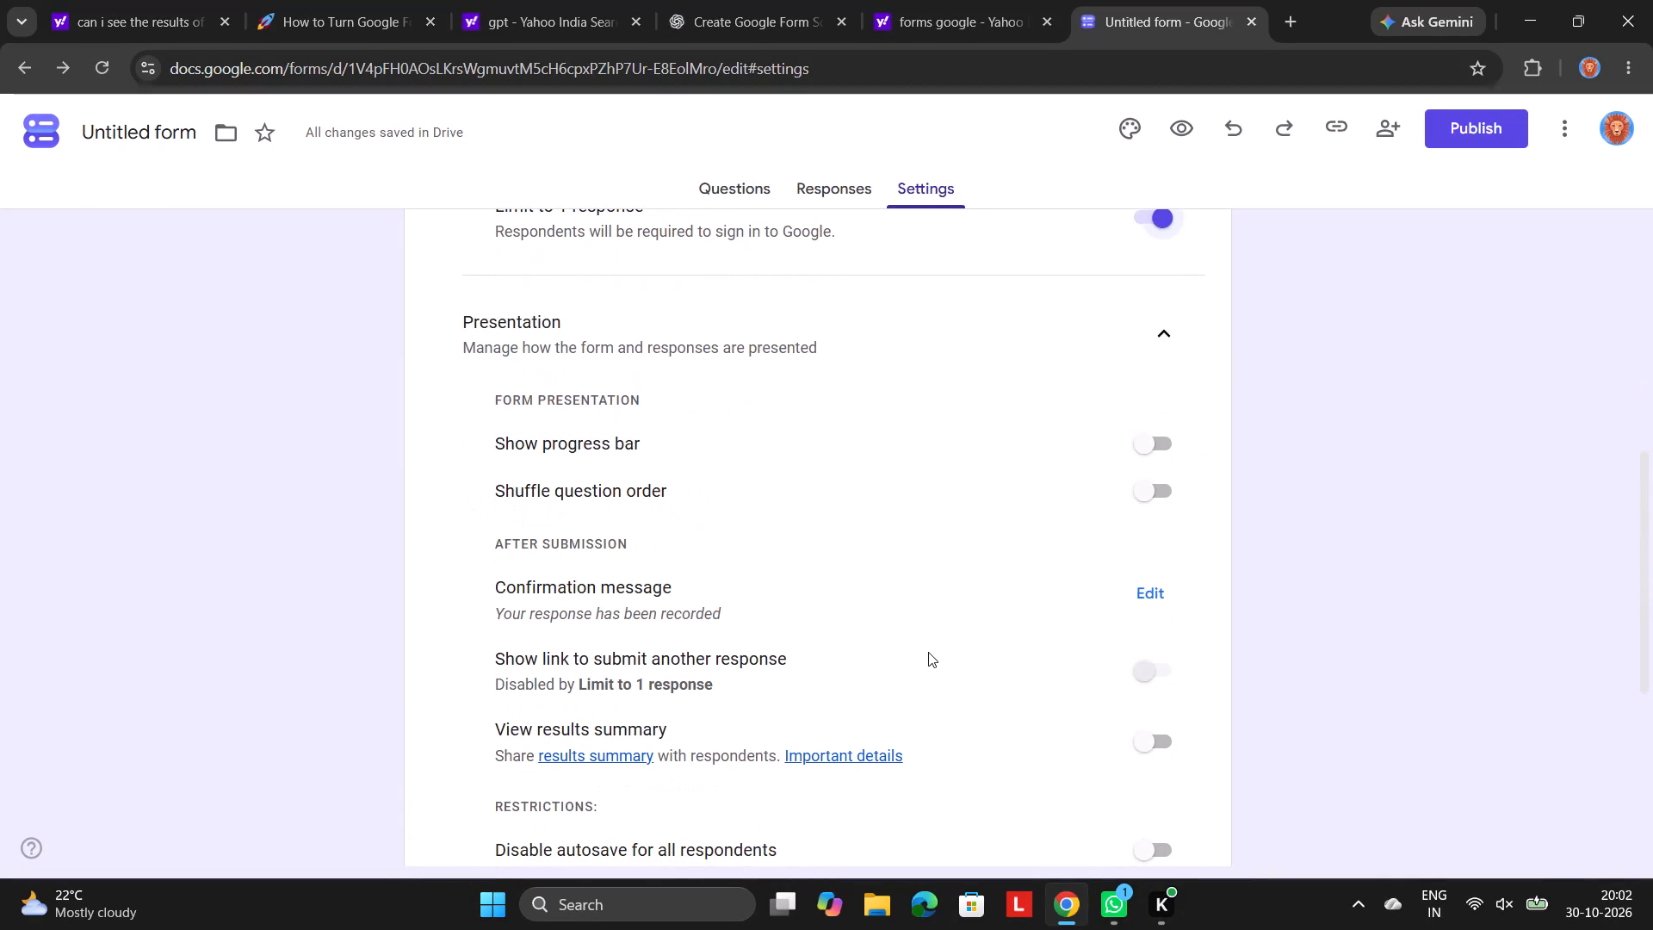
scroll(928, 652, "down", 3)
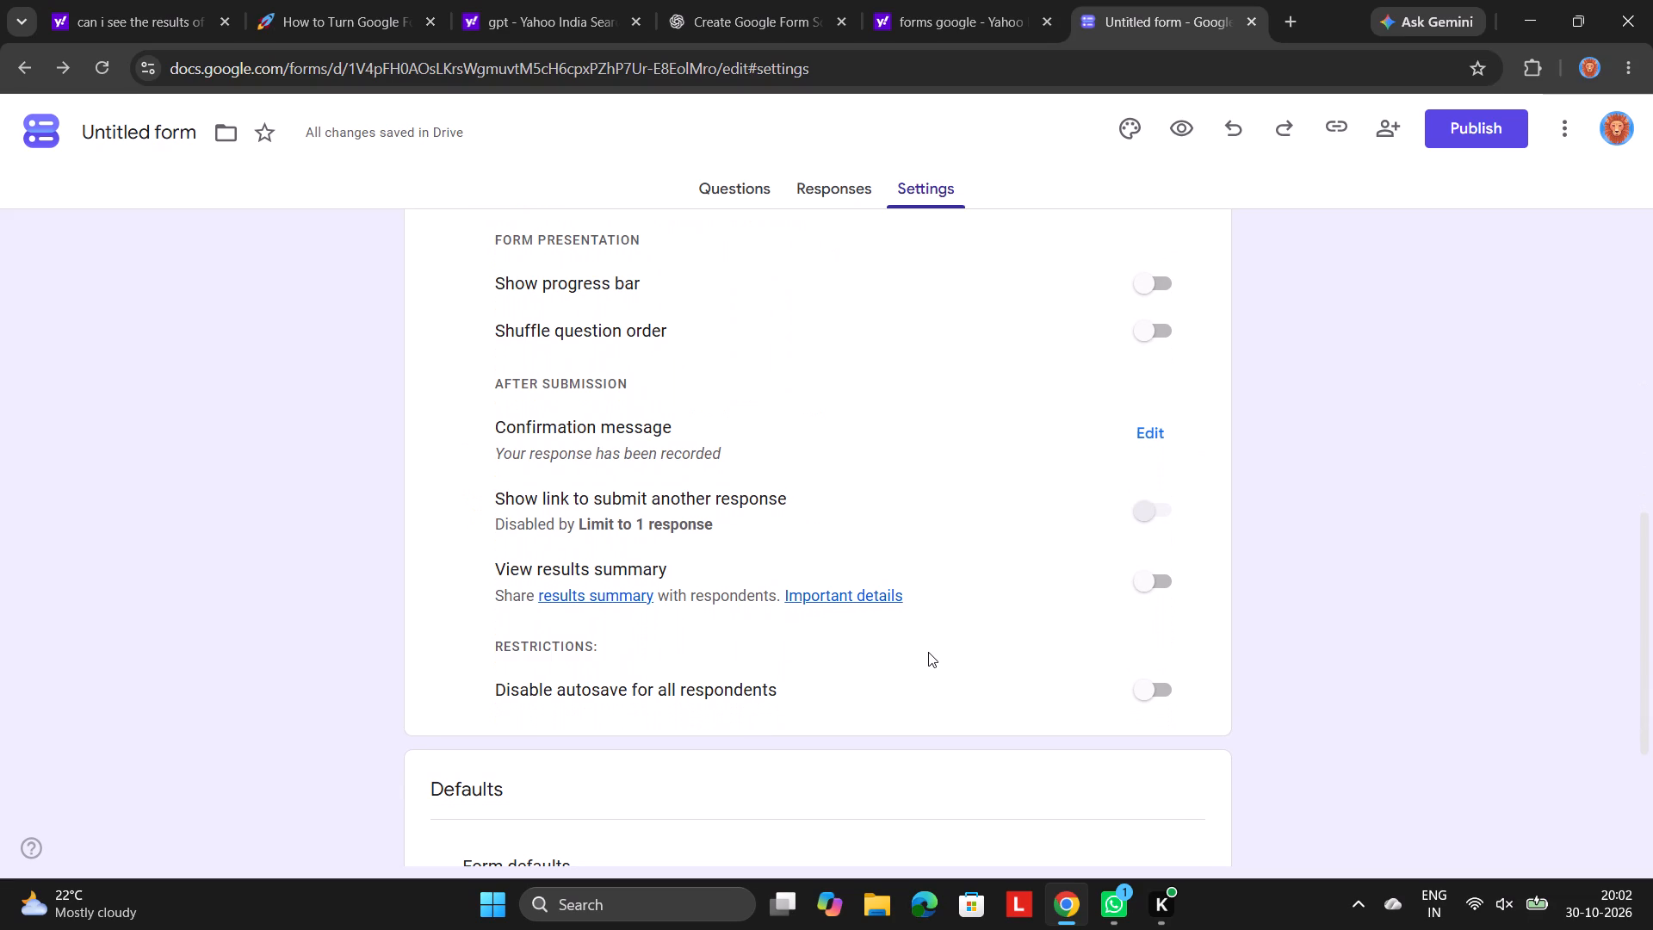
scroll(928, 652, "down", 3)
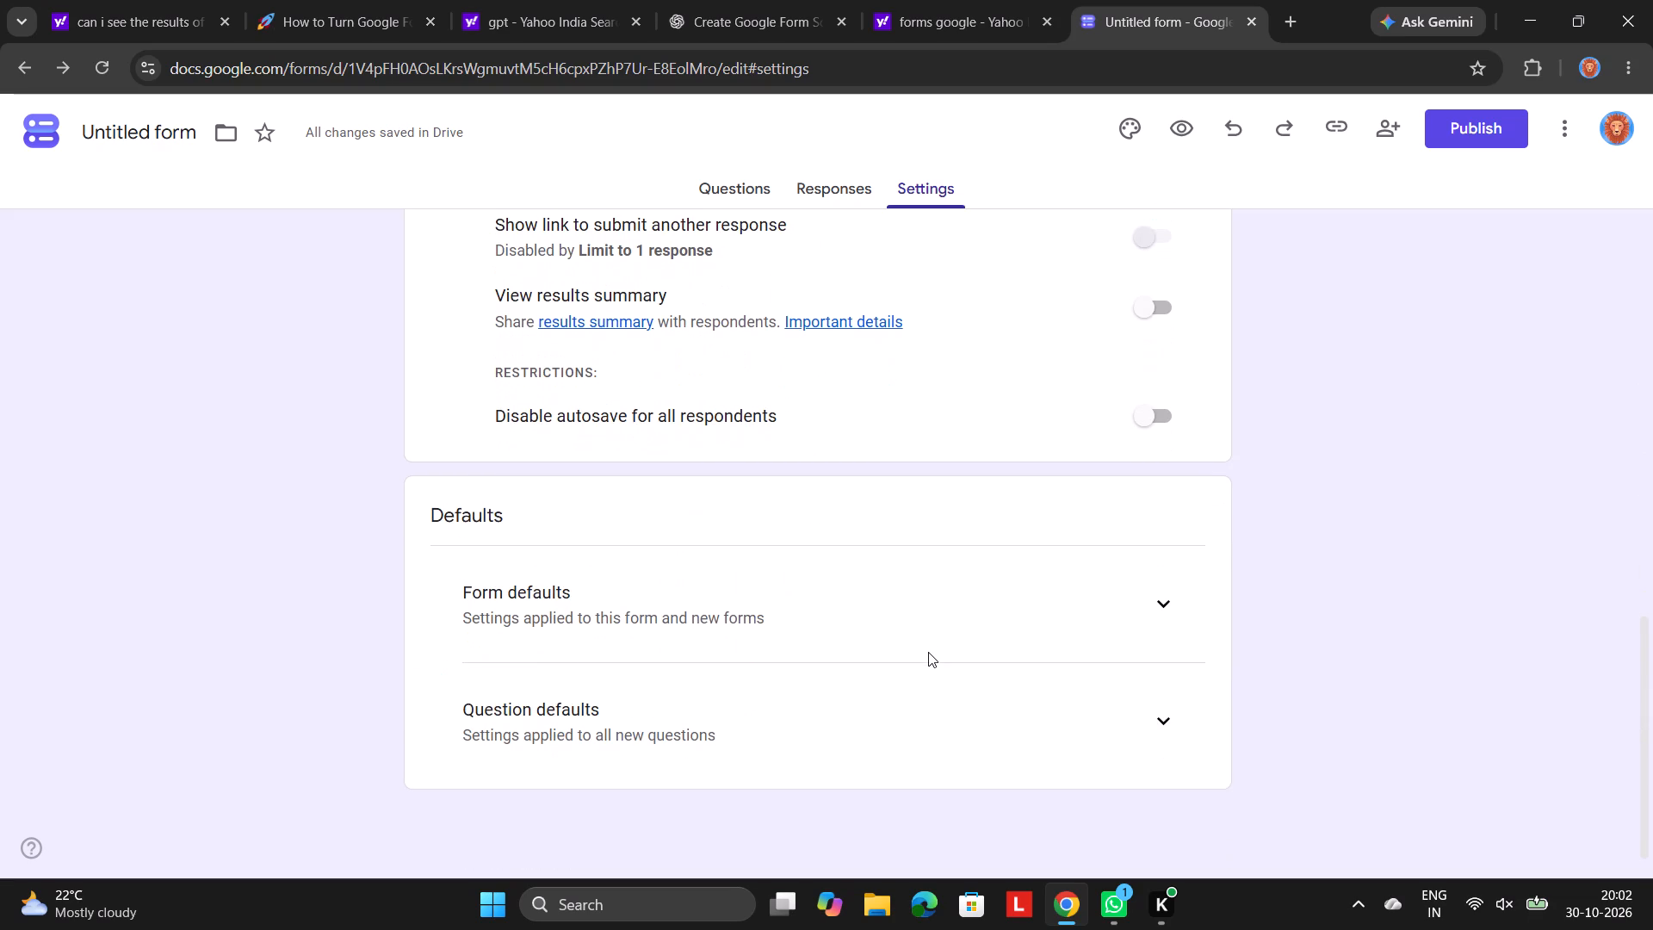
Preview the questionnaire as a respondent, look through the Section A questions, try advancing to the following section, and return to editing.
scroll(1044, 444, "up", 8)
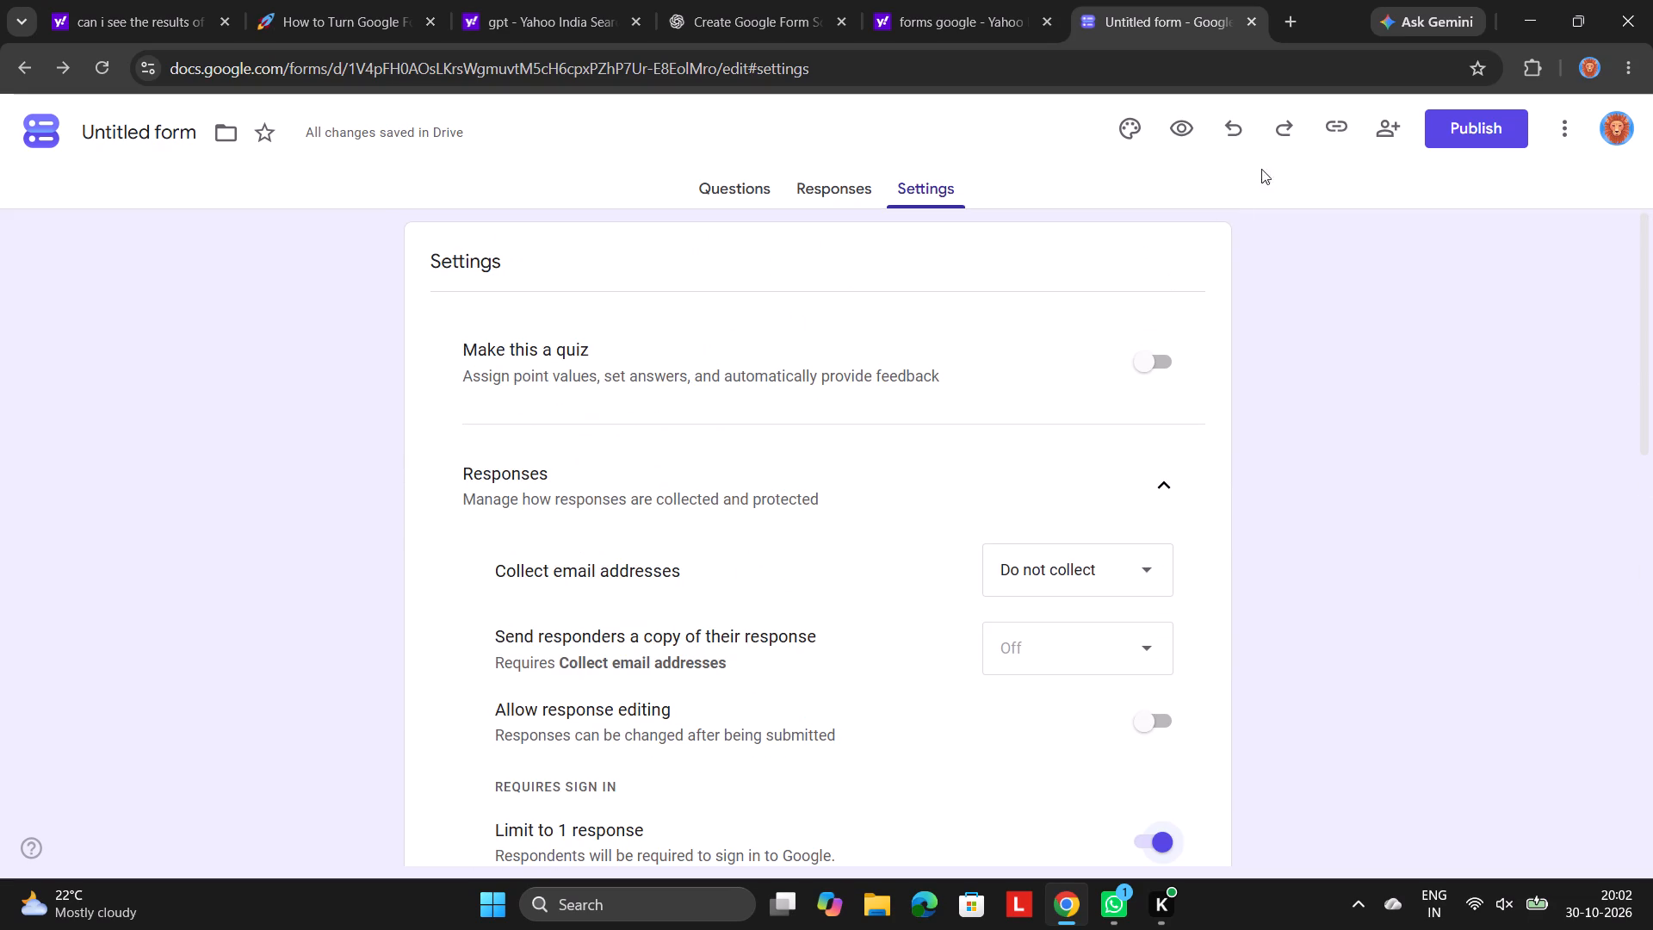
left_click(1201, 121)
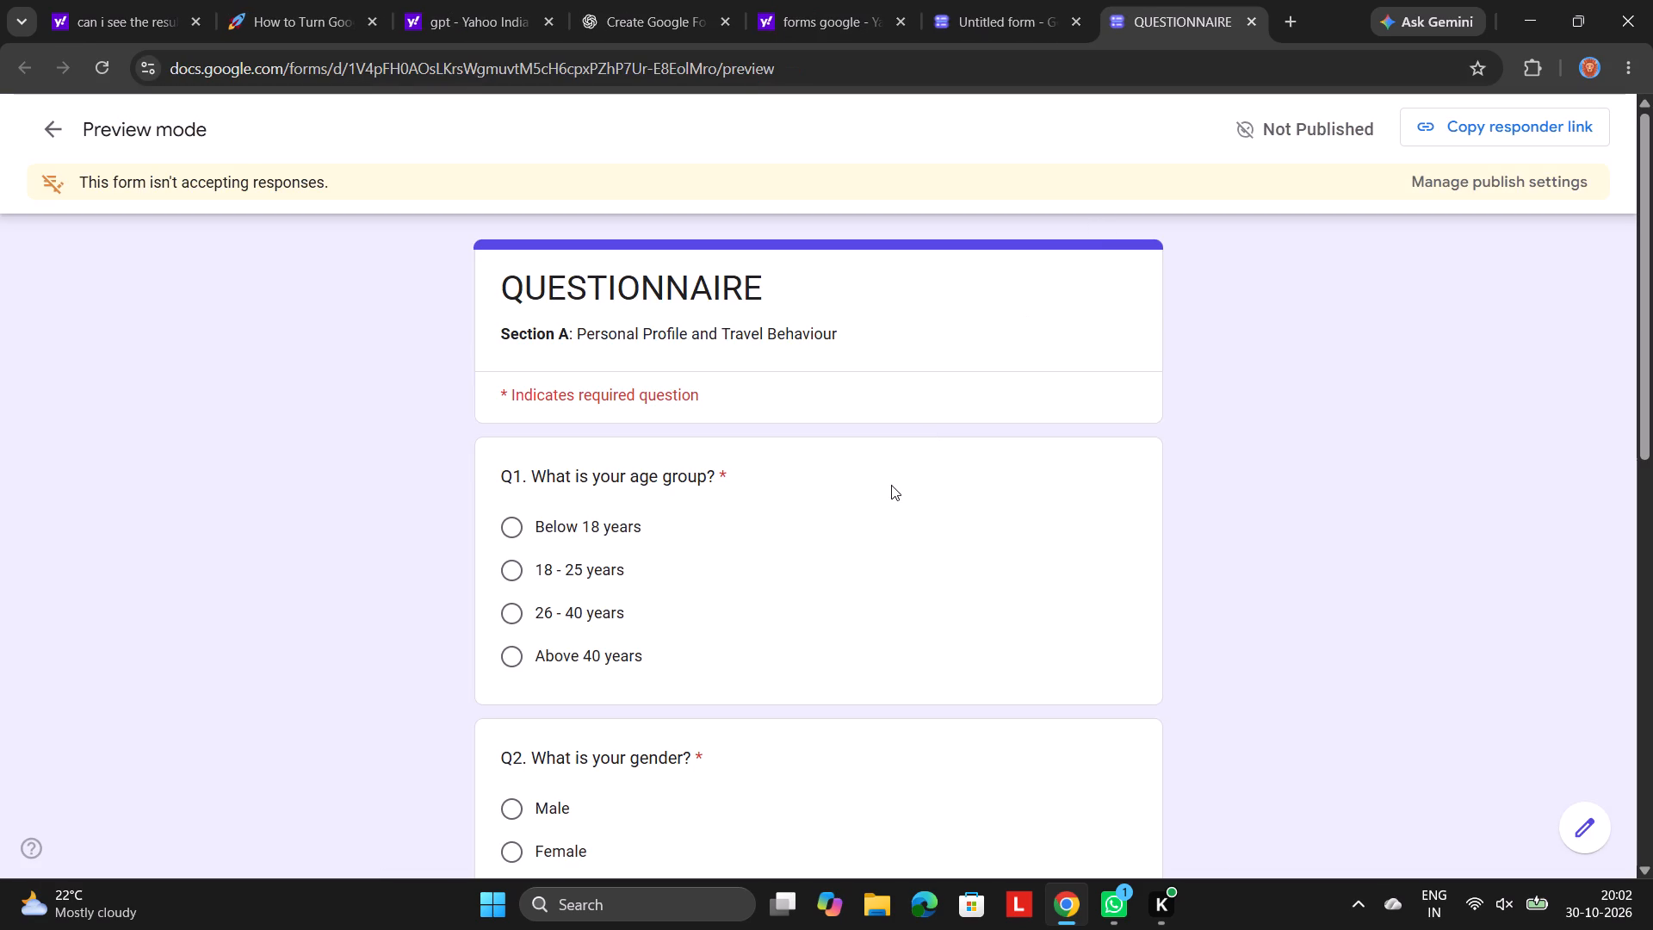
scroll(891, 485, "down", 5)
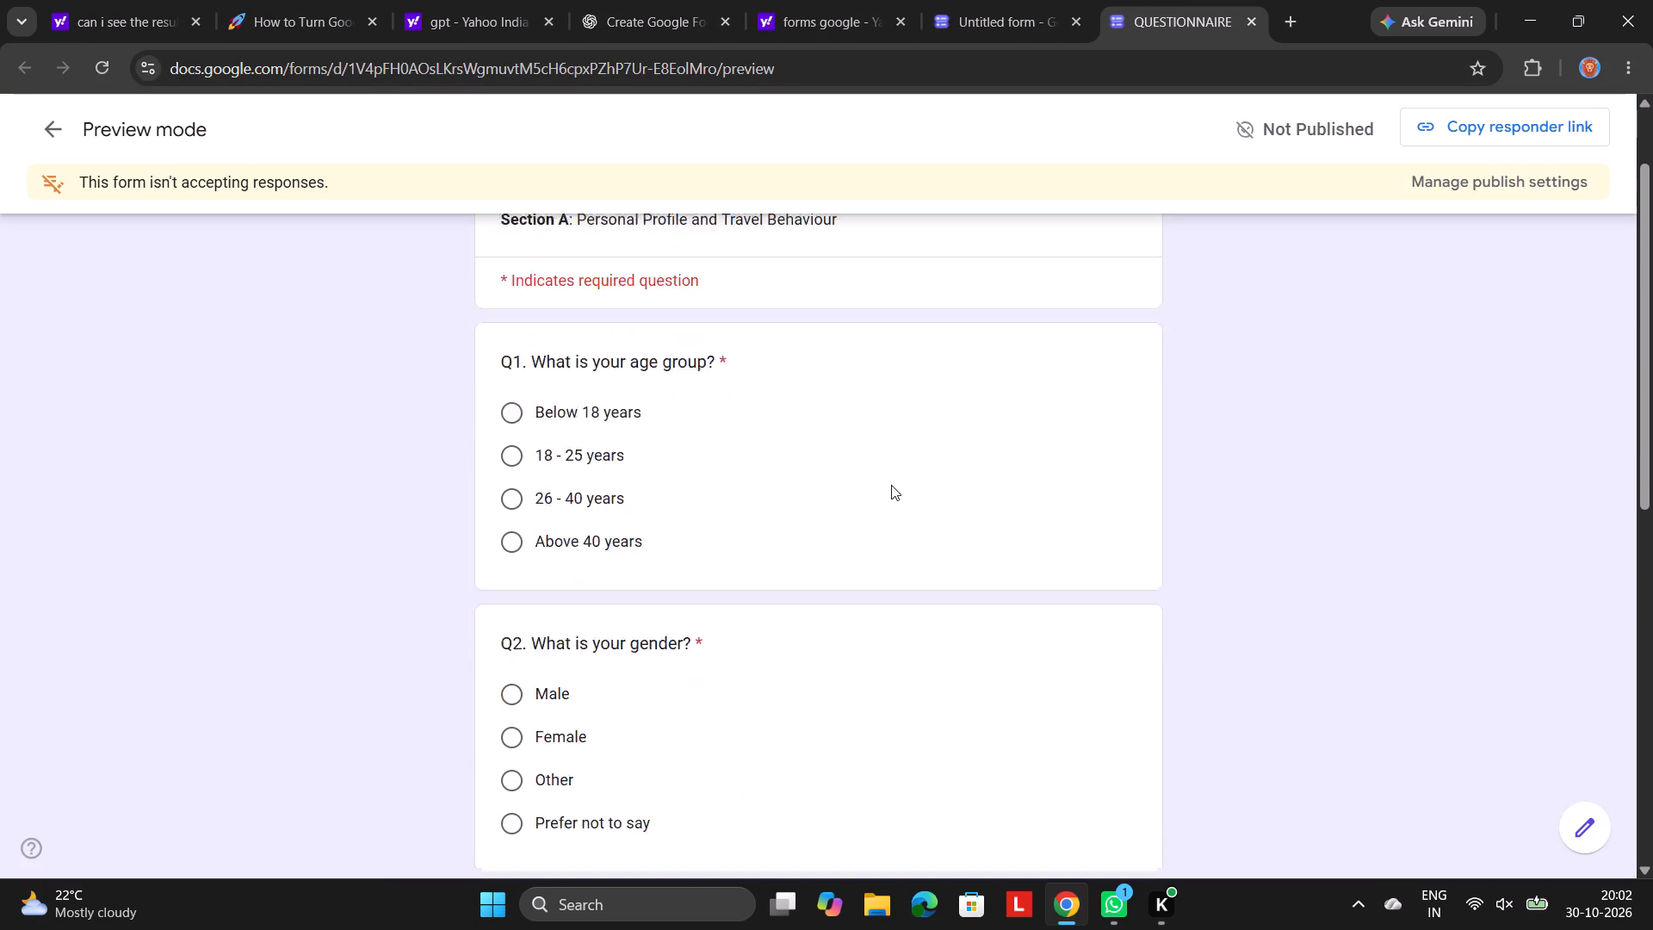
scroll(891, 485, "down", 2)
left_click(528, 683)
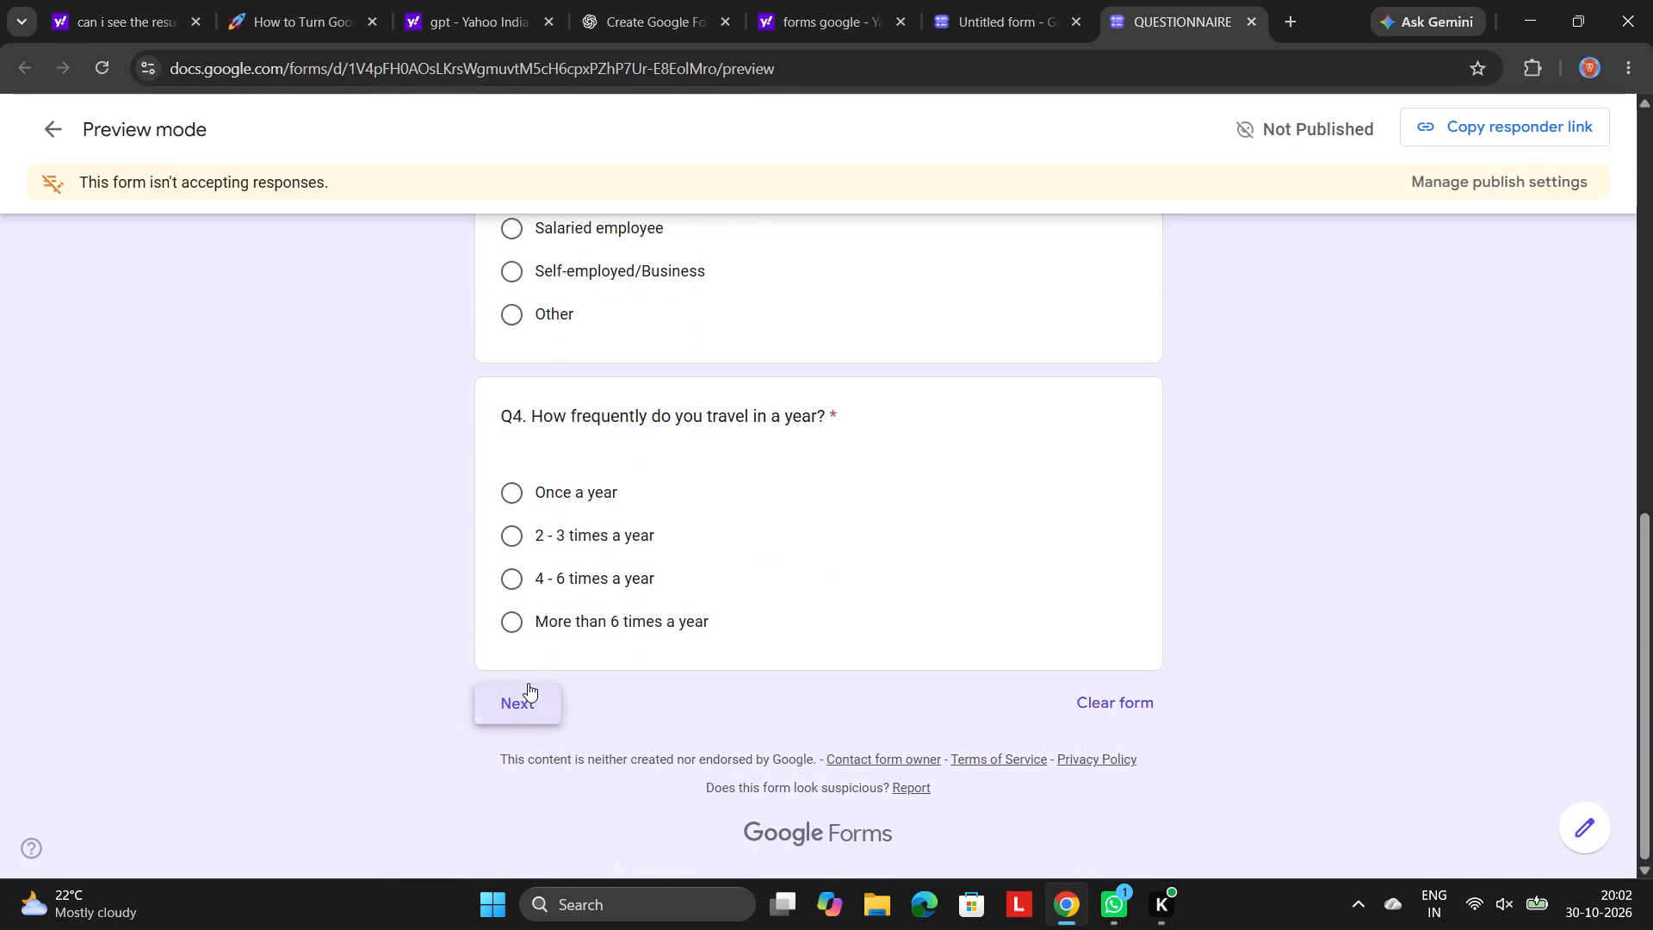
scroll(528, 683, "down", 9)
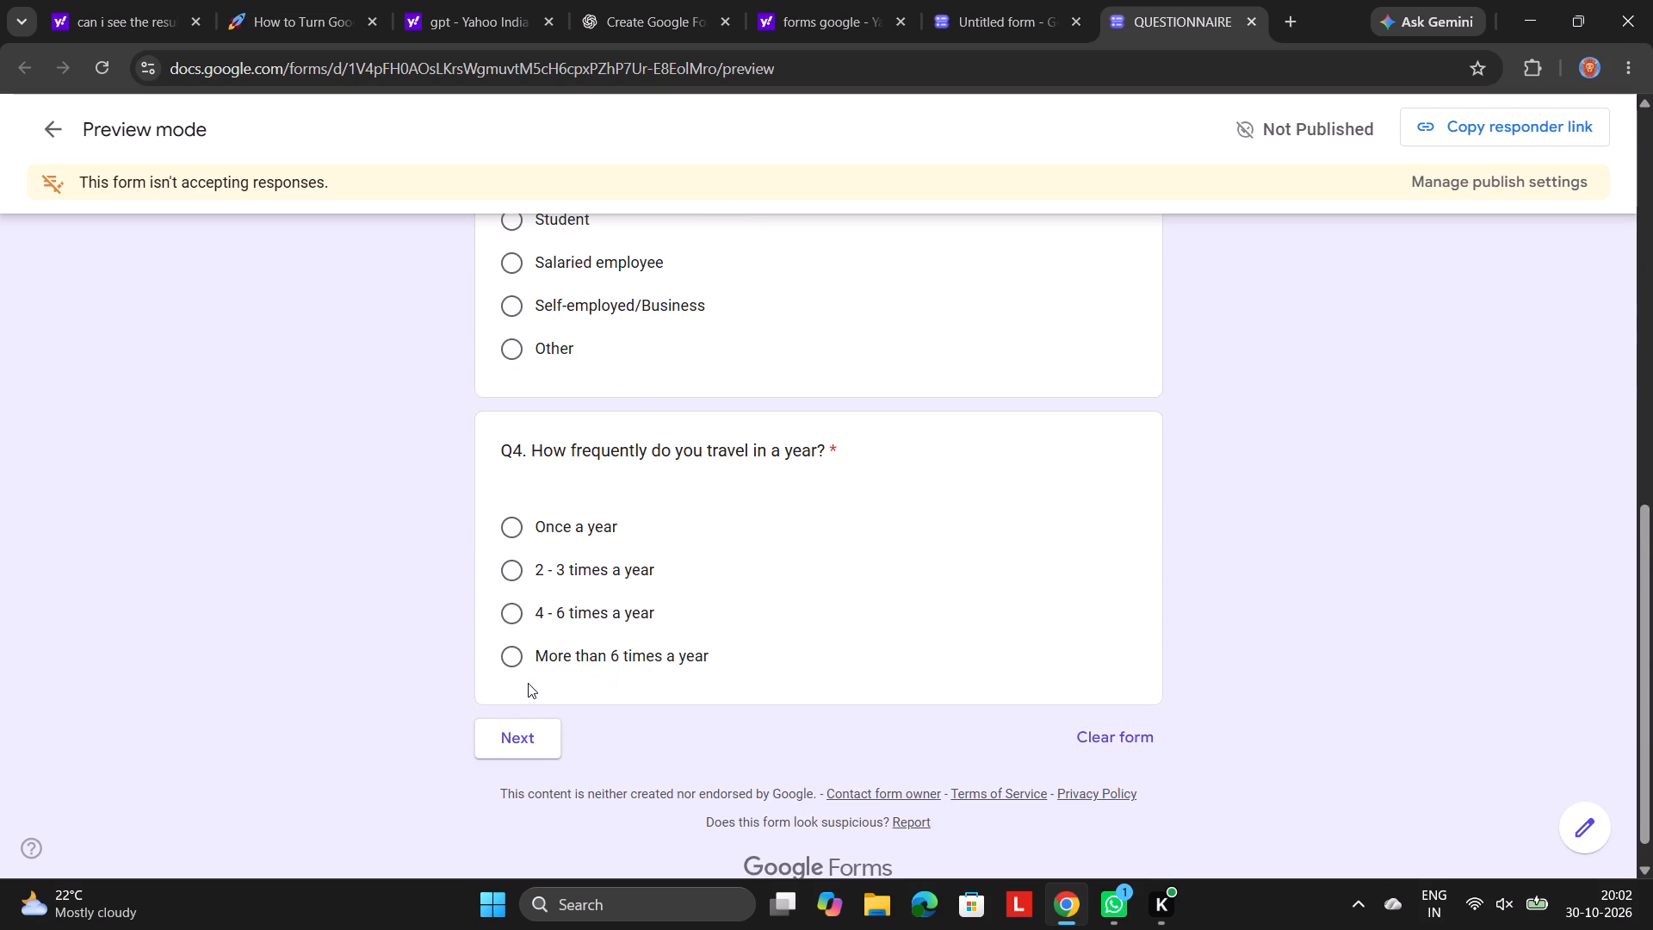
scroll(591, 382, "up", 11)
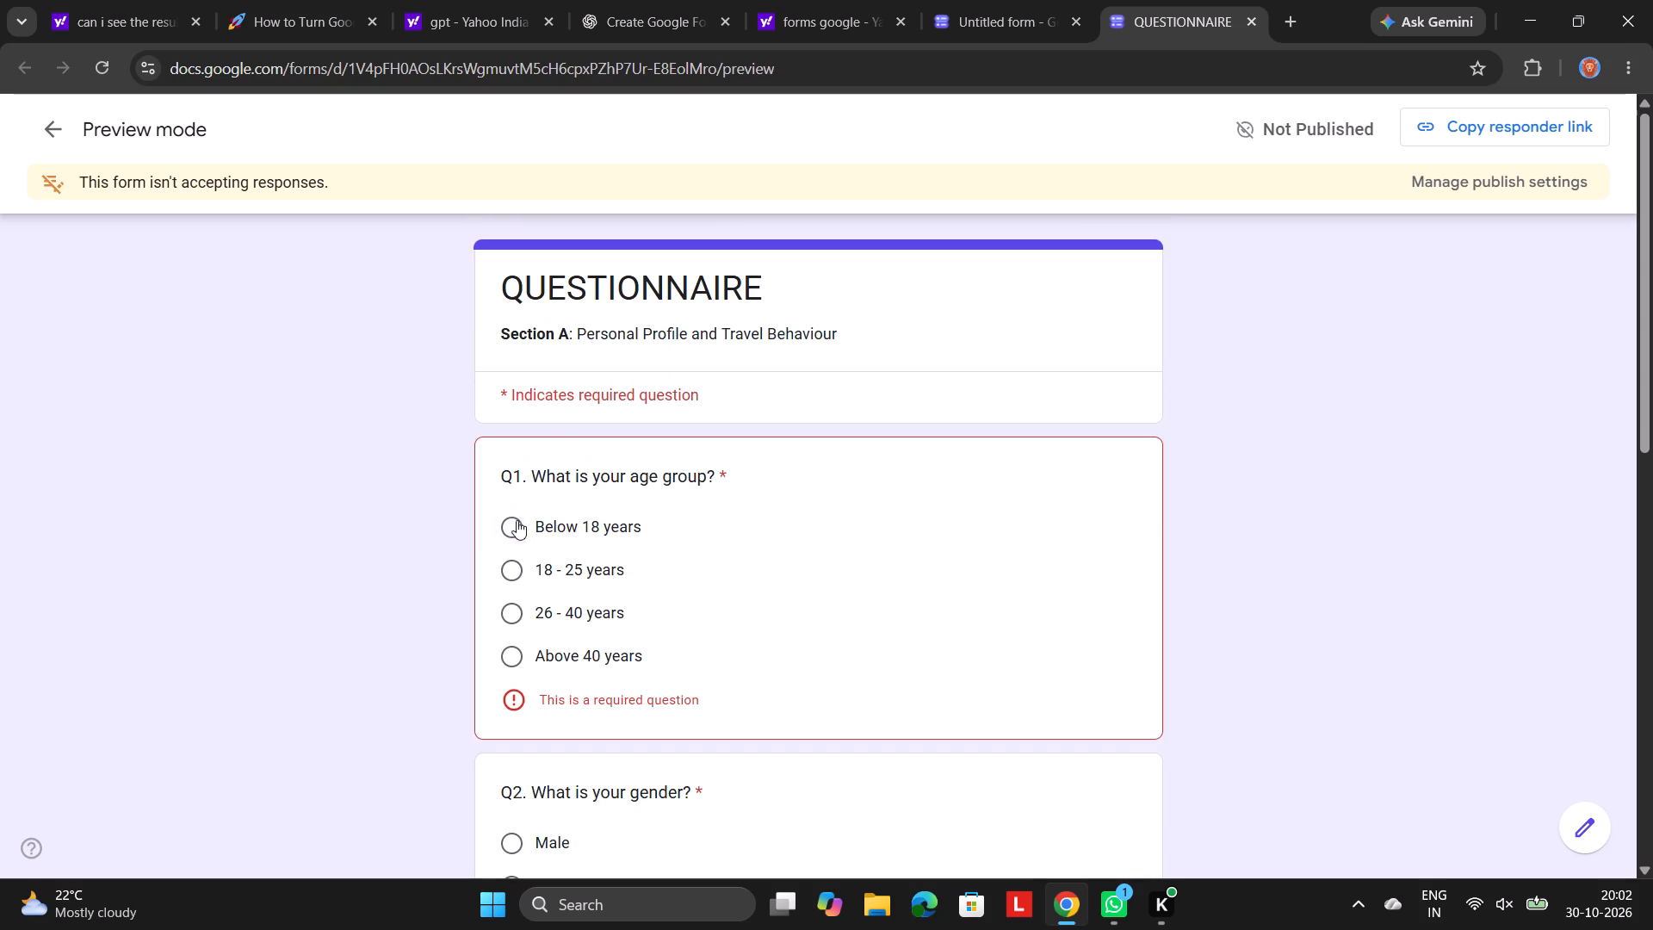
left_click(60, 133)
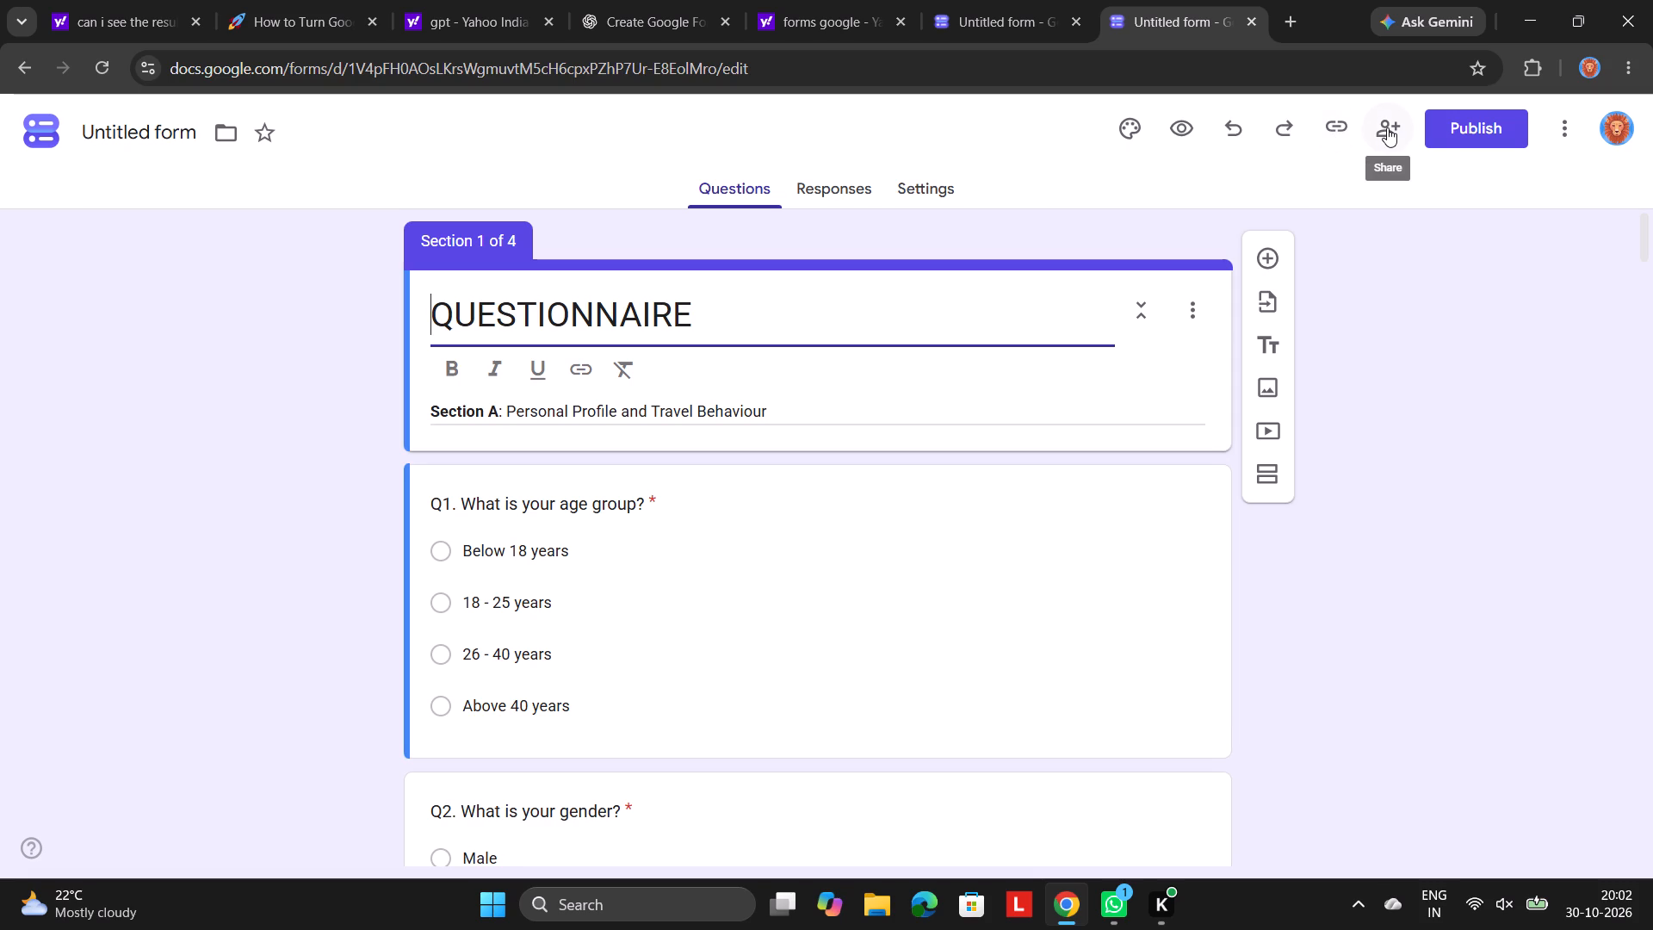
Publish the form with responders set to anyone with the link.
left_click(1439, 126)
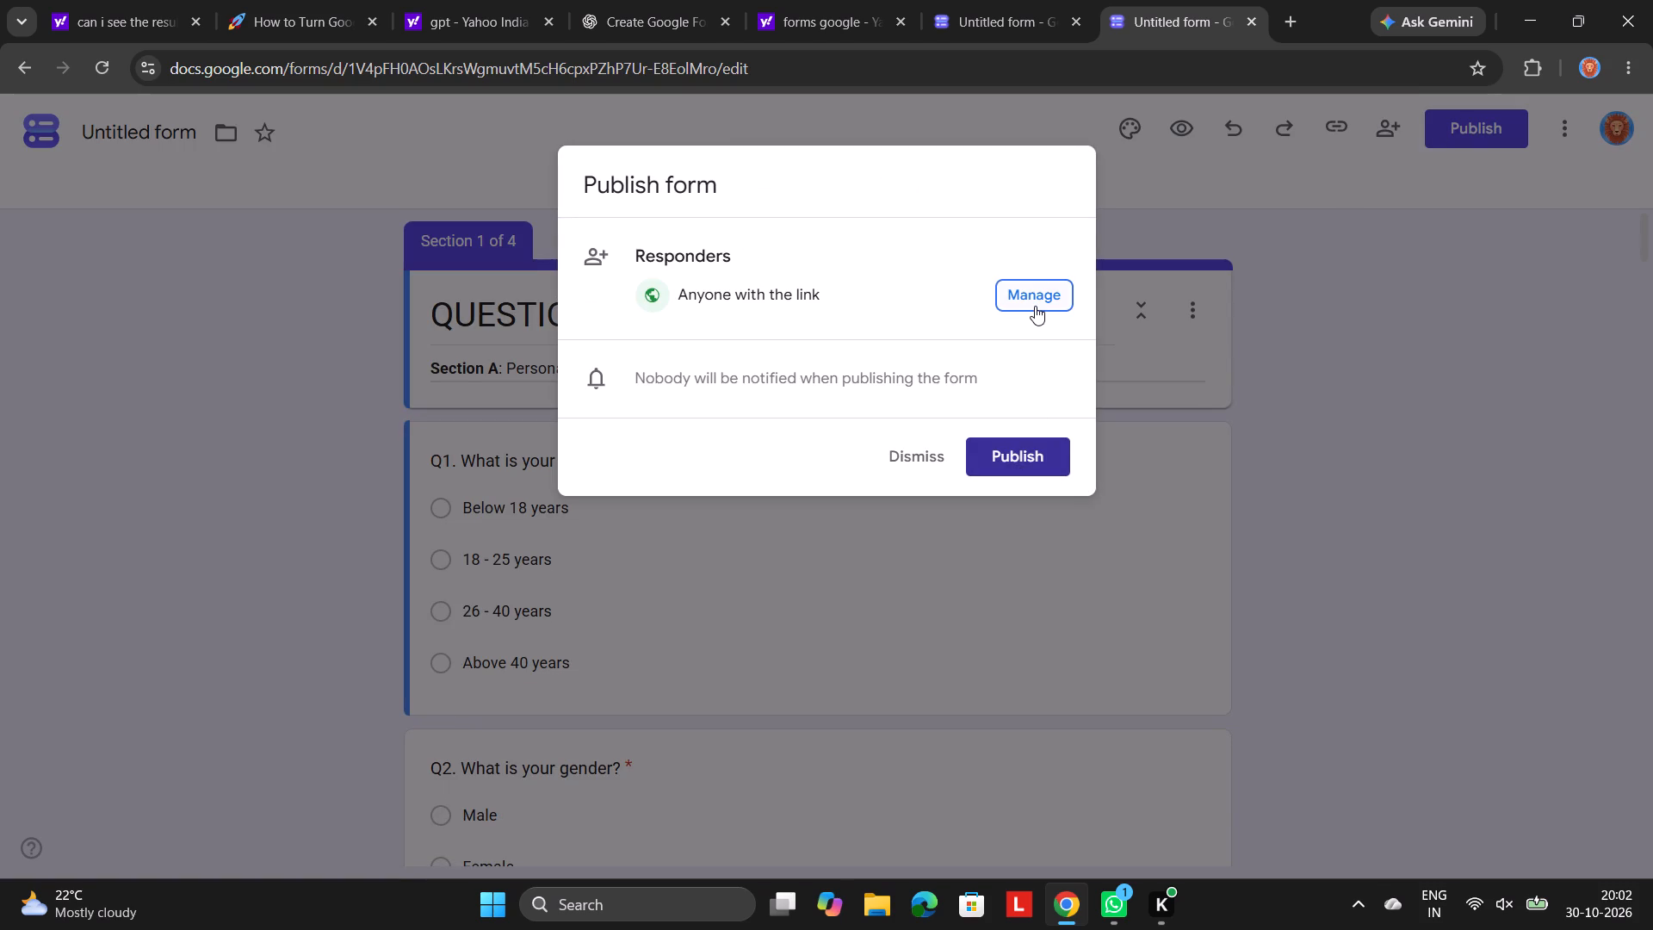
left_click(1001, 454)
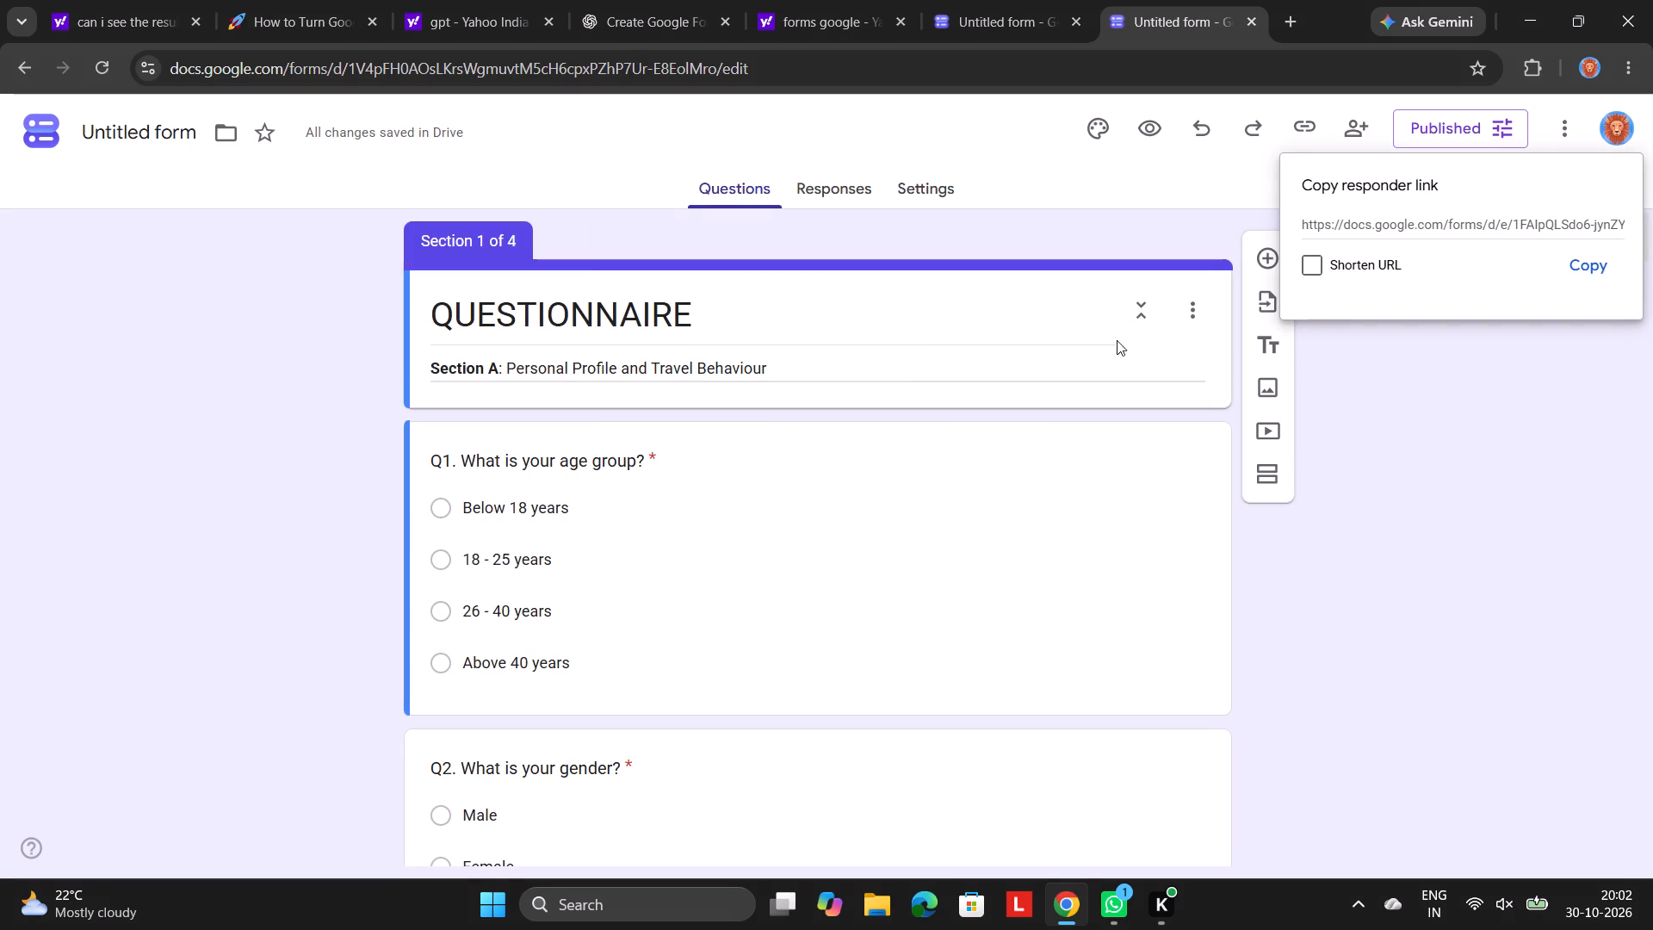
Shorten the responder link's URL and copy it to the clipboard.
left_click(1314, 263)
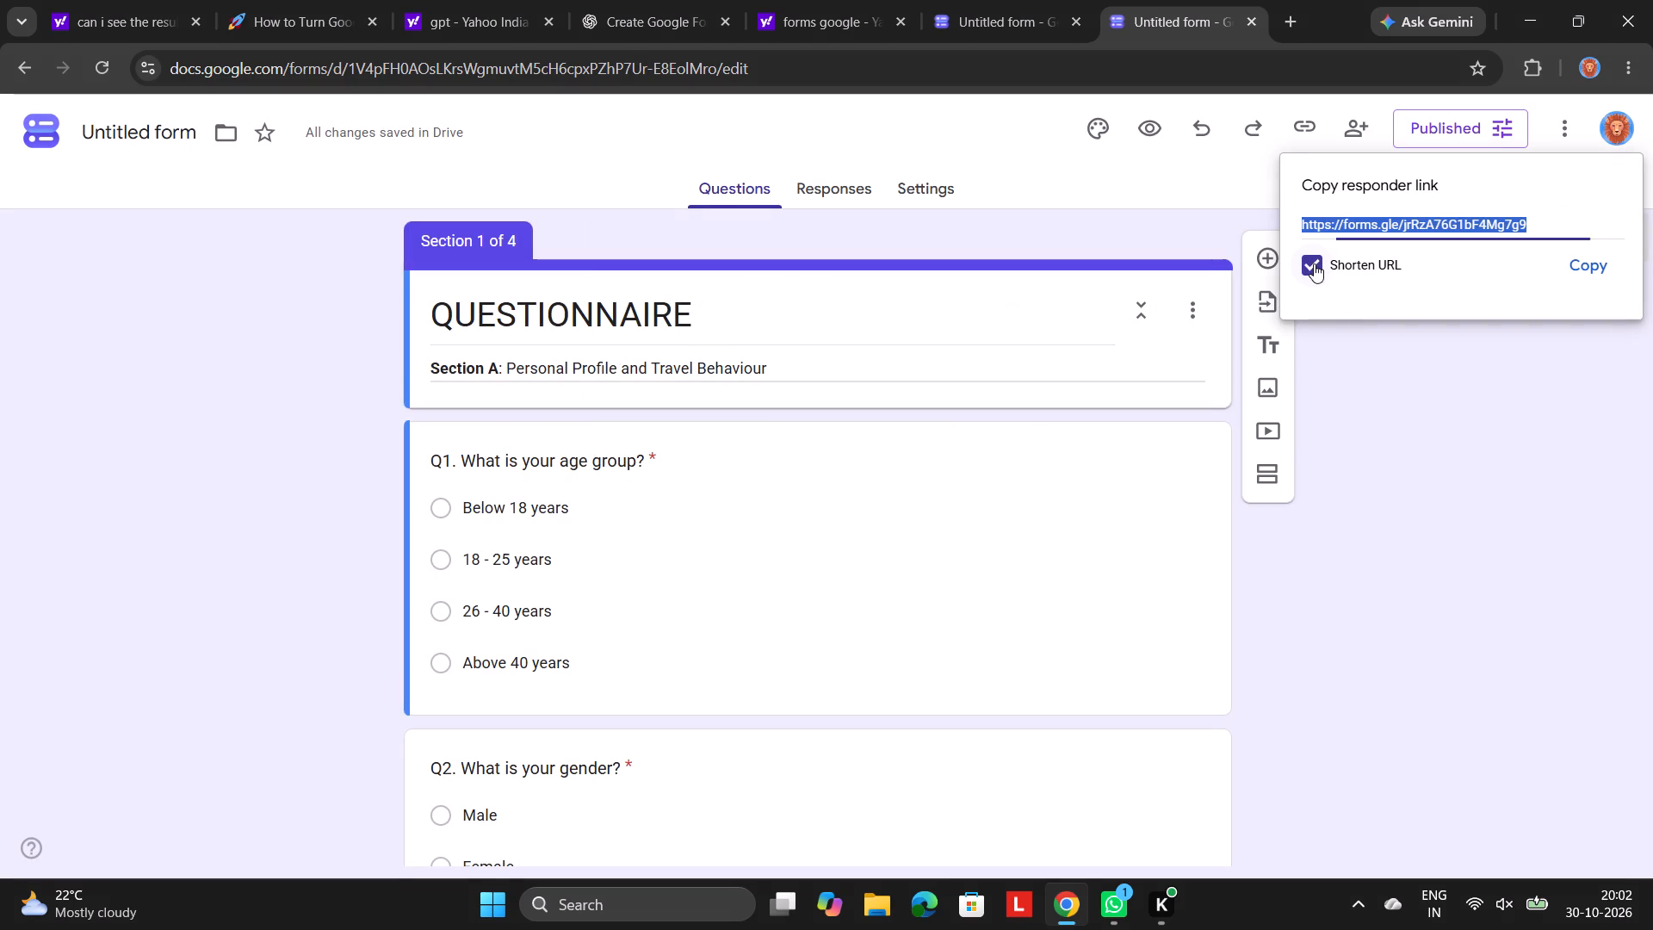
left_click(1587, 261)
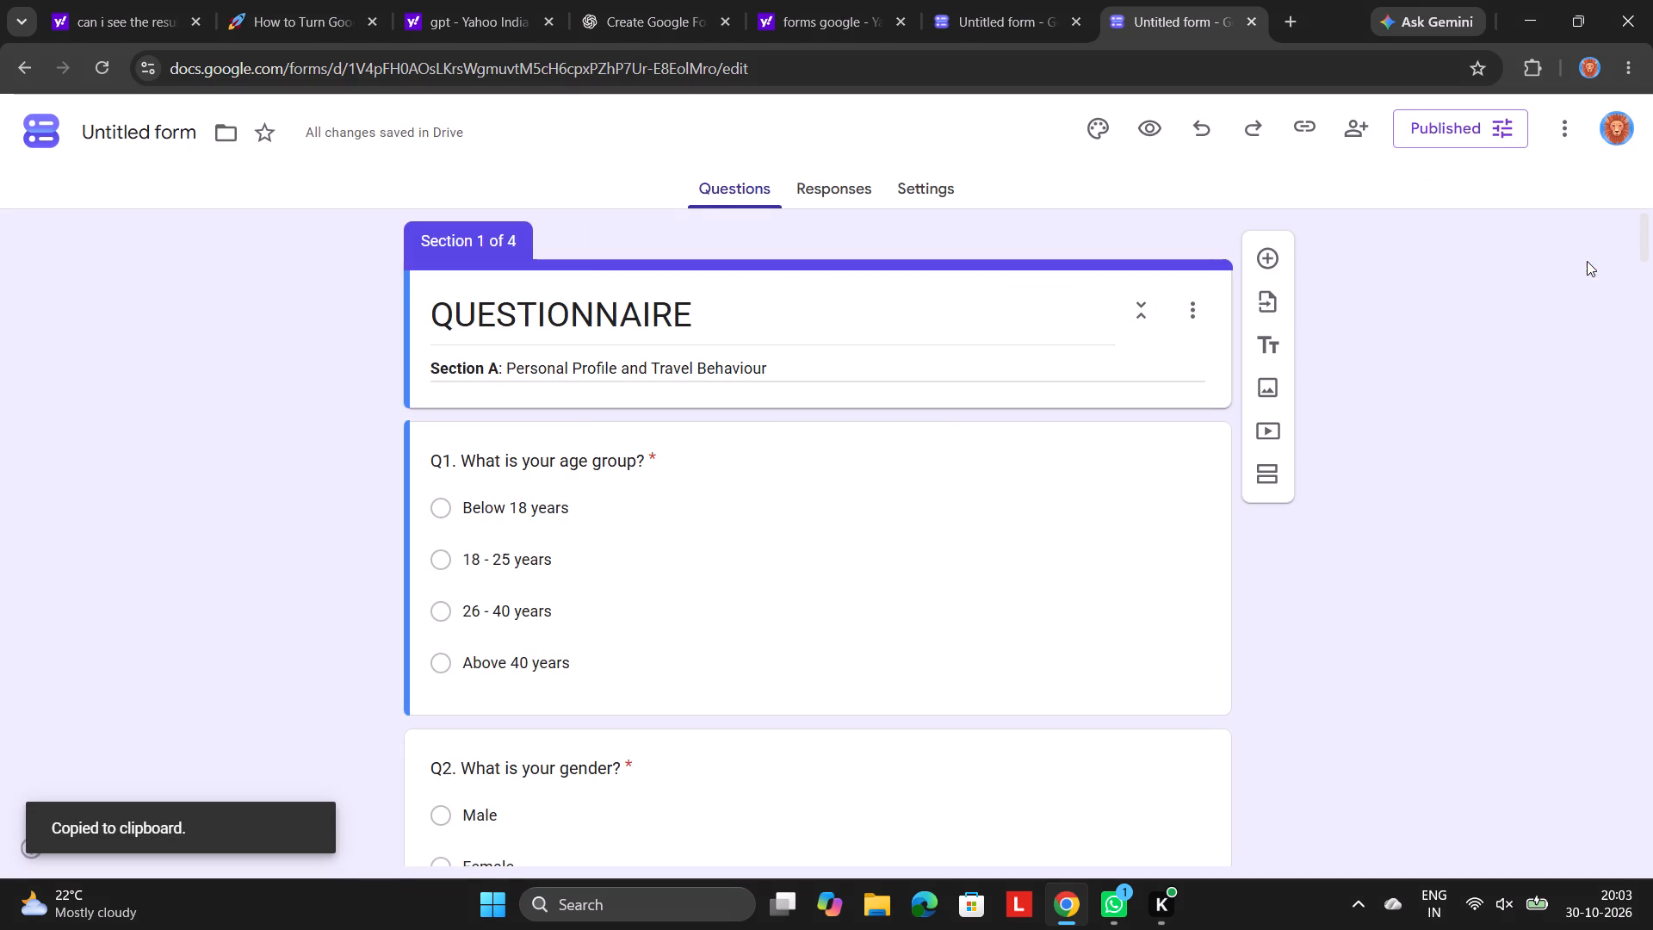
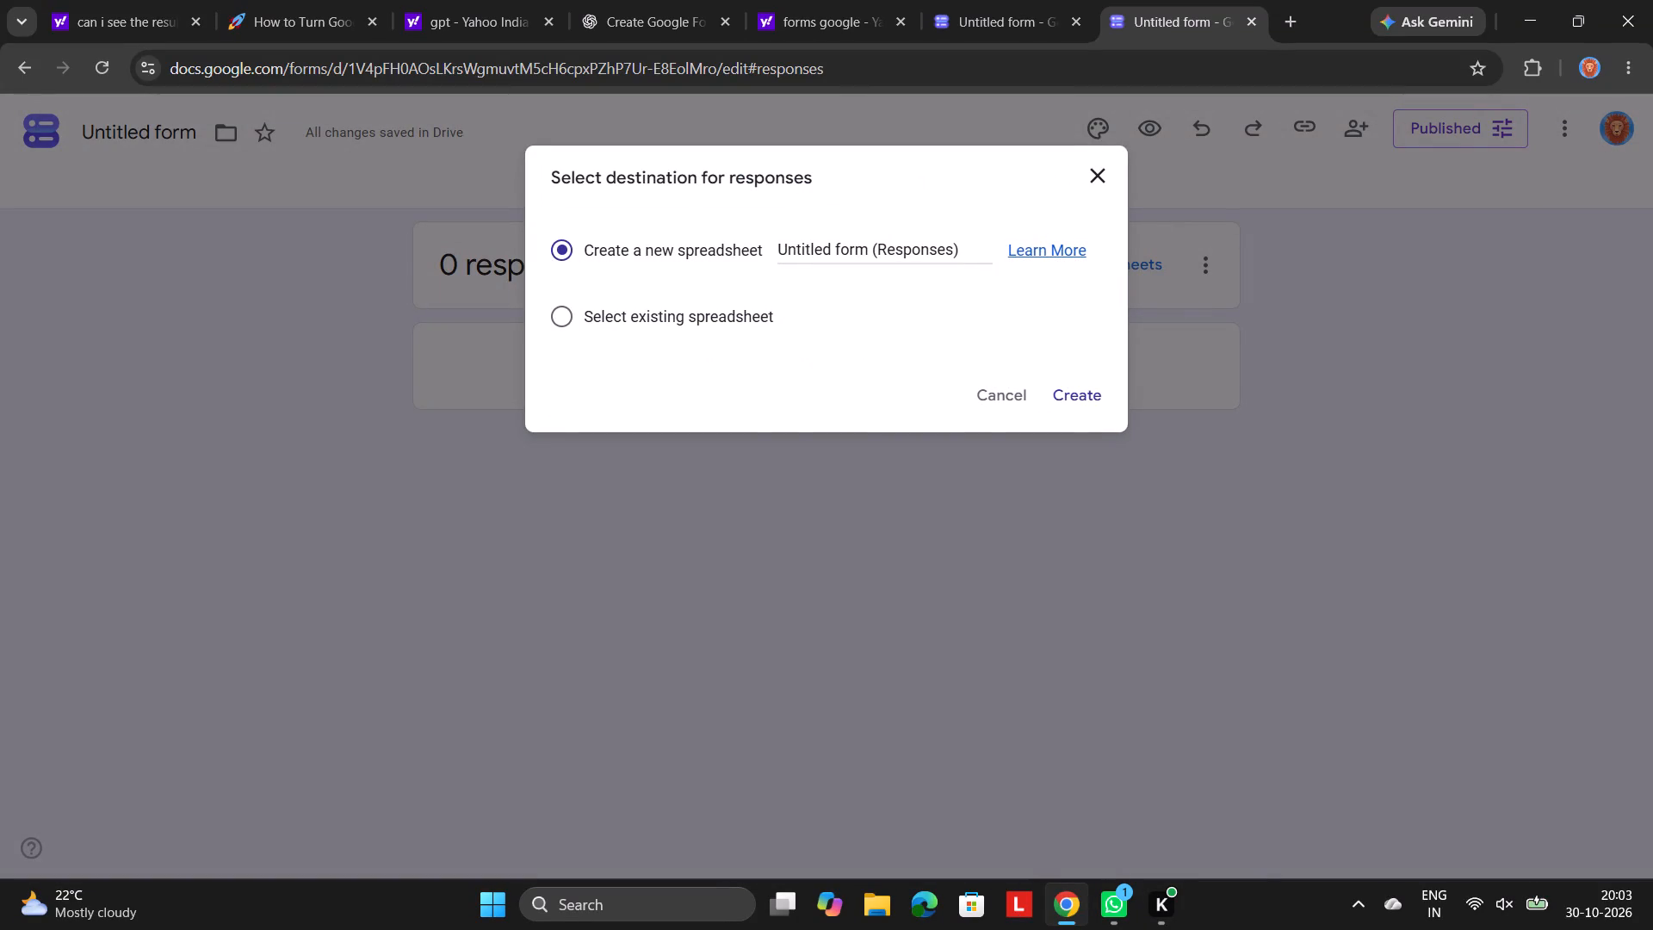
Name the new response spreadsheet QUESTIONNAIRE and create it as the destination for the form's responses.
left_click(869, 250)
key("Right")
key("Right")
key("Left")
key("Right")
key("Right")
key("Right")
key("Right")
key("Right")
key("Right")
key("Right")
key("Right")
key("Right")
key("Right")
key("Right")
key("Right")
key("Right")
key("Right")
key("BackSpace")
key("BackSpace")
key("BackSpace")
key("BackSpace")
key("BackSpace")
key("BackSpace")
key("BackSpace")
key("BackSpace")
key("BackSpace")
key("BackSpace")
key("BackSpace")
key("BackSpace")
key("BackSpace")
key("BackSpace")
key("BackSpace")
key("BackSpace")
key("BackSpace")
key("BackSpace")
key("BackSpace")
key("BackSpace")
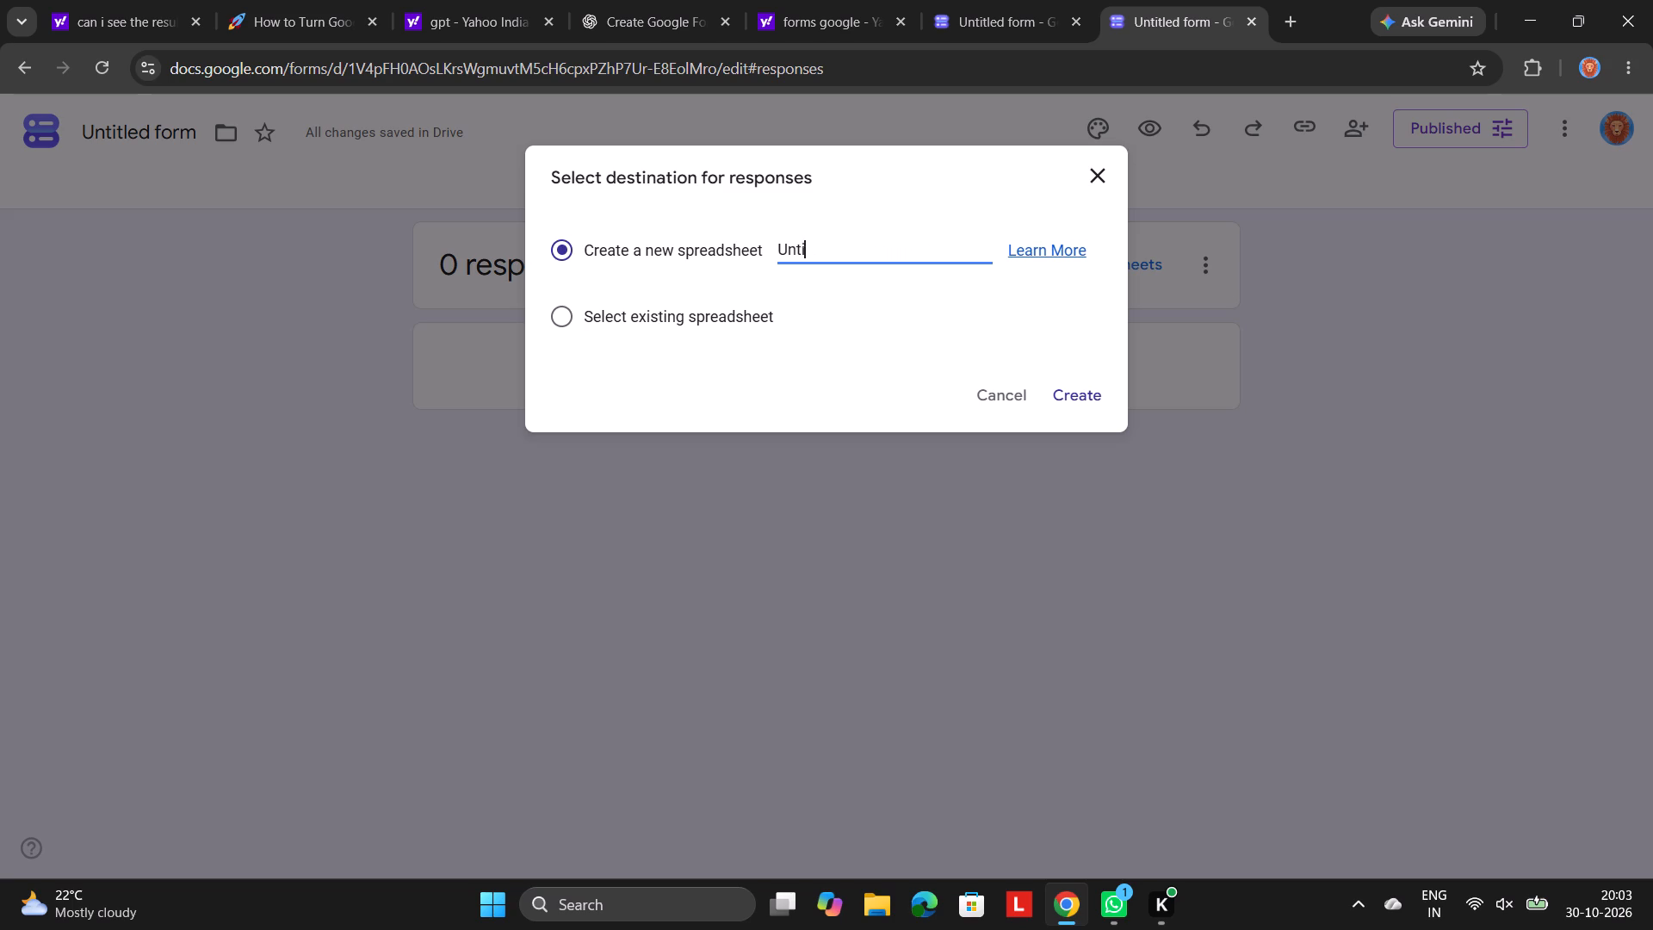
key("q")
type("US")
key("BackSpace")
type("ESTIONNAIRE")
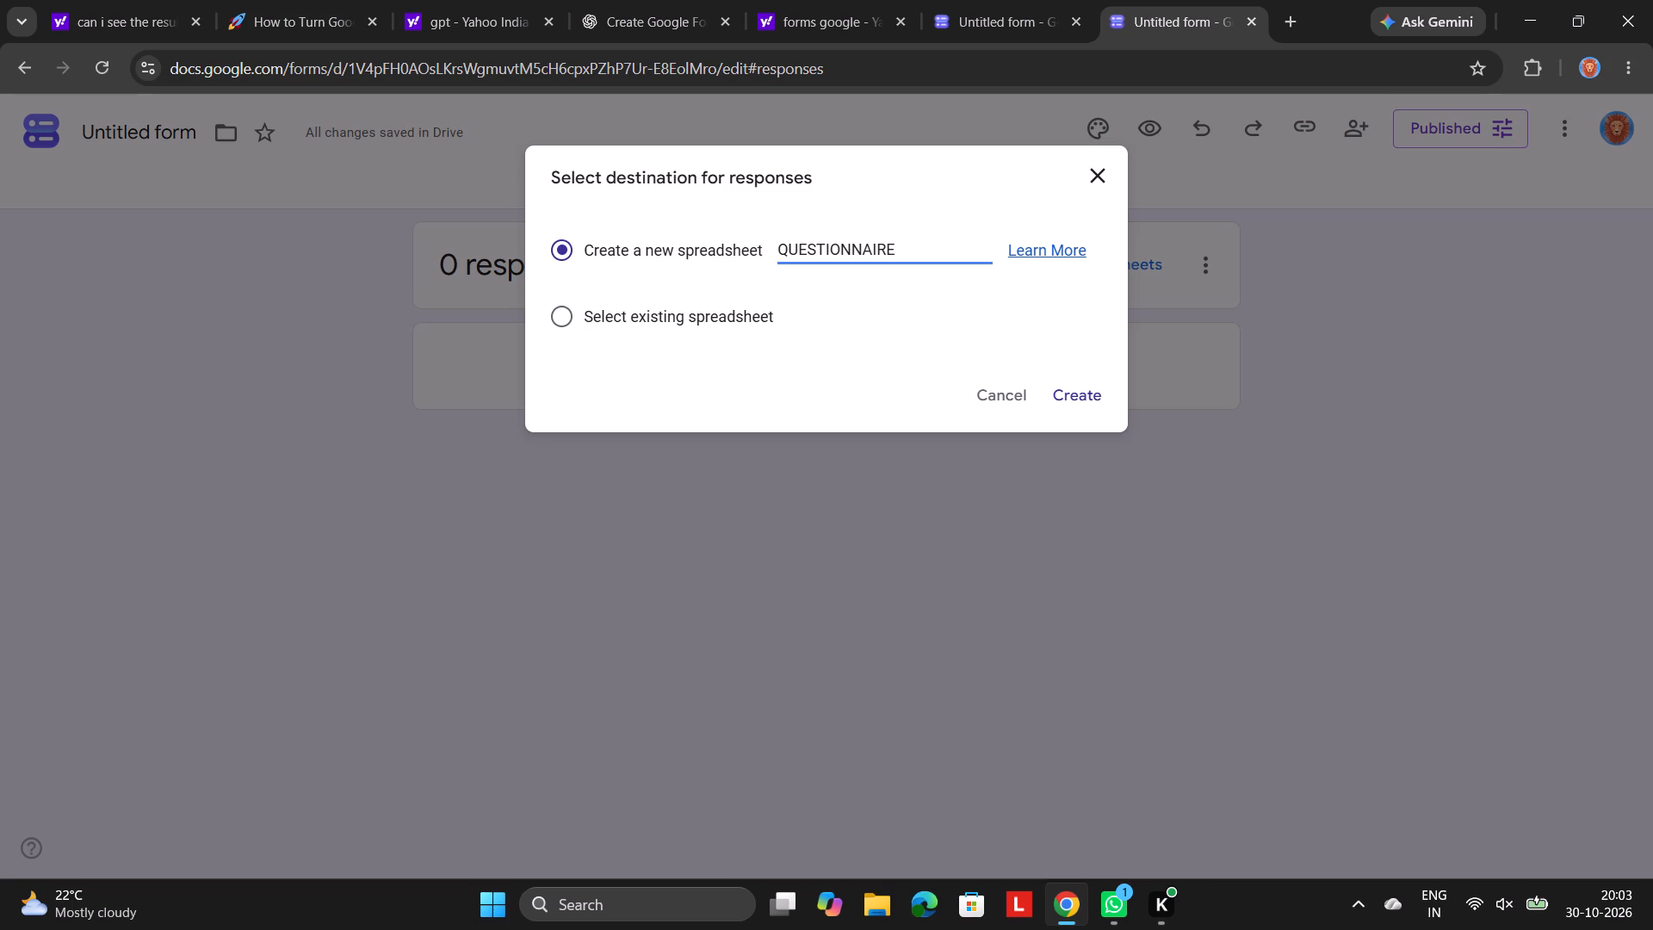
left_click(1062, 395)
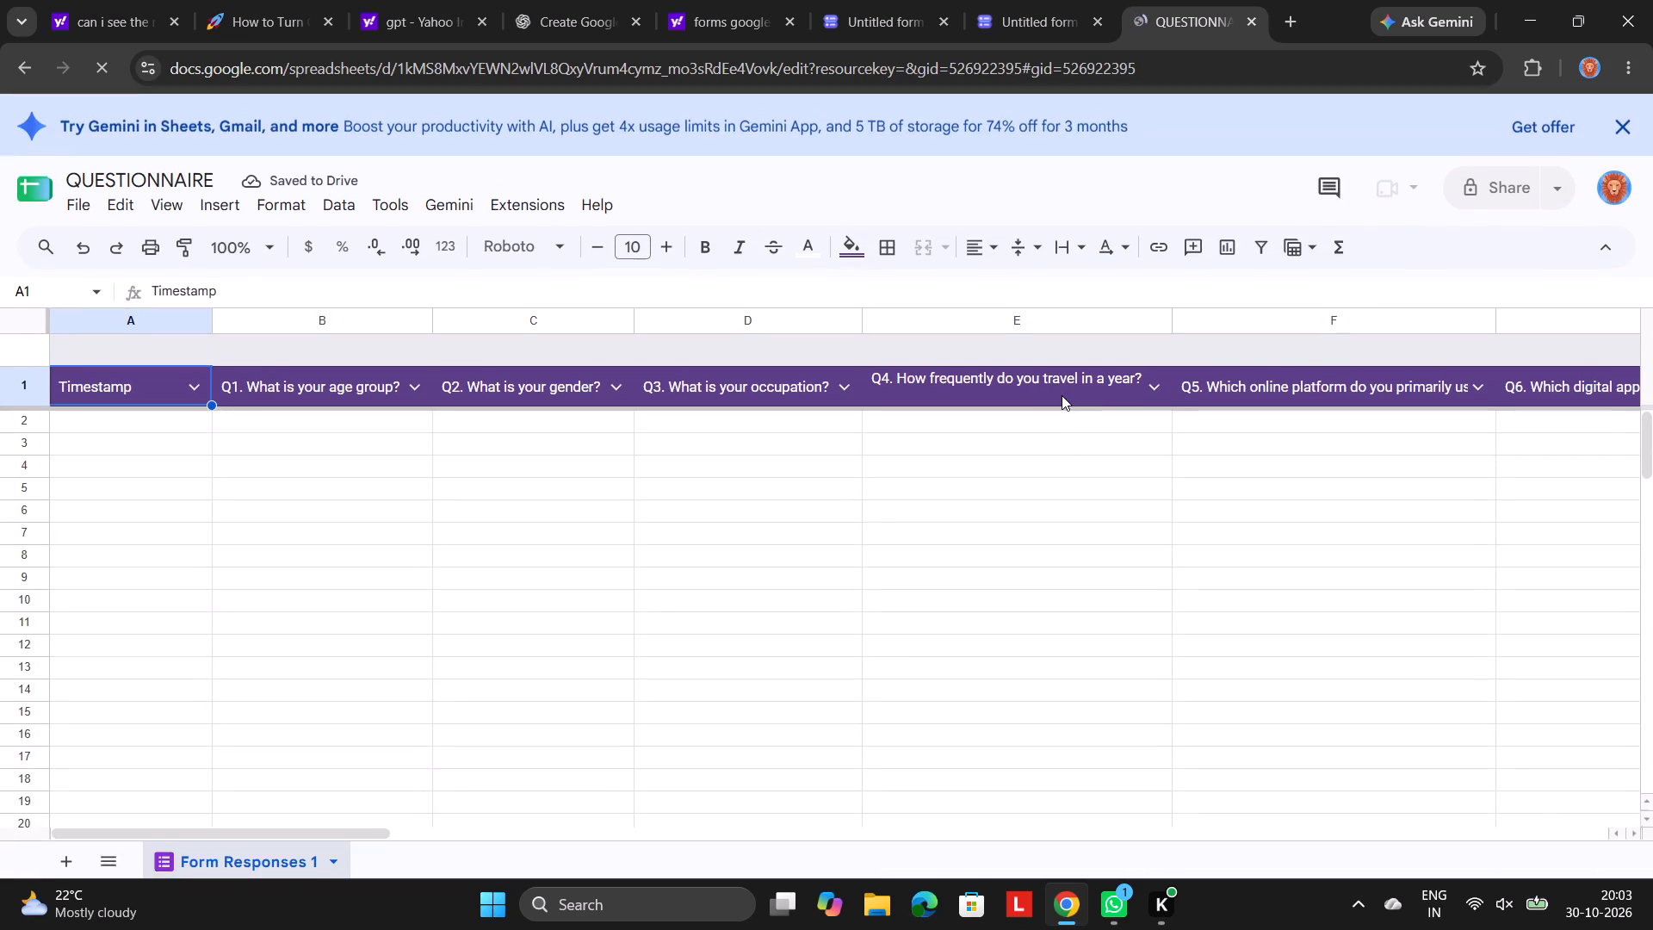
Insert a chart based on the whole age-group column, Q1, of the response sheet.
left_click(358, 320)
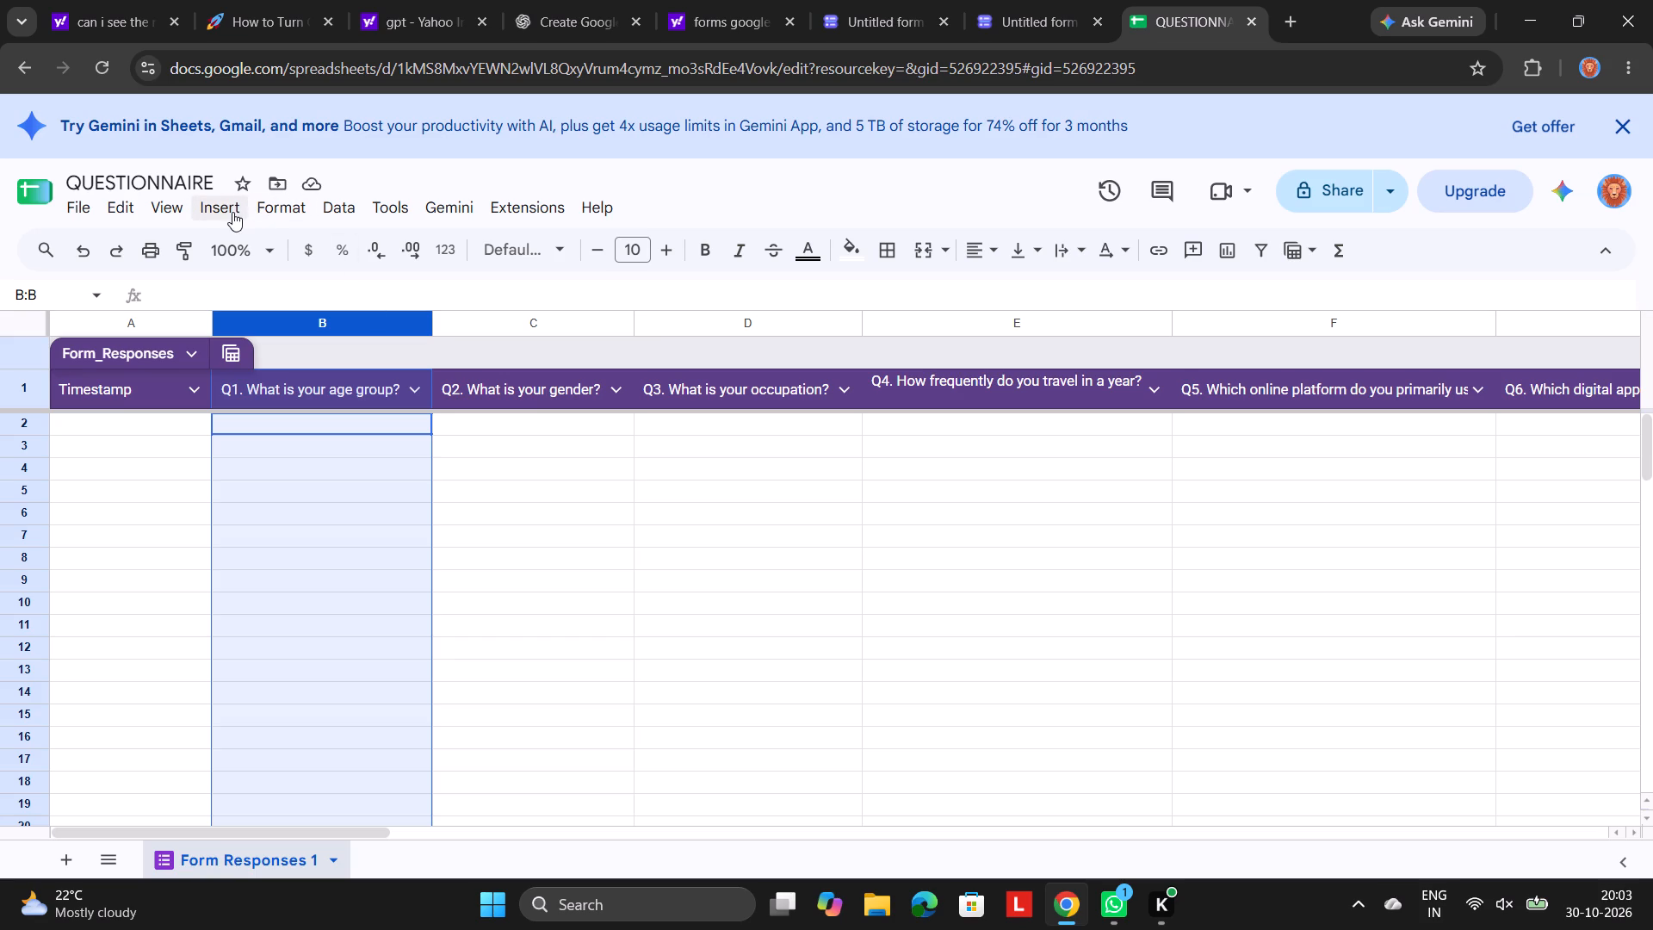
left_click(168, 214)
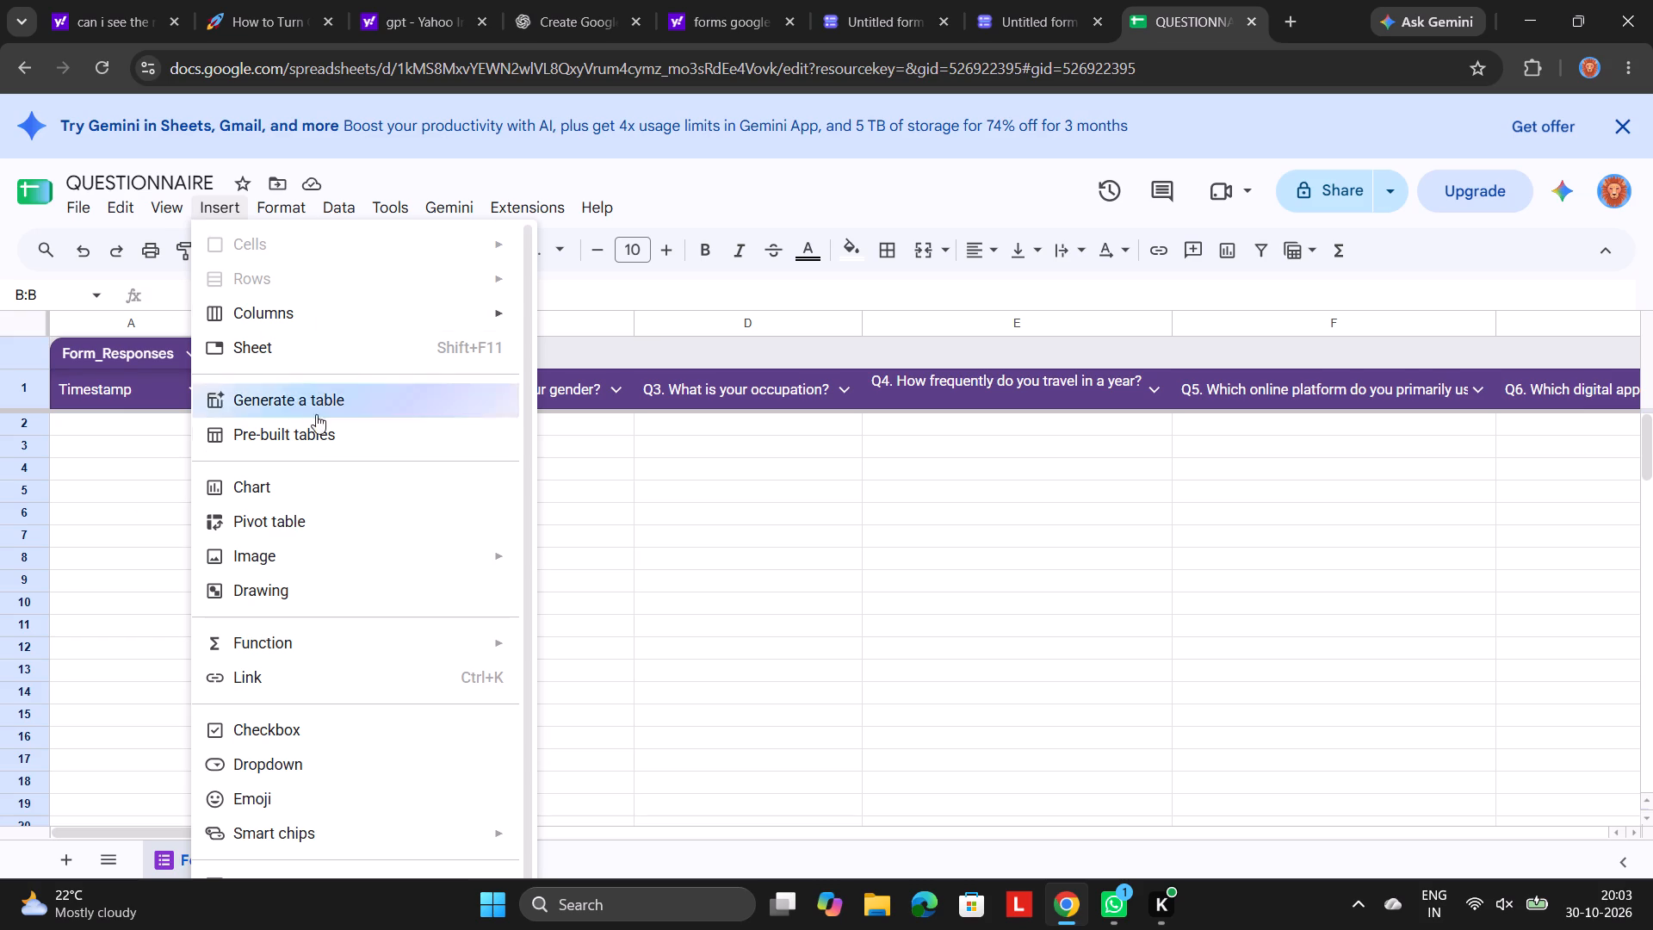
left_click(327, 488)
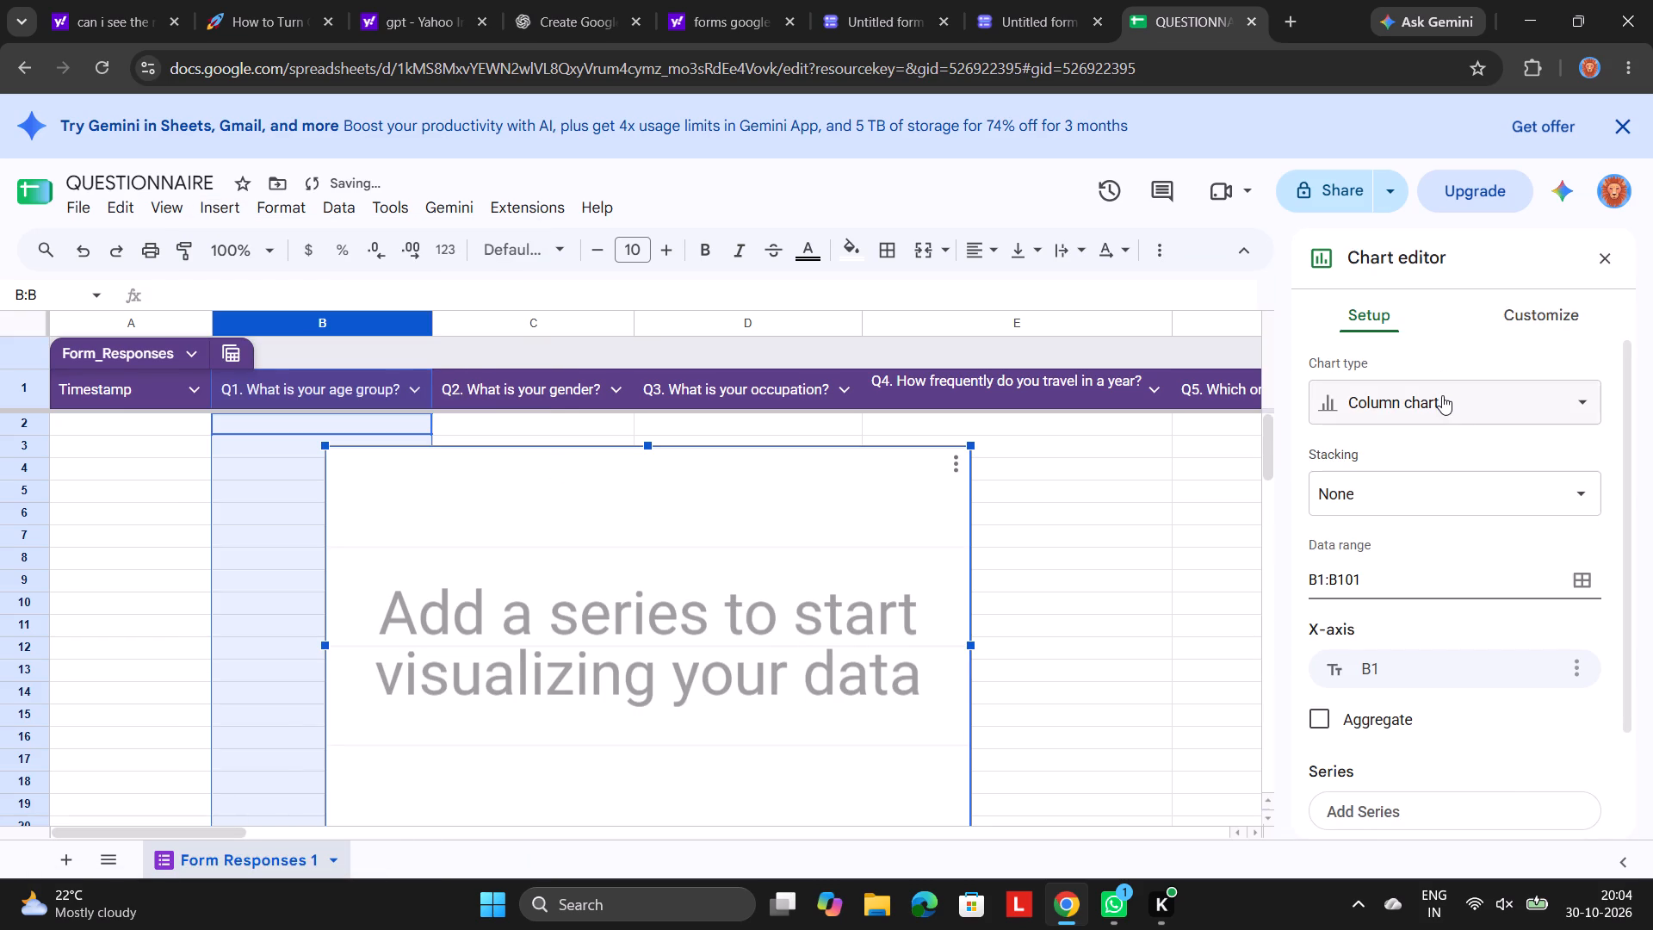
Look through the chart setup and customization options, and change the age-group chart's type to a pie chart.
left_click(1441, 395)
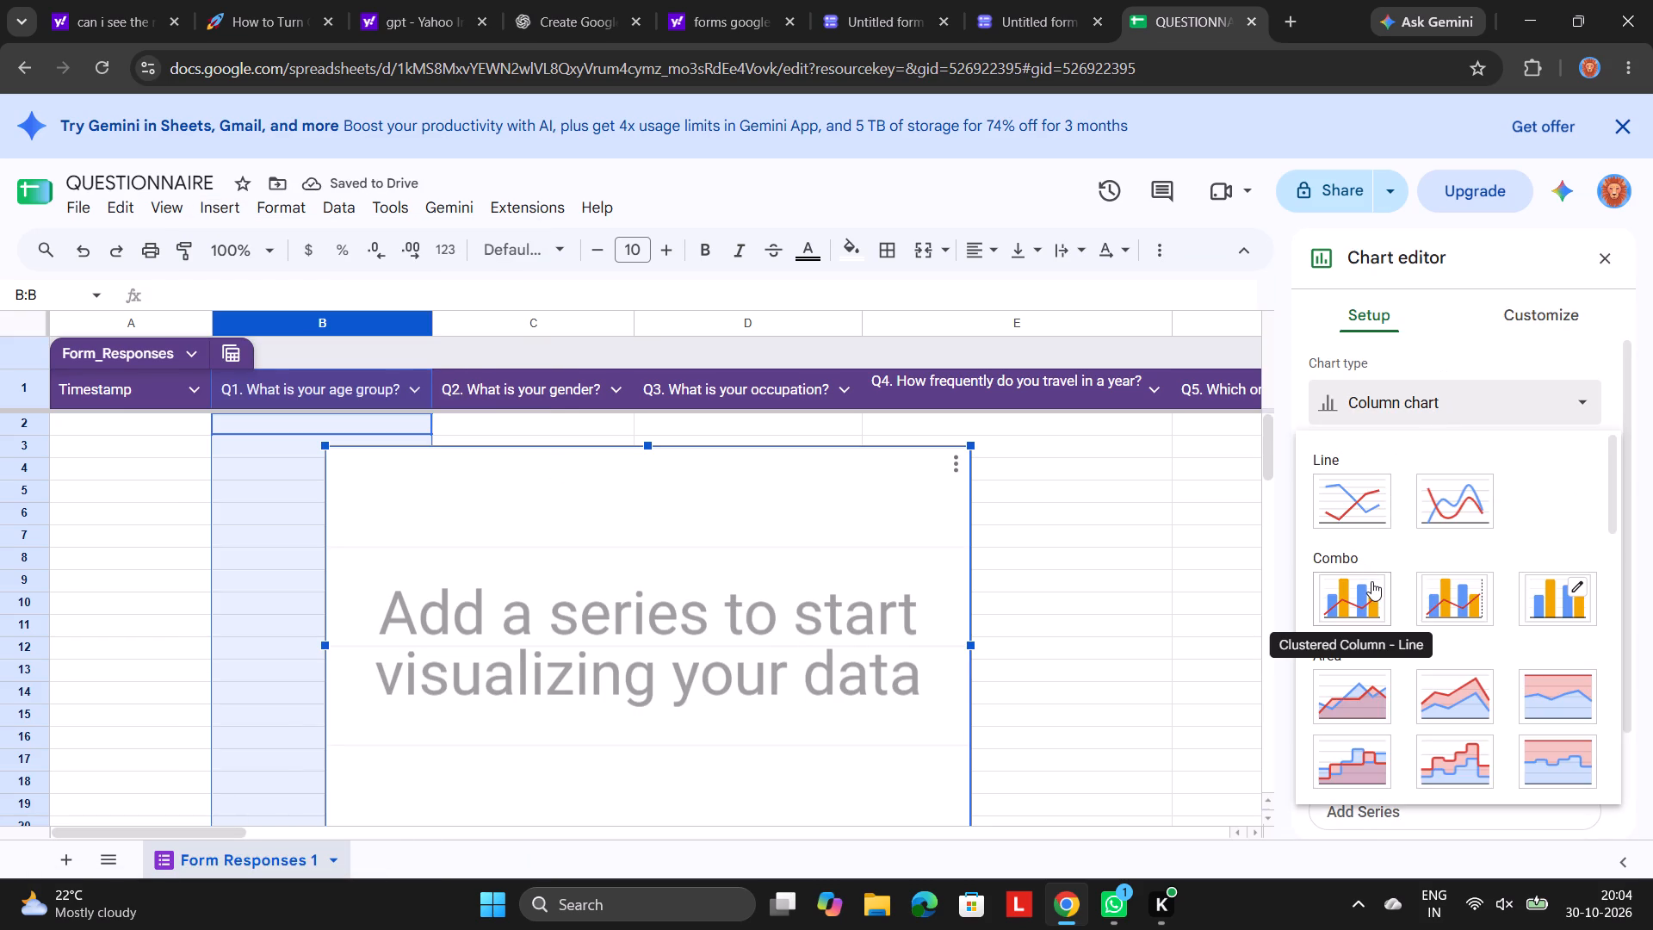
scroll(1371, 581, "down", 3)
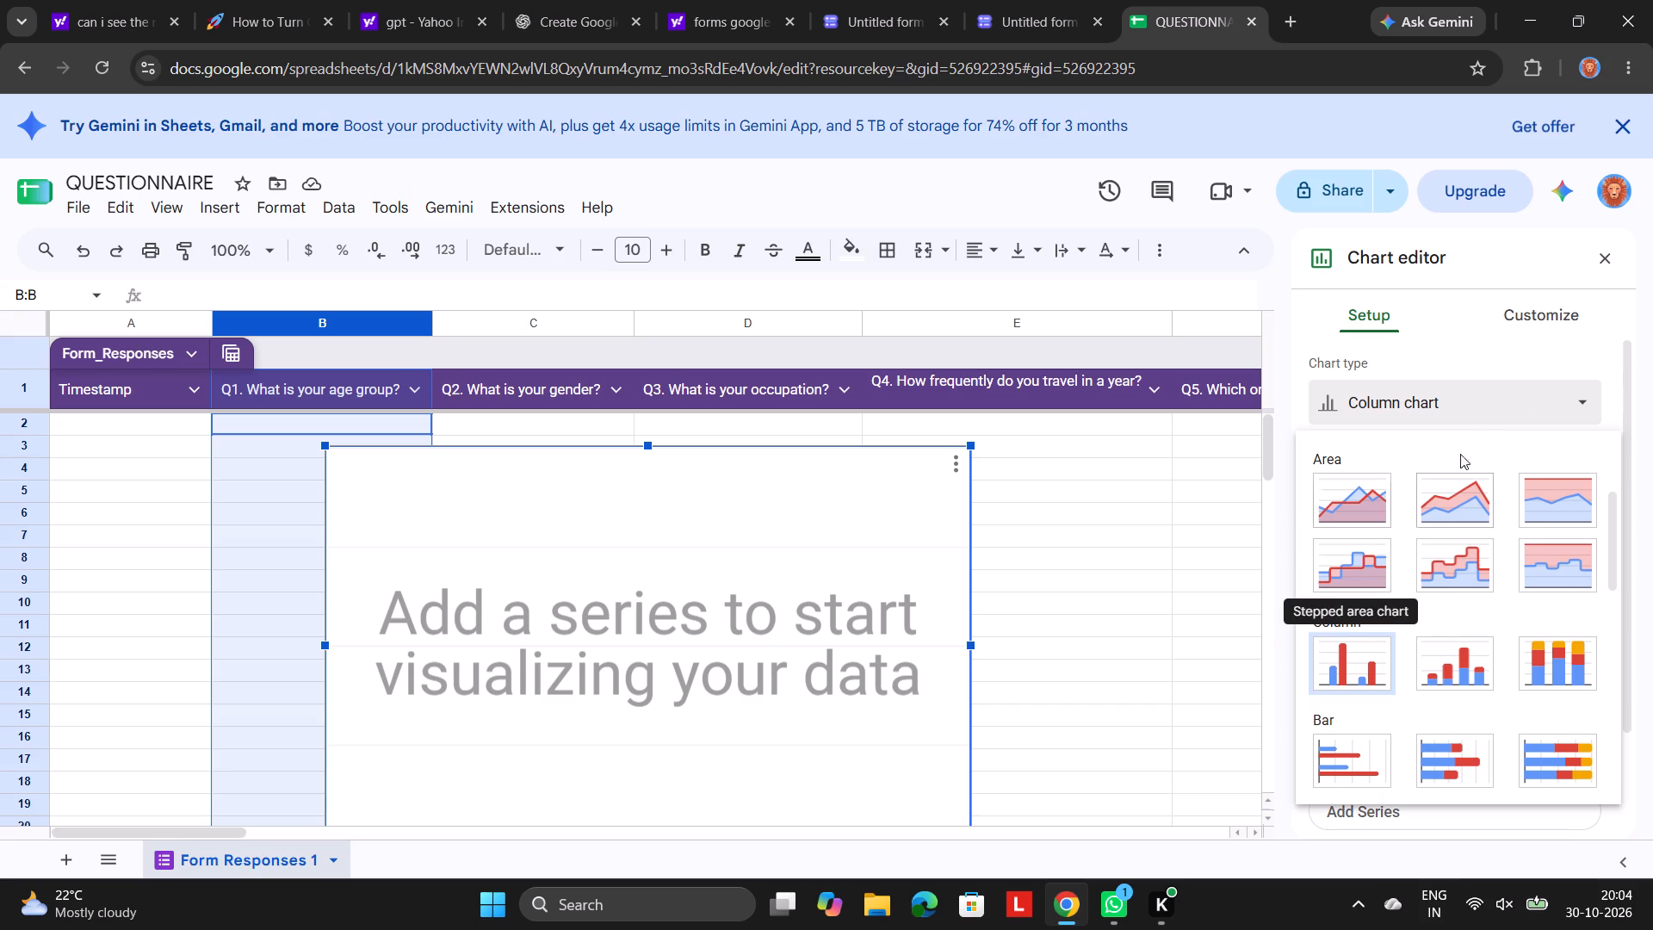
left_click(1572, 317)
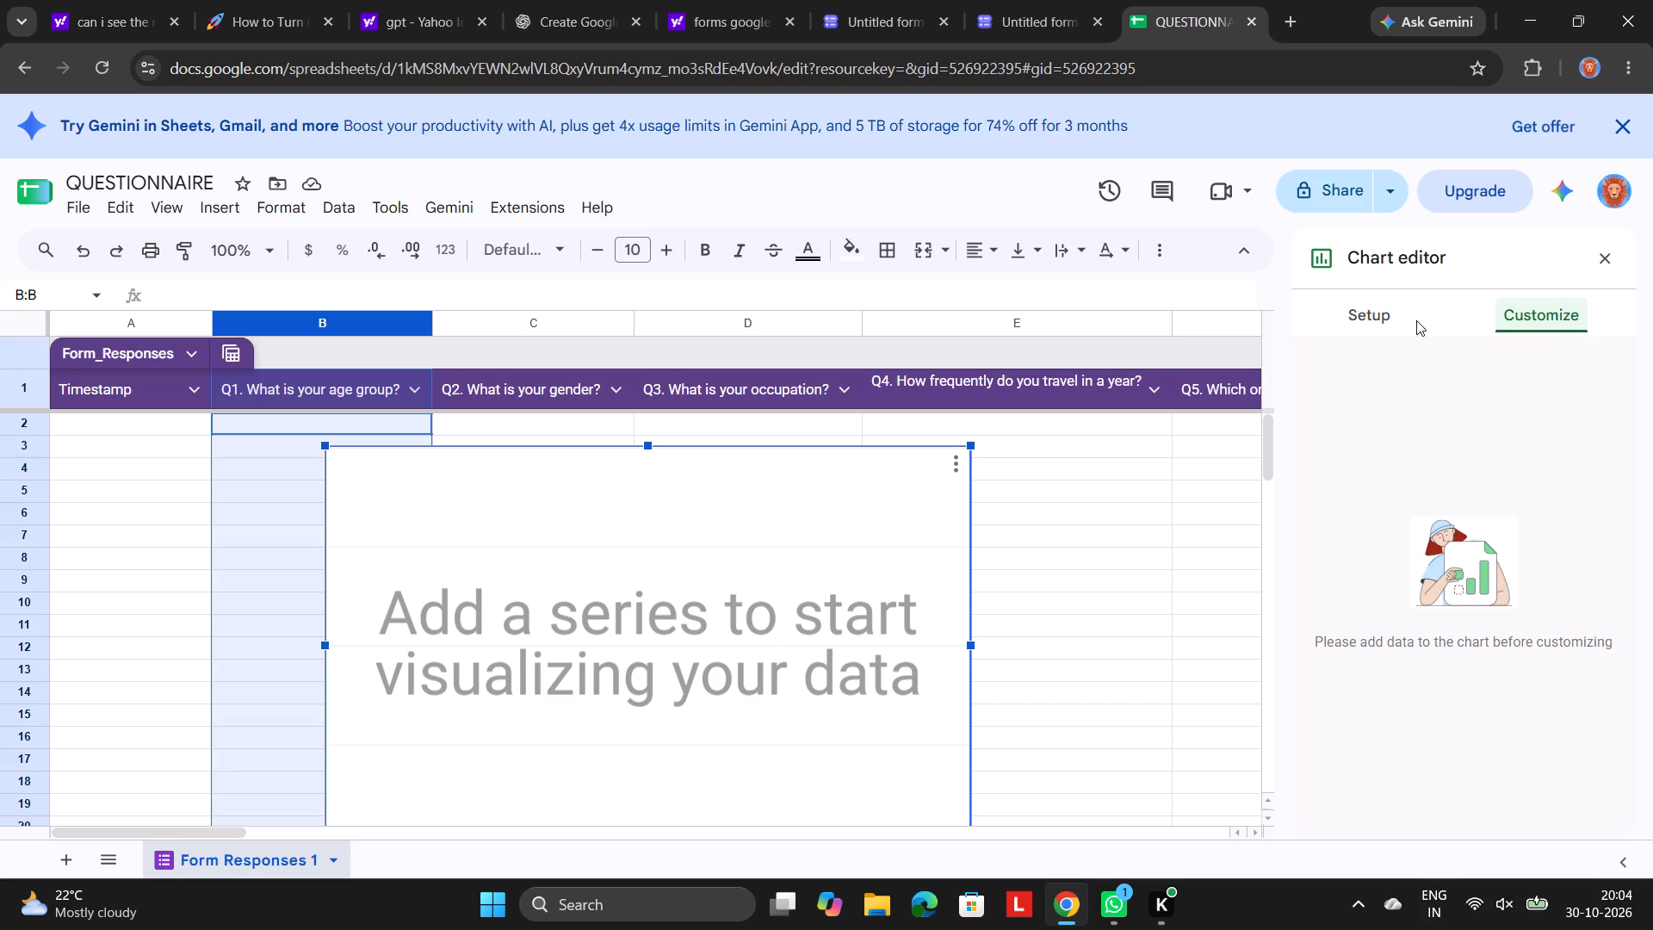
left_click(1390, 322)
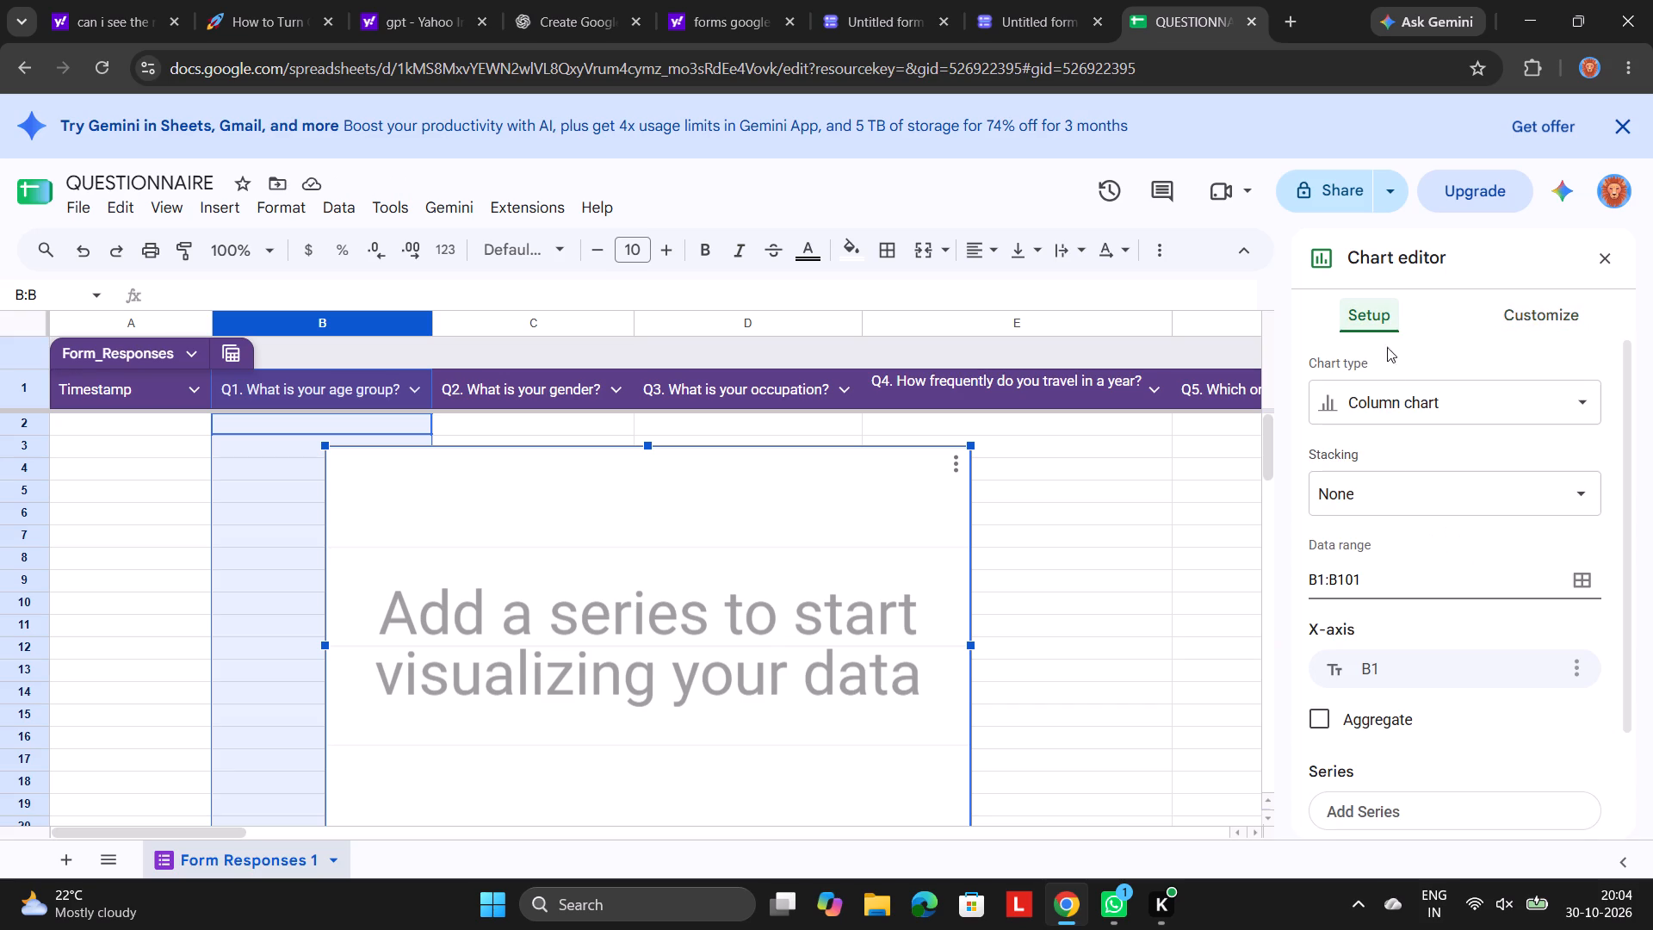
scroll(1384, 566, "down", 3)
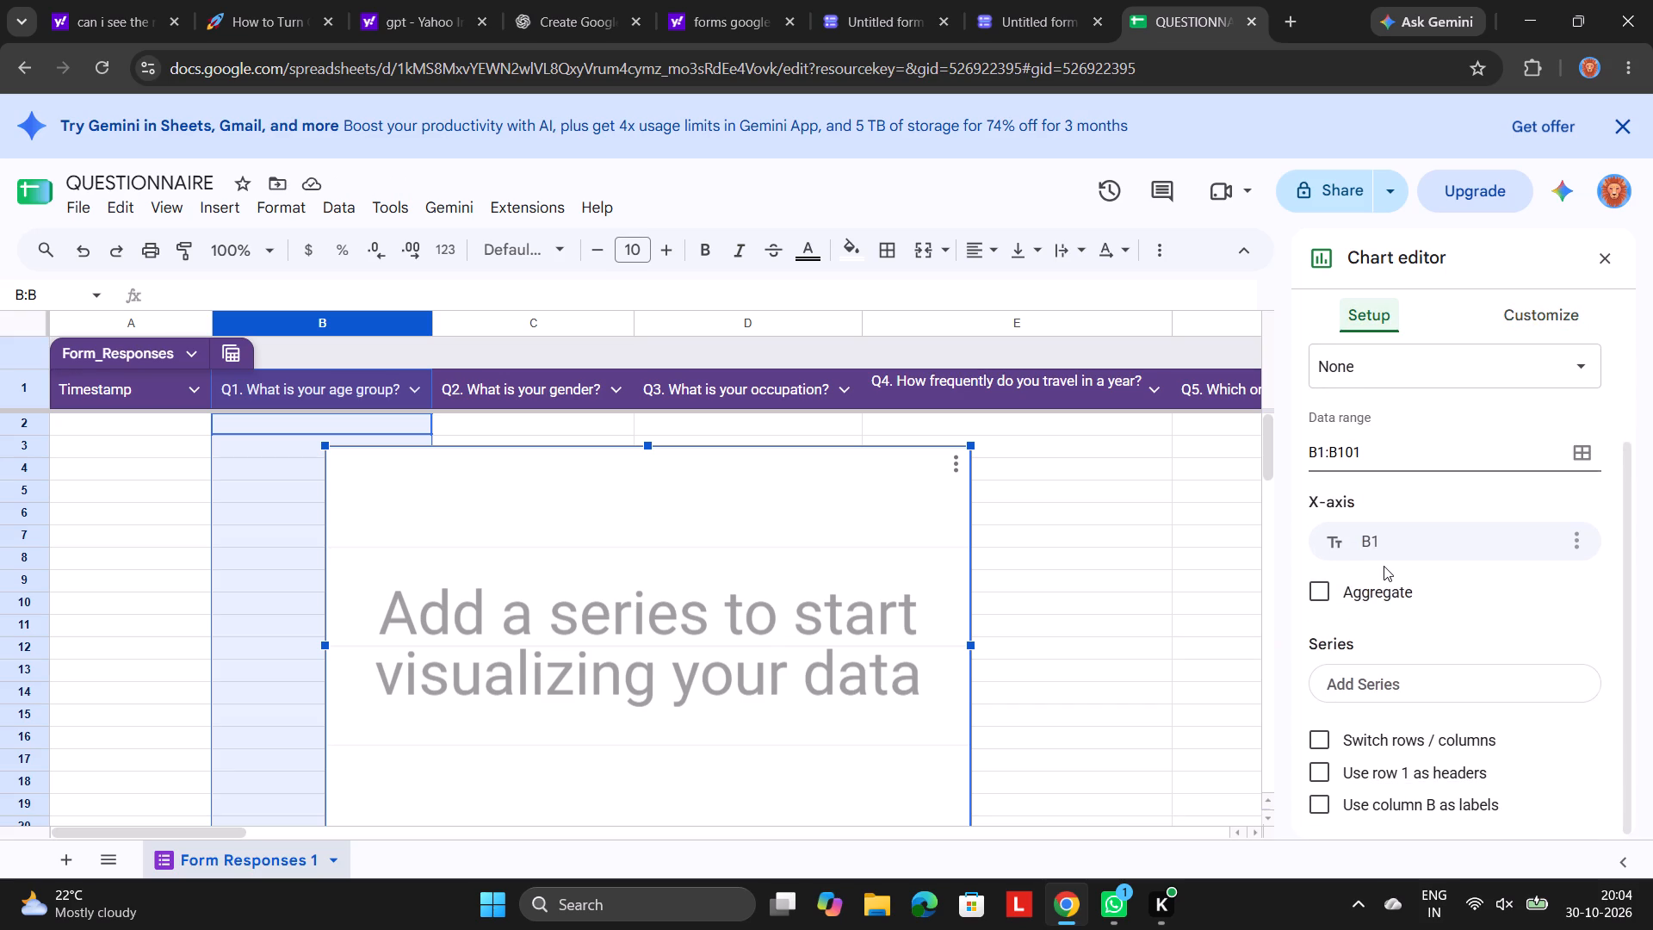
scroll(1384, 566, "up", 3)
left_click(1483, 393)
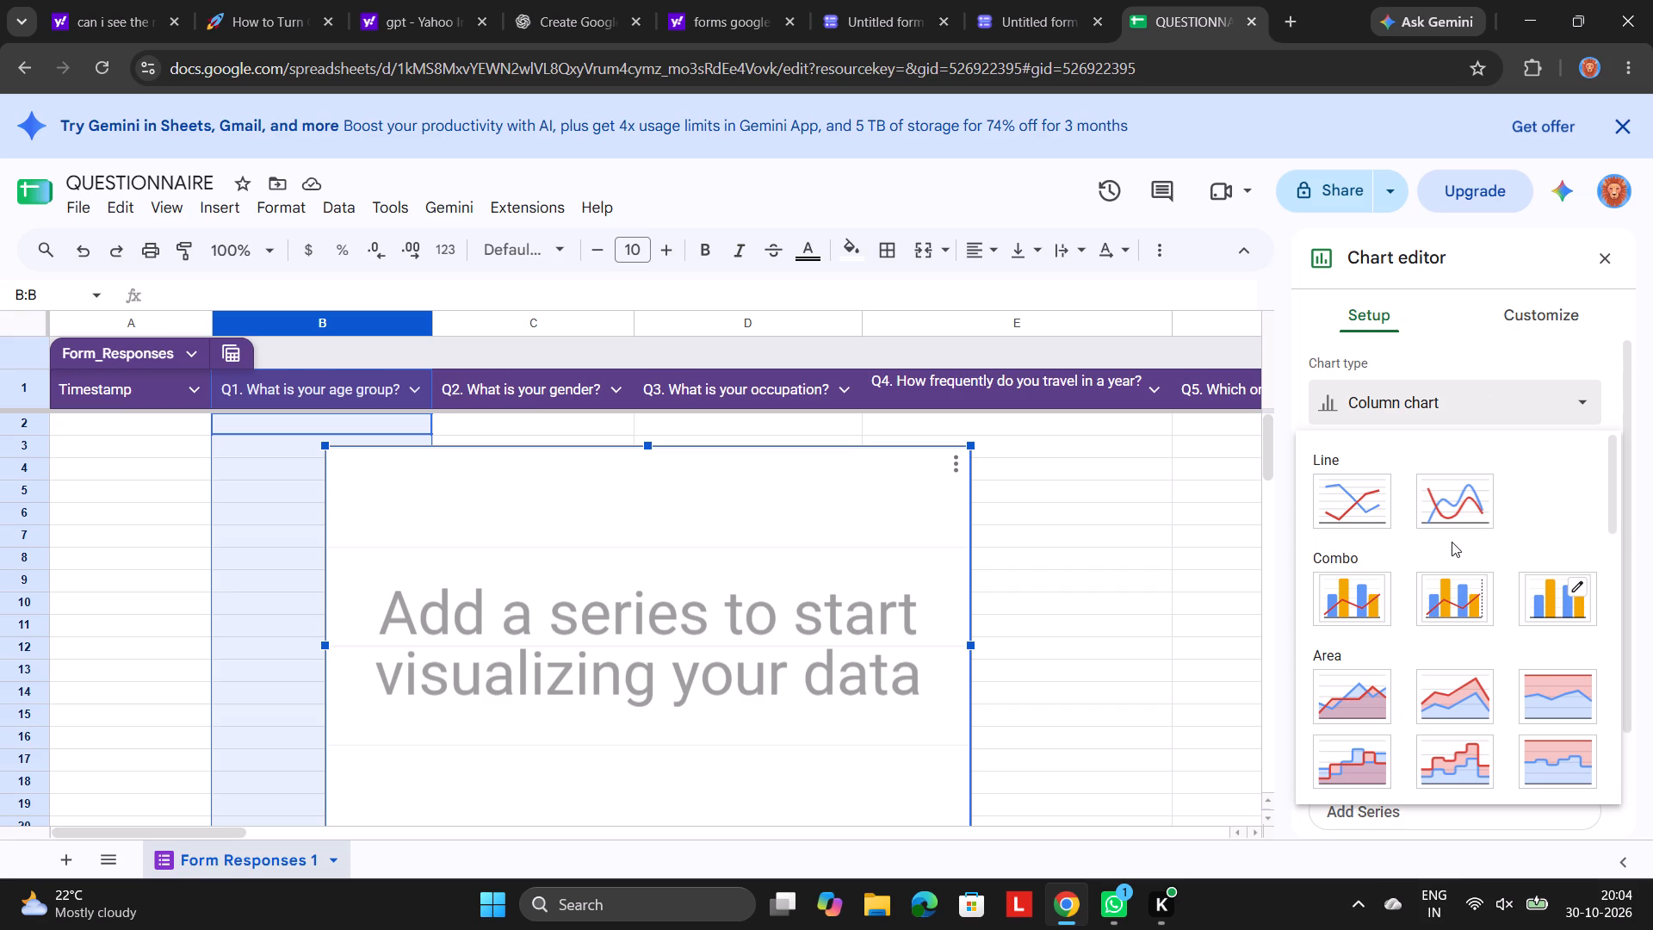
scroll(1452, 542, "down", 5)
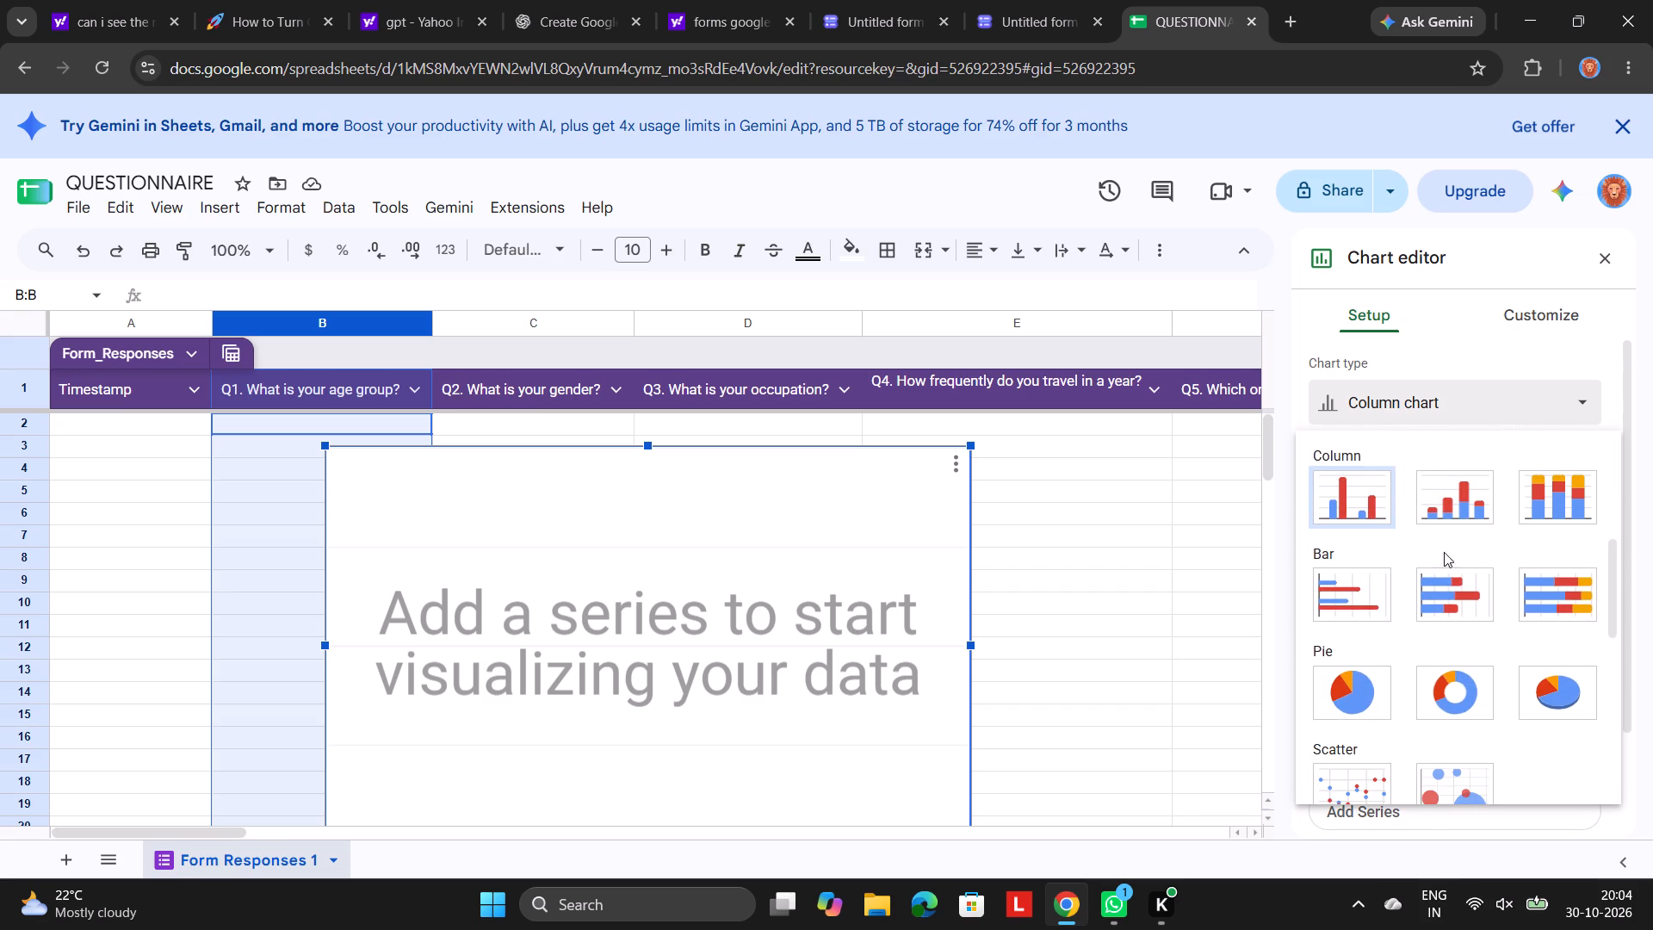
left_click(1347, 691)
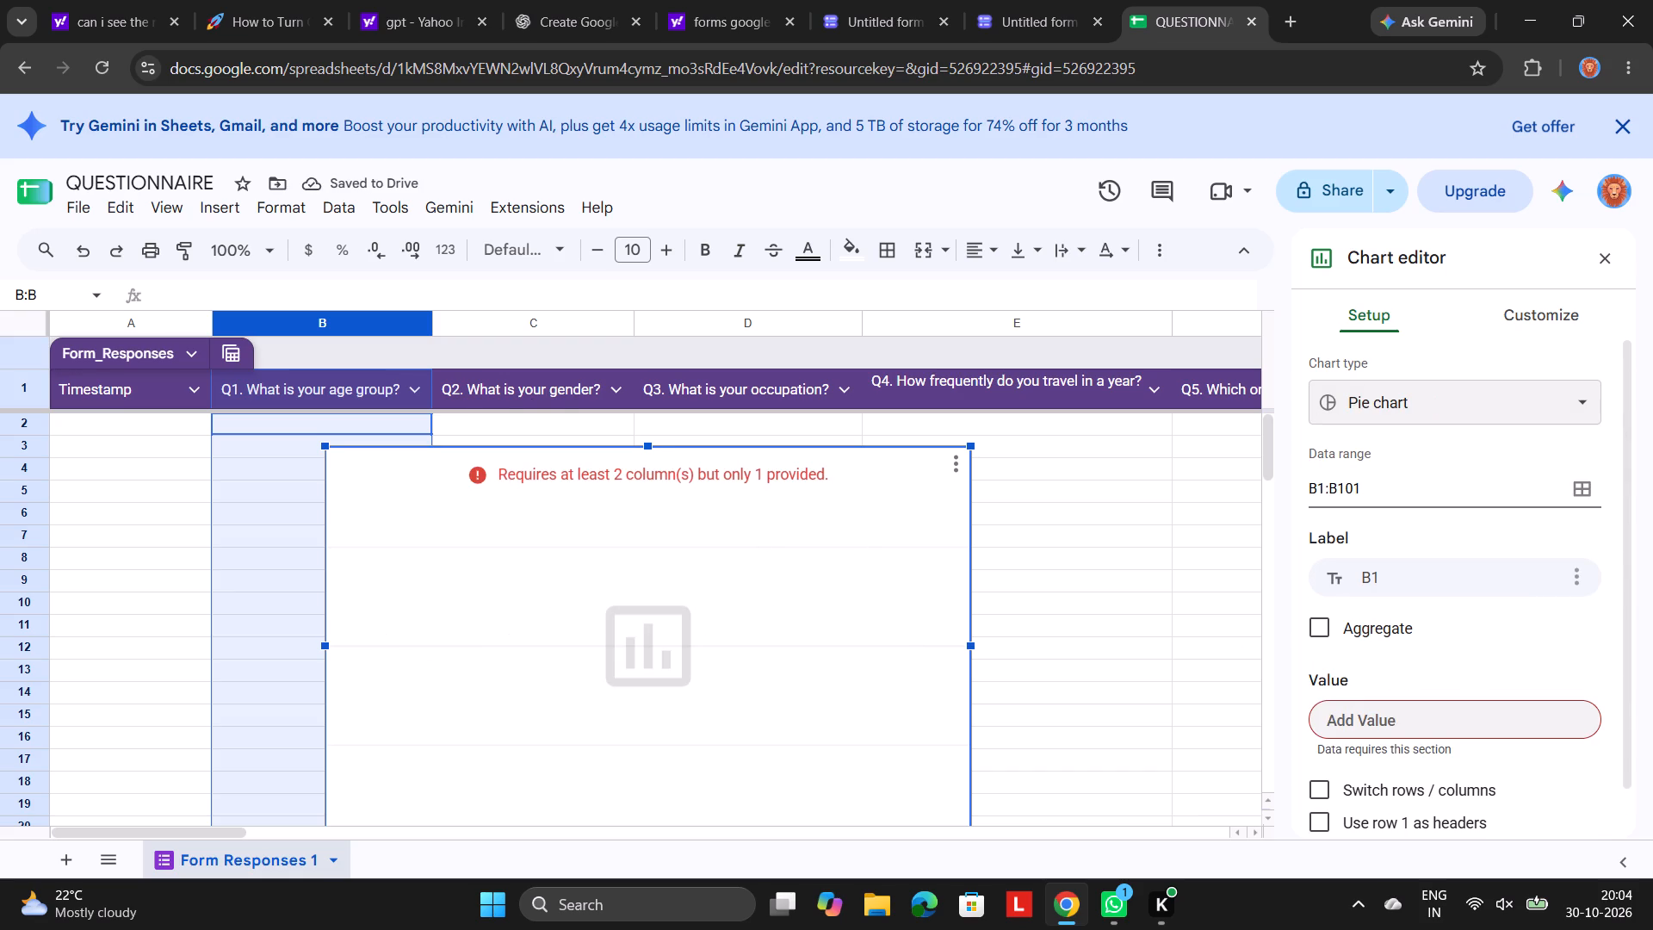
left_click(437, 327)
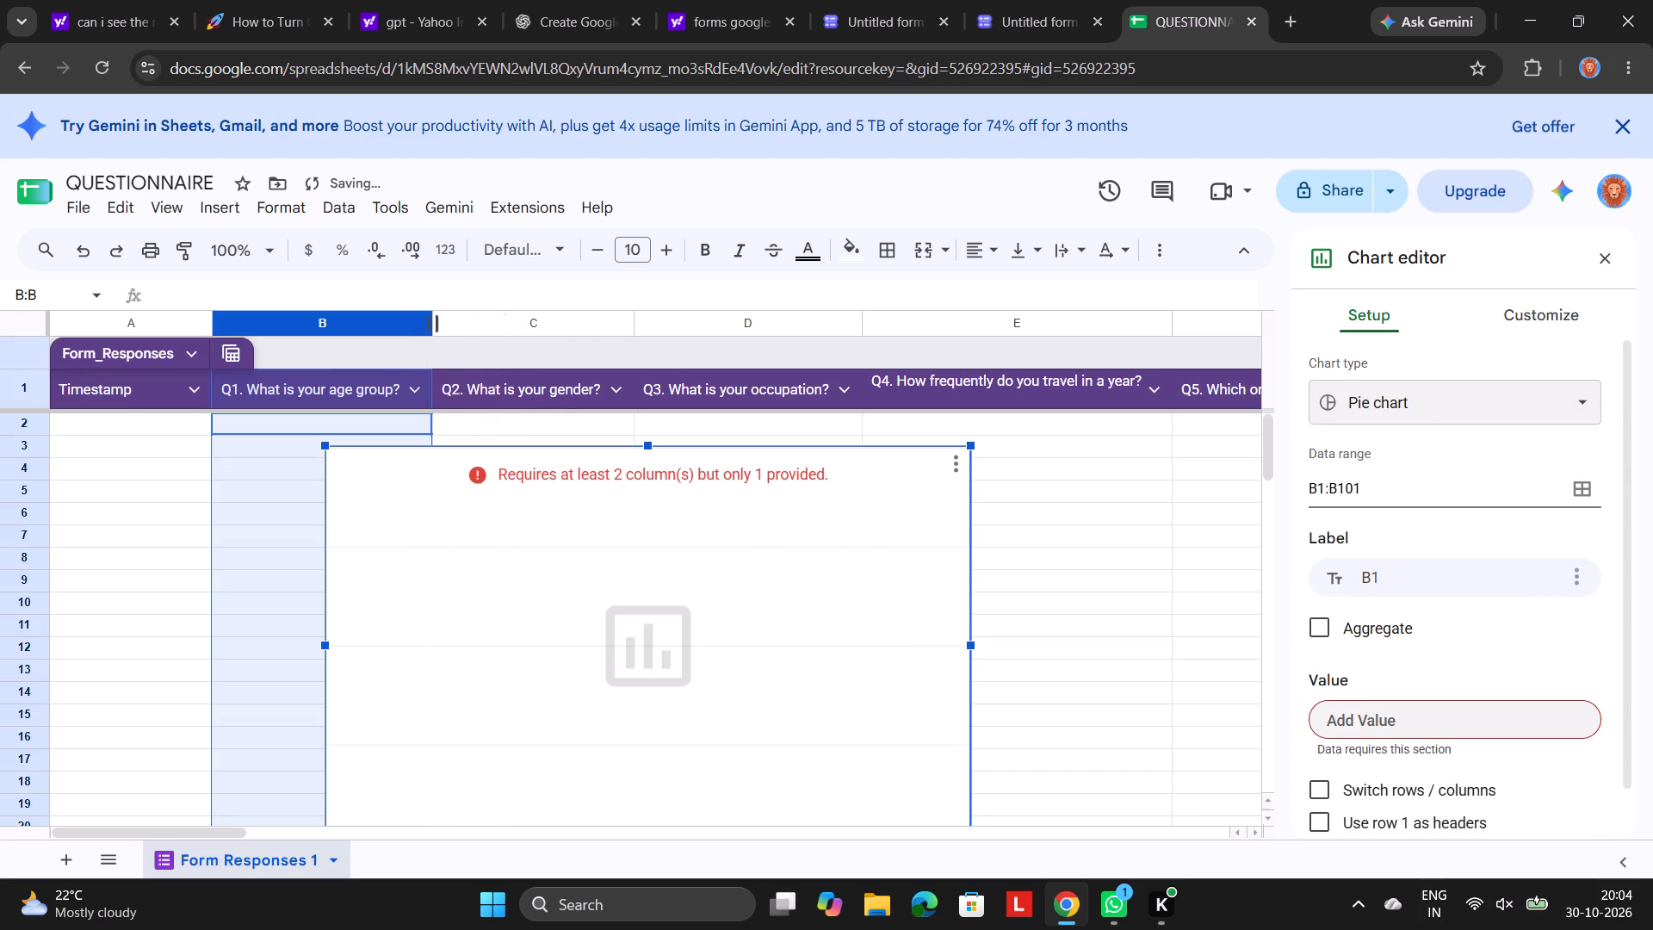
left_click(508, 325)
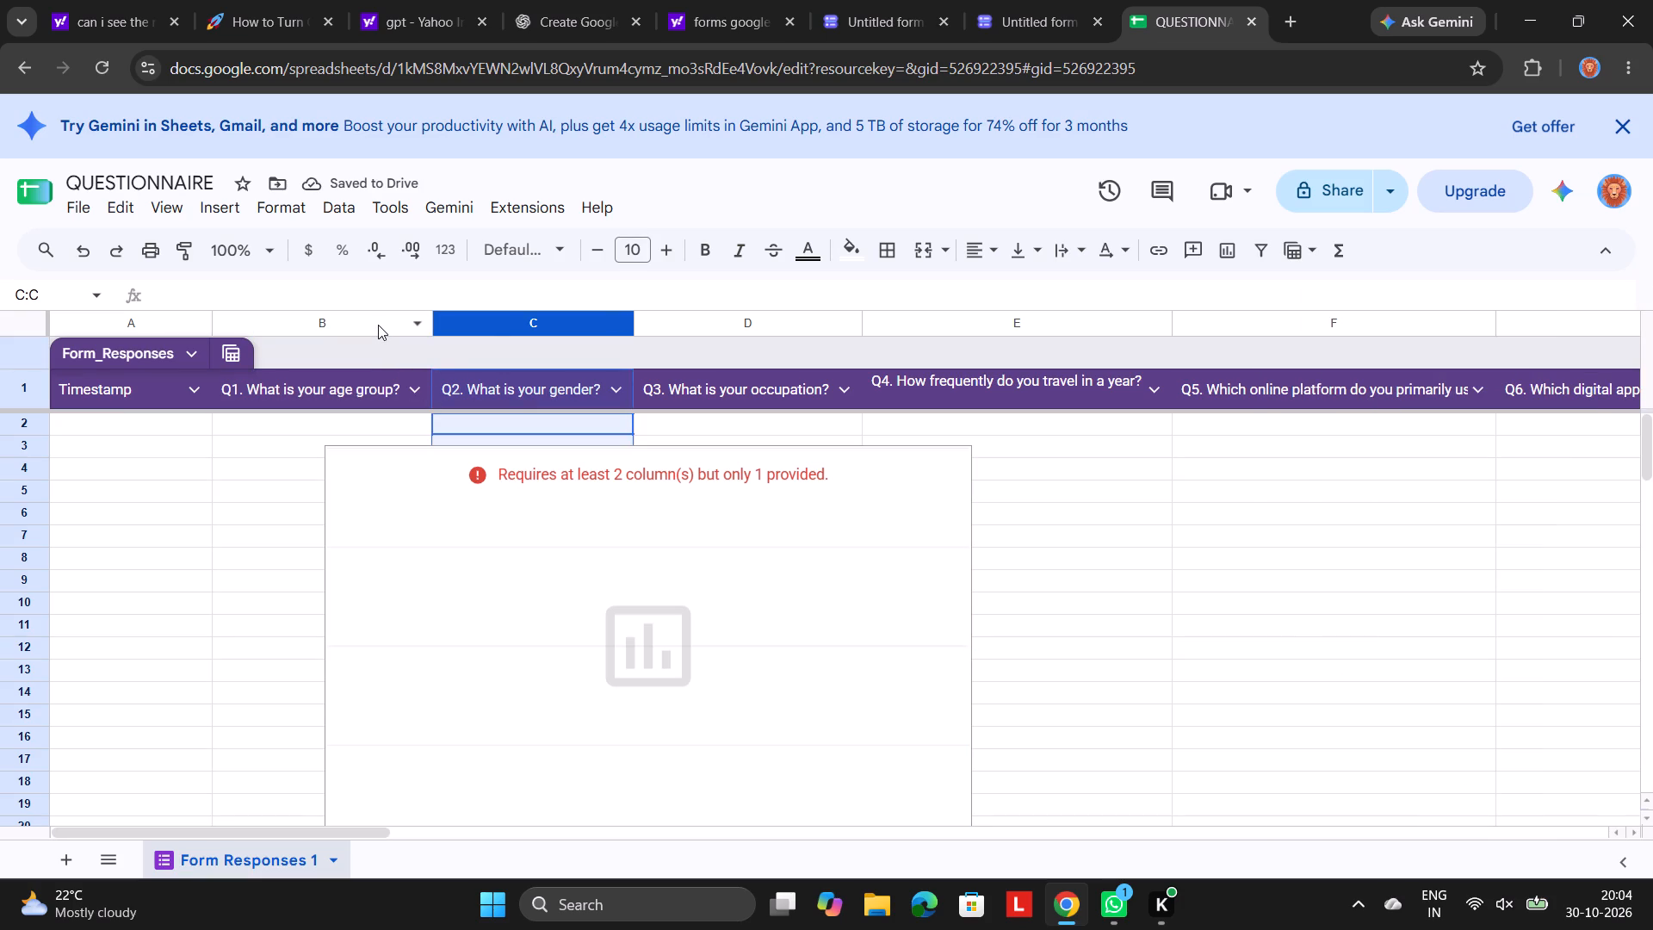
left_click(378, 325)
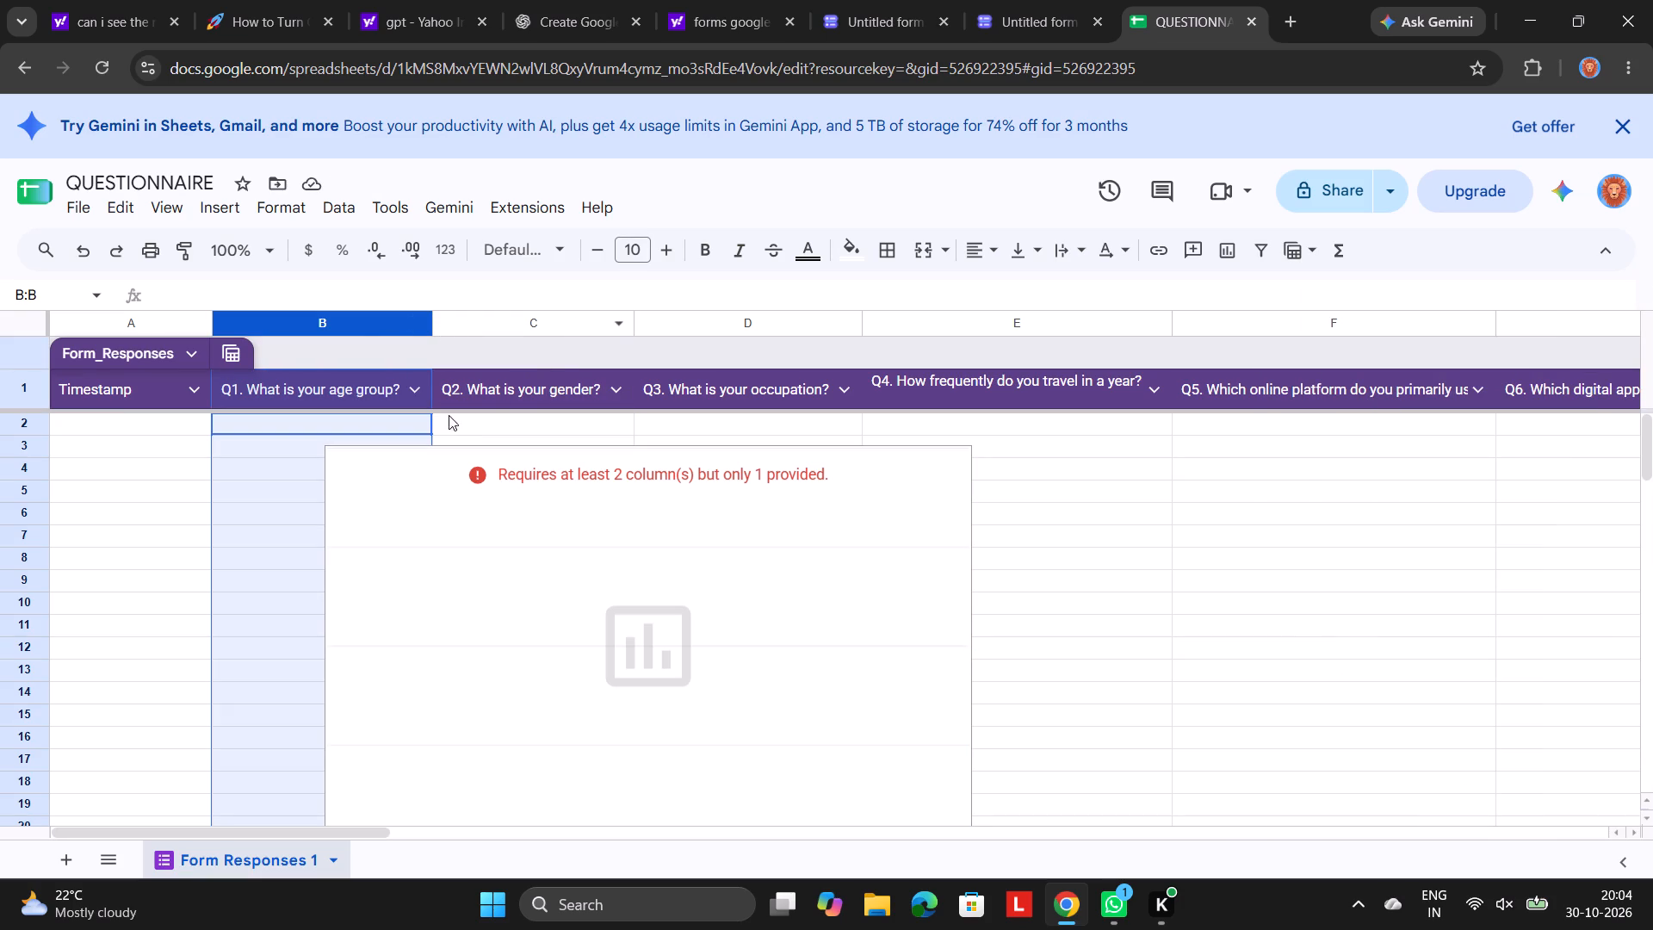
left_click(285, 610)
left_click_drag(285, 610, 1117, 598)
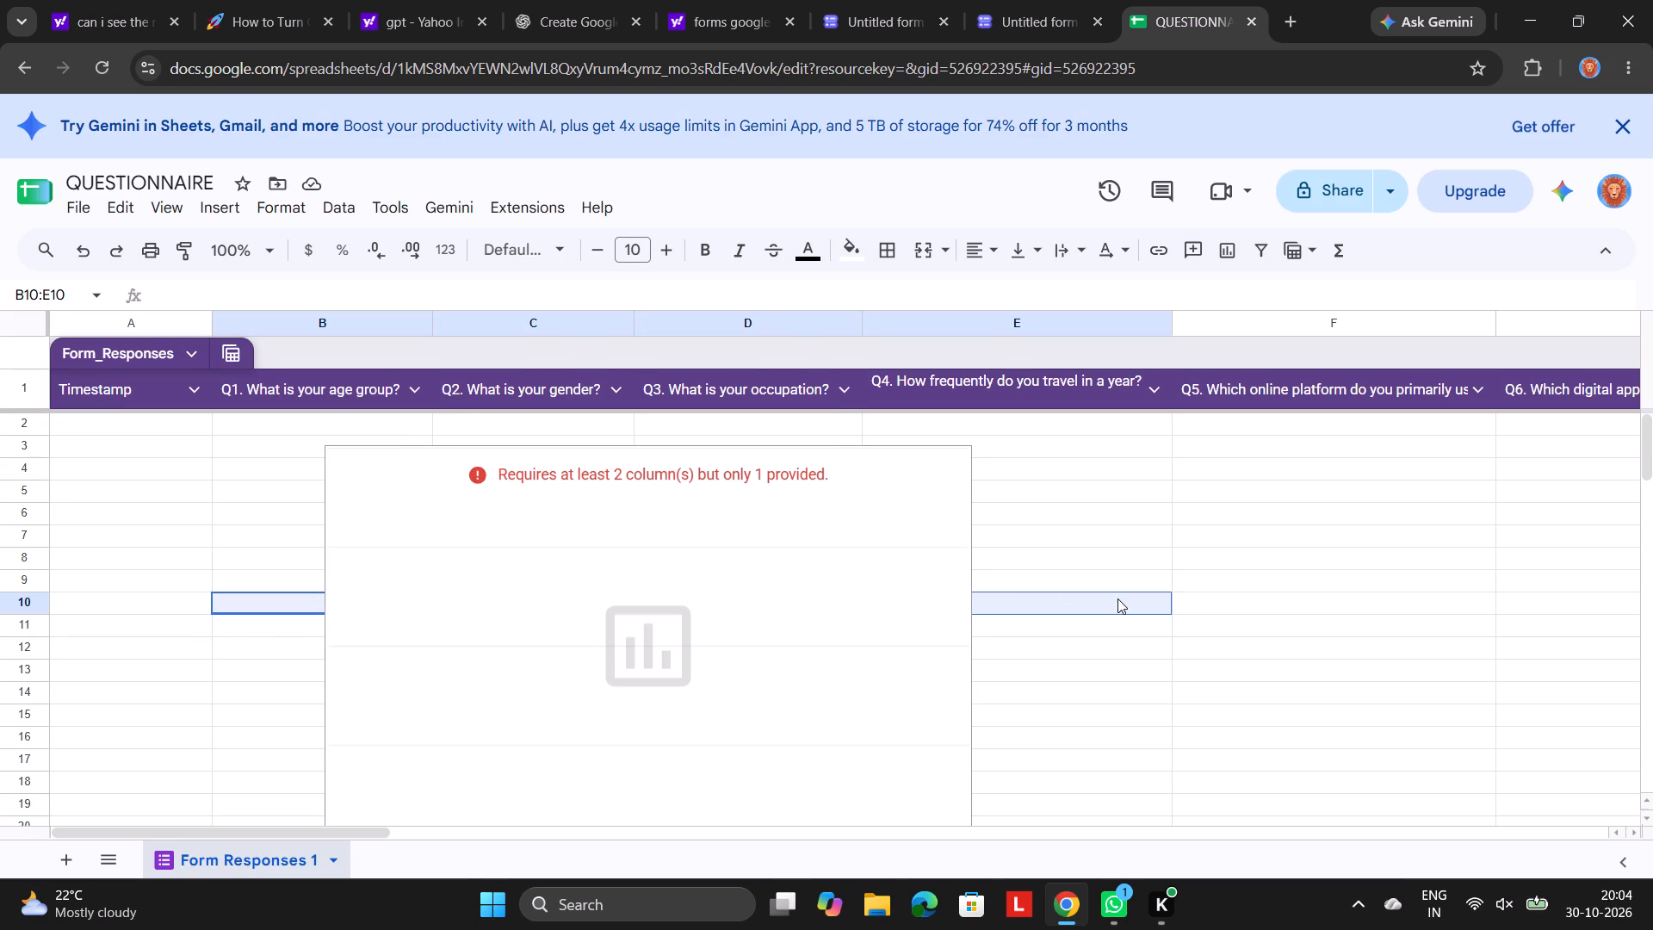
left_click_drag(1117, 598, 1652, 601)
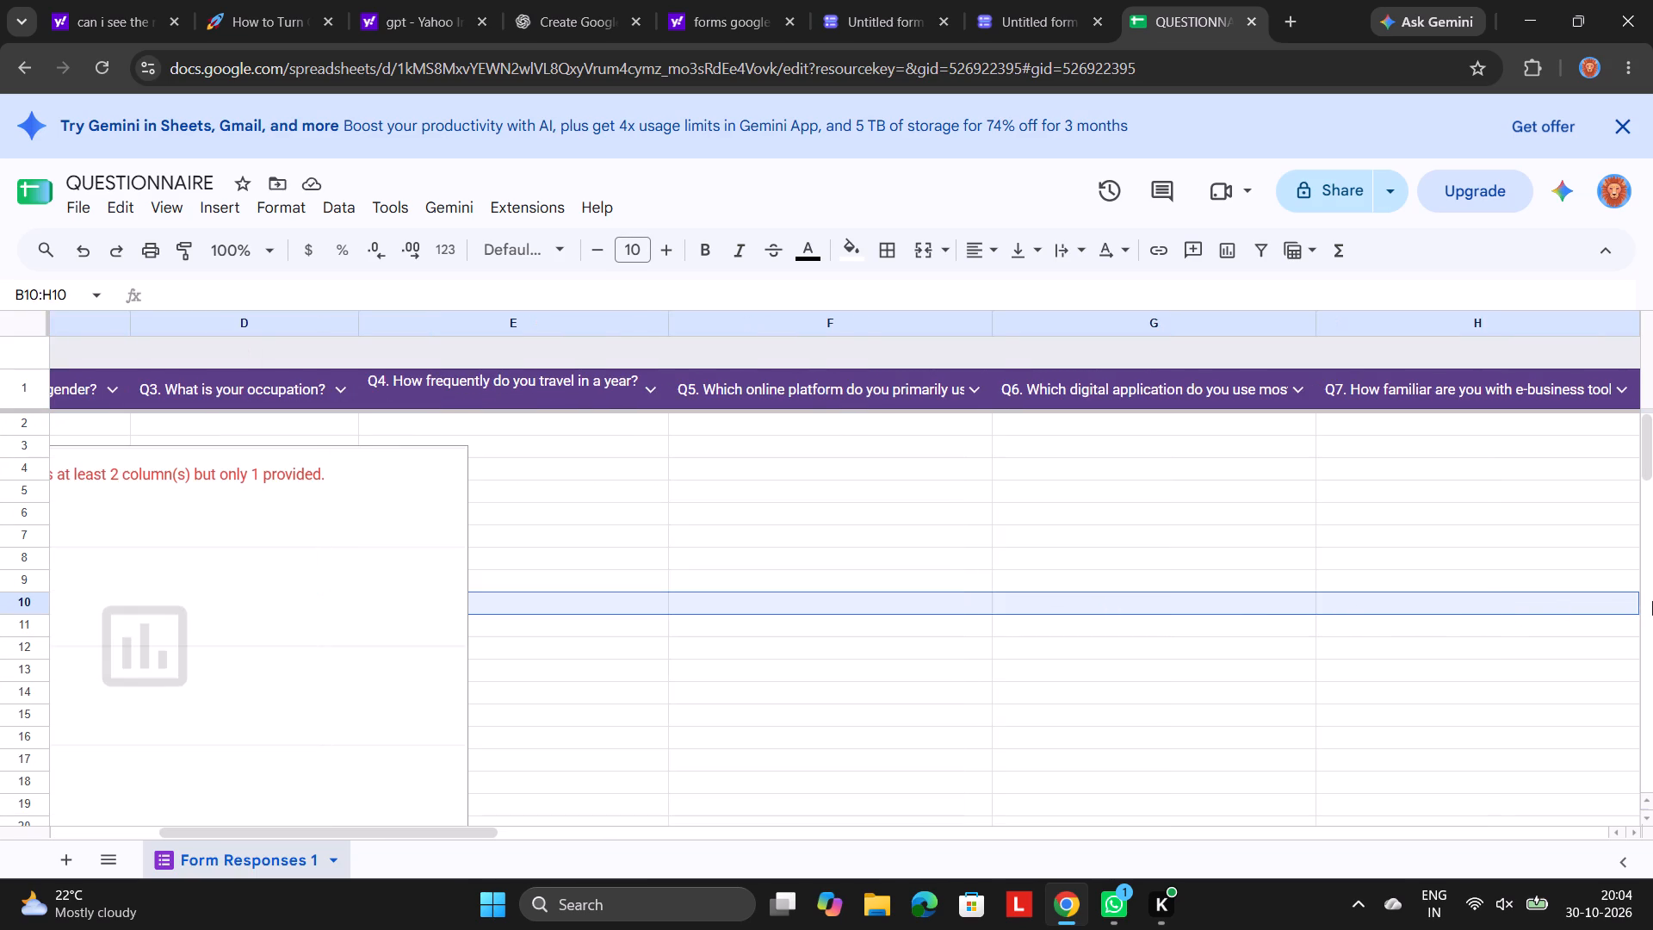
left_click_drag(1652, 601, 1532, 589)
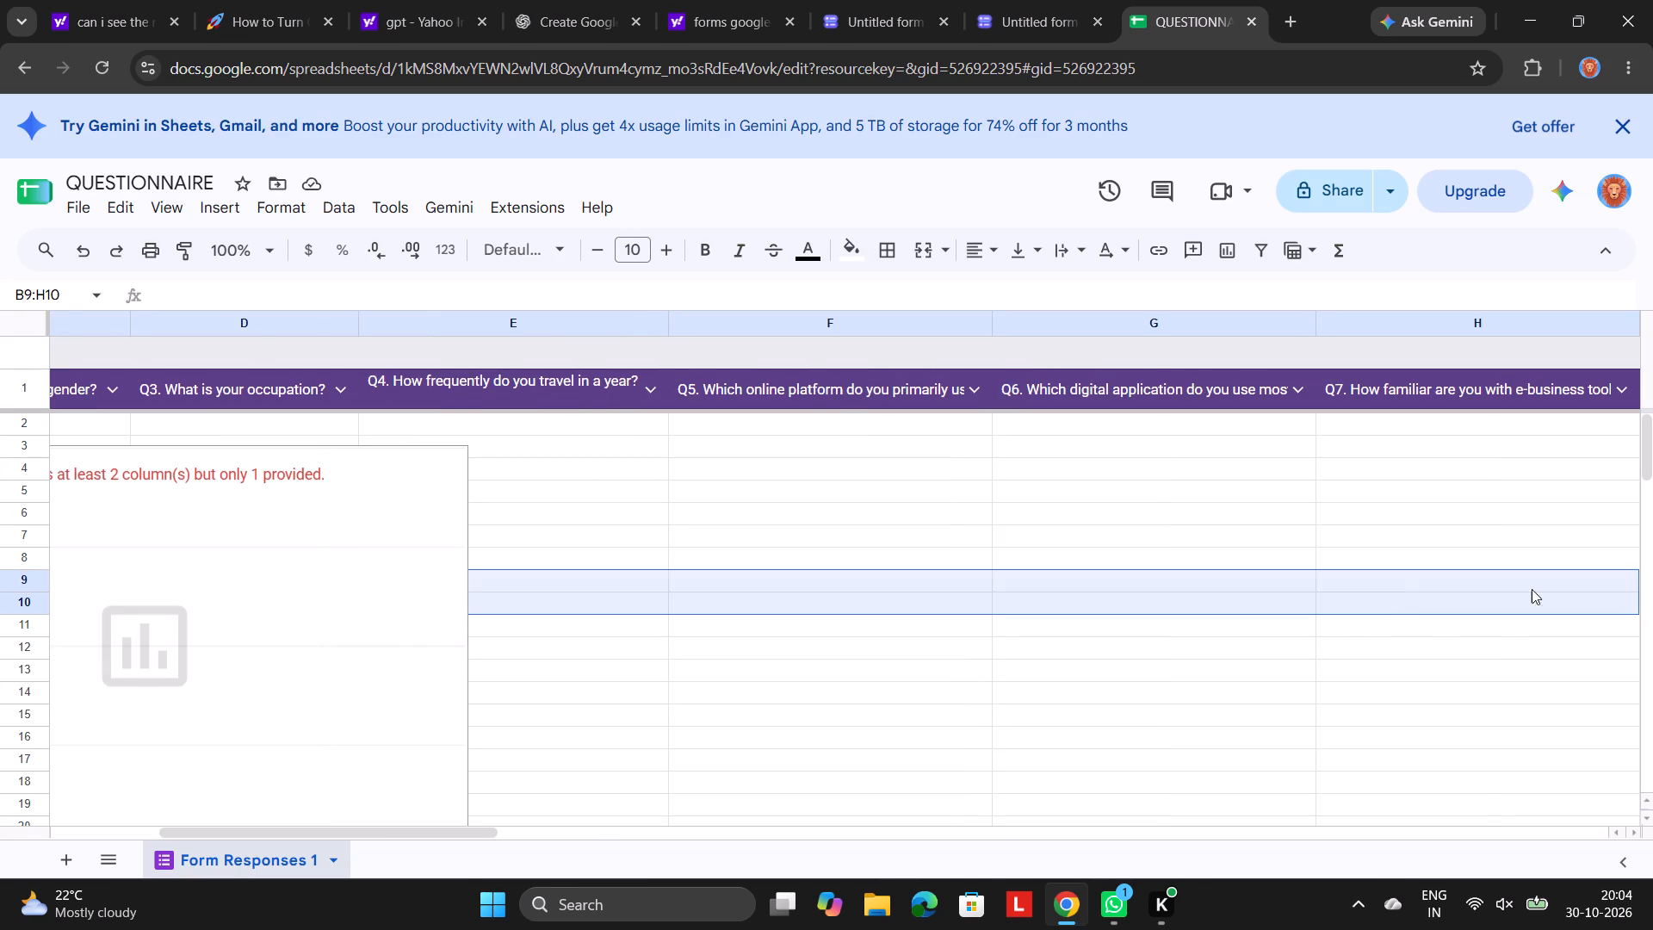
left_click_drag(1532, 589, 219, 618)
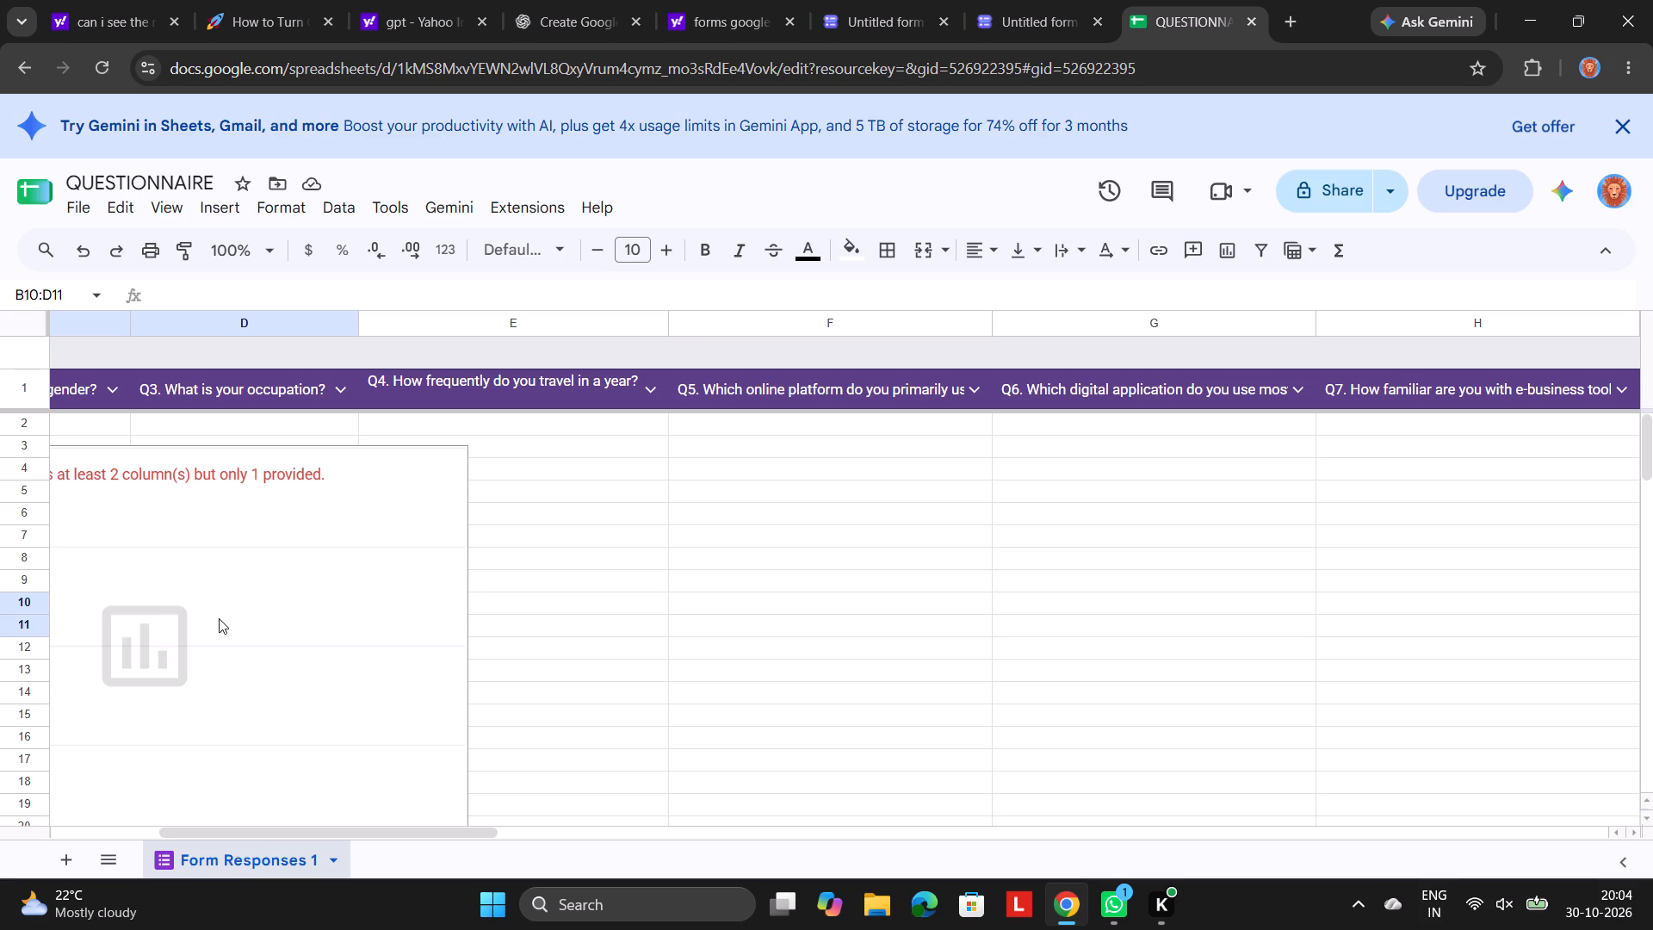
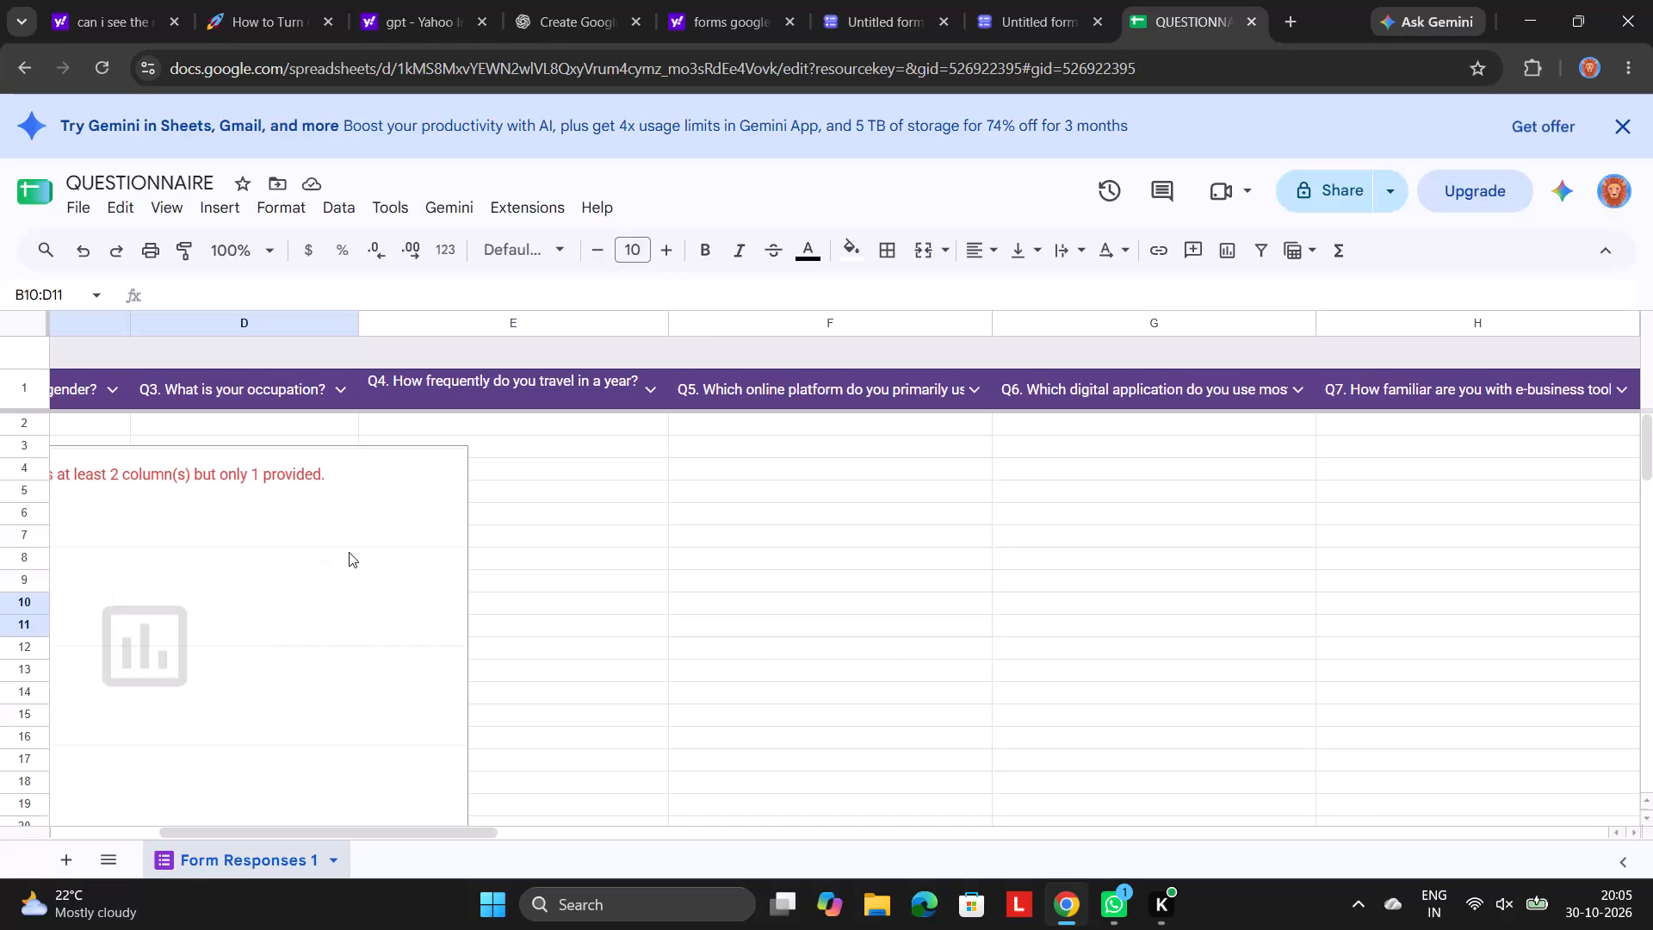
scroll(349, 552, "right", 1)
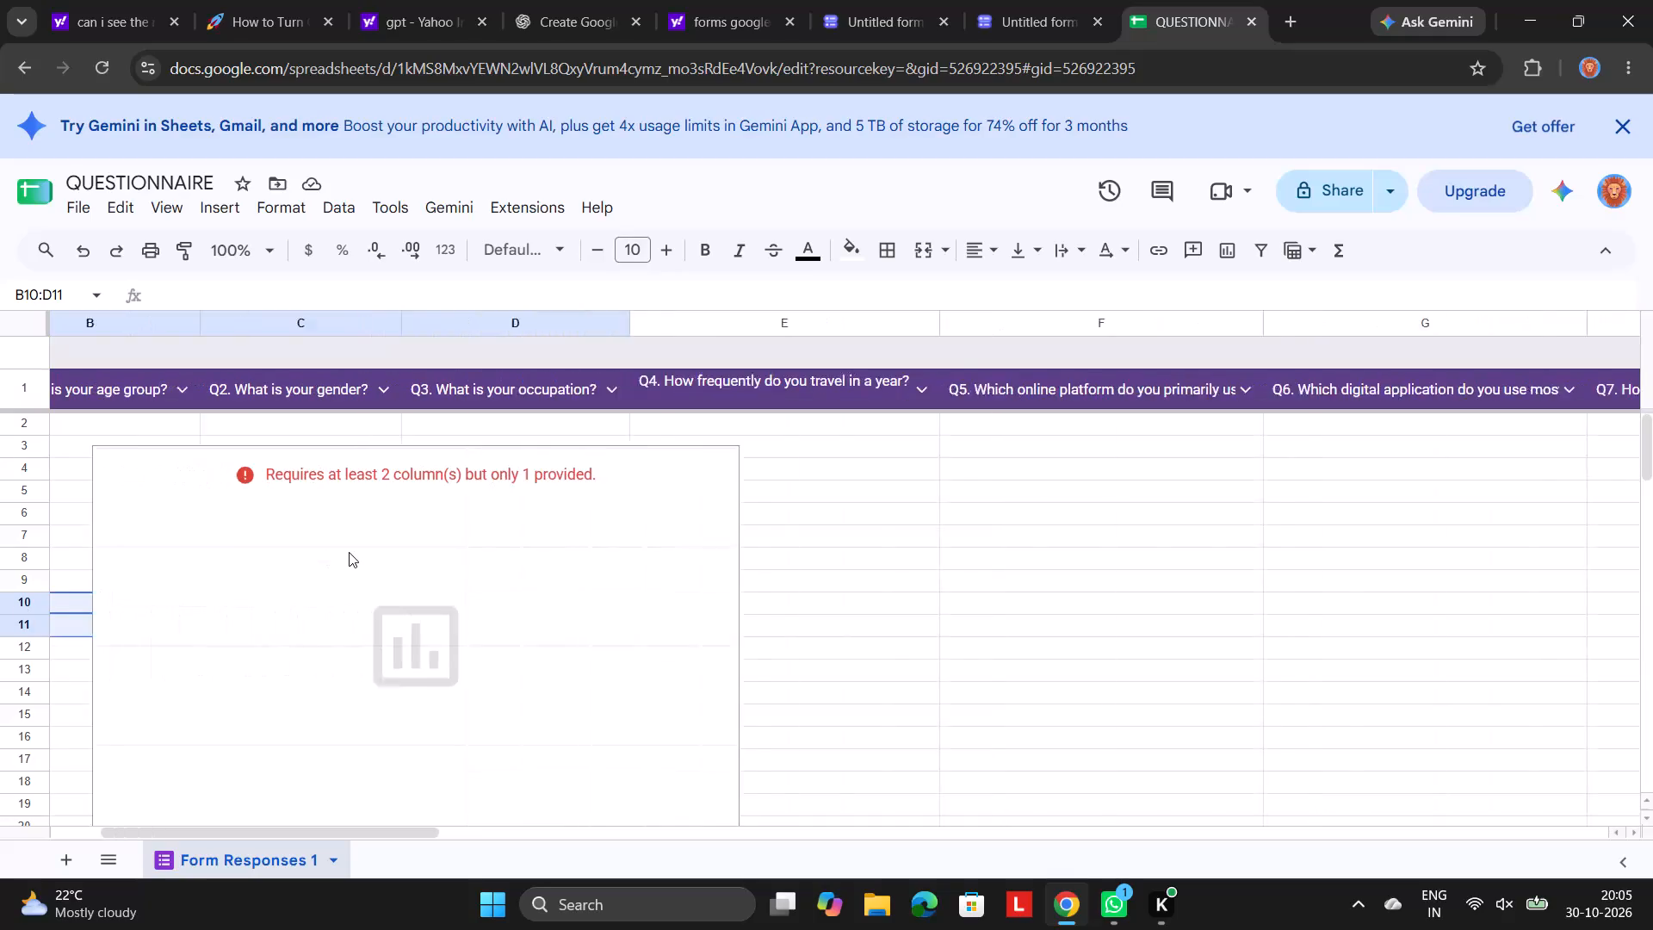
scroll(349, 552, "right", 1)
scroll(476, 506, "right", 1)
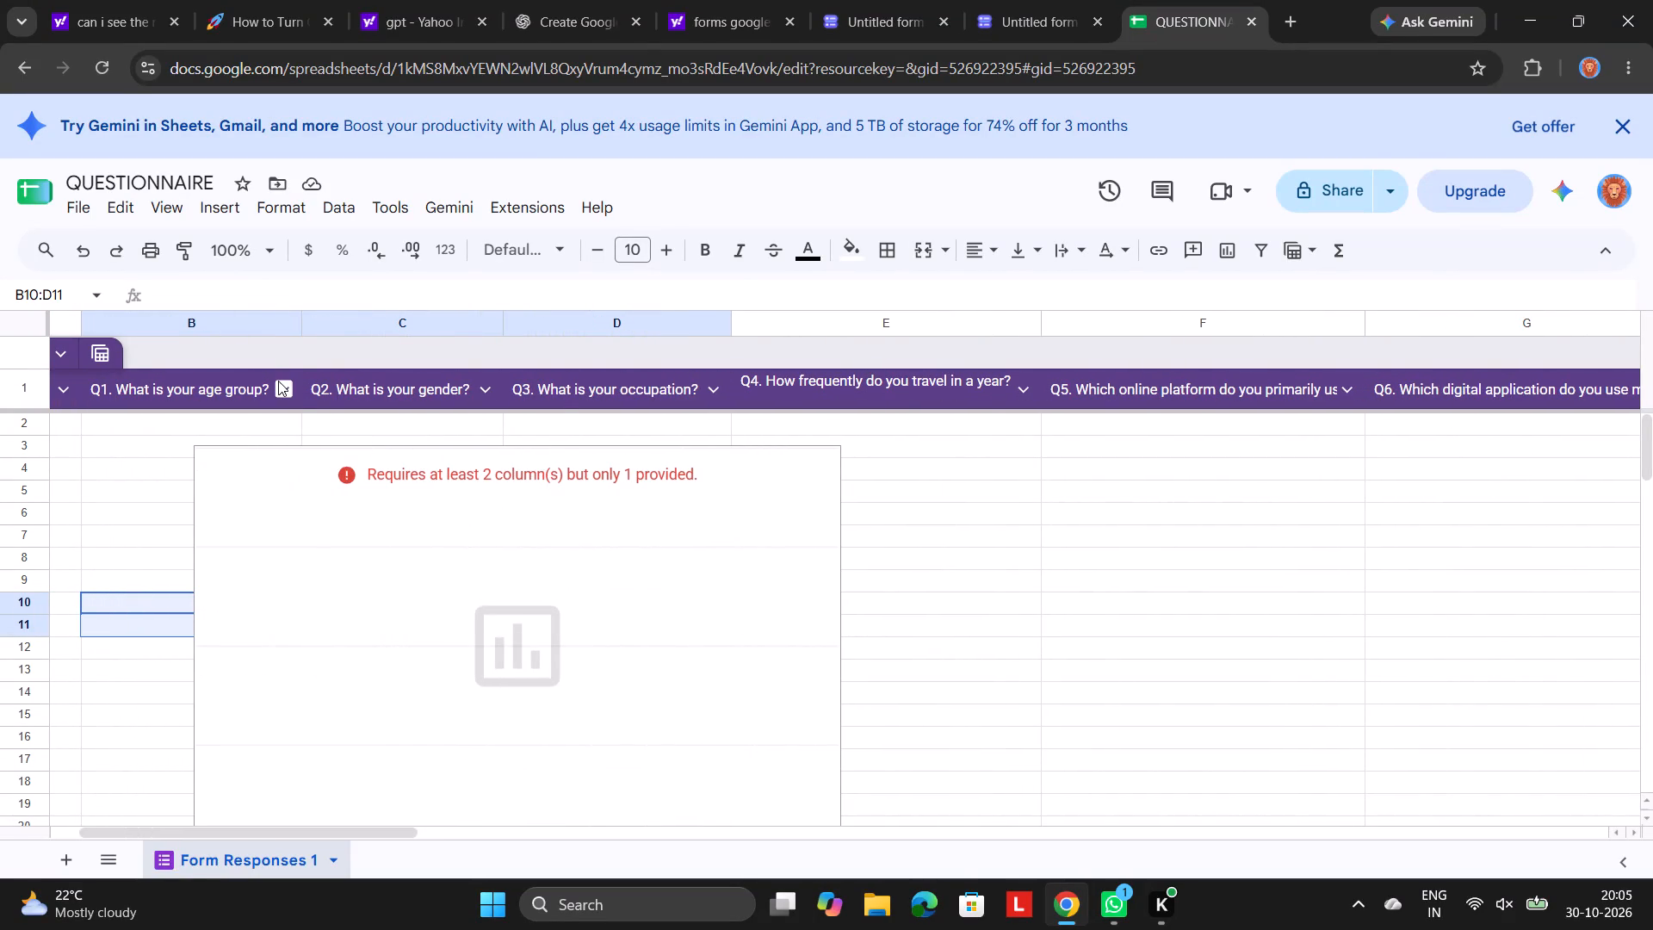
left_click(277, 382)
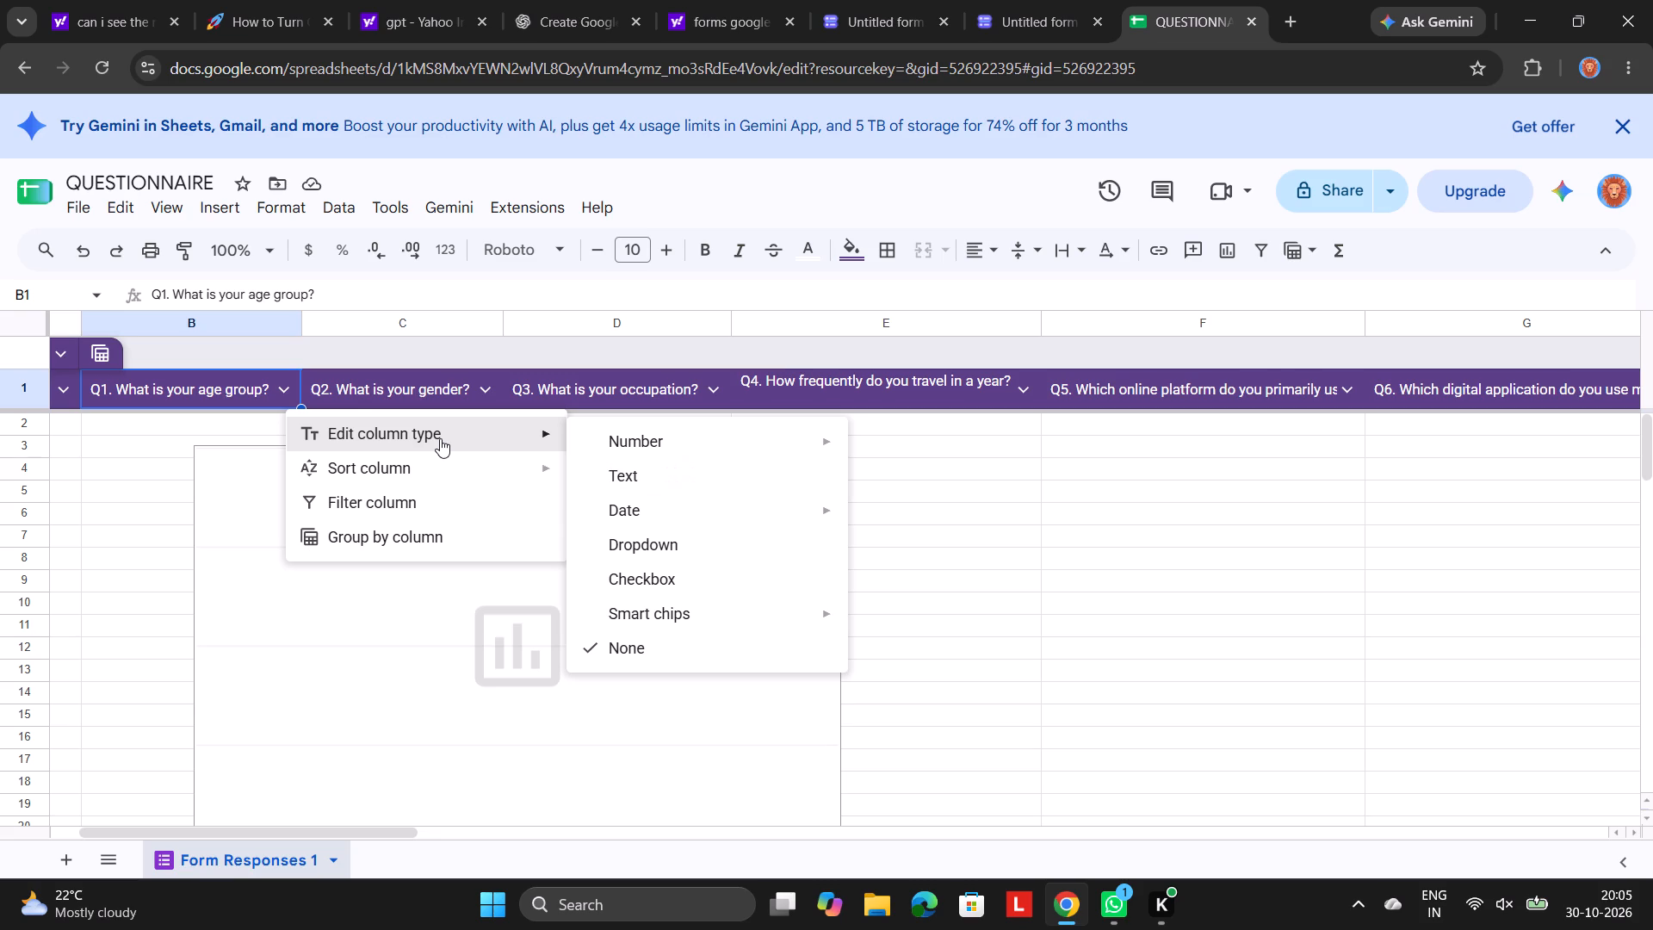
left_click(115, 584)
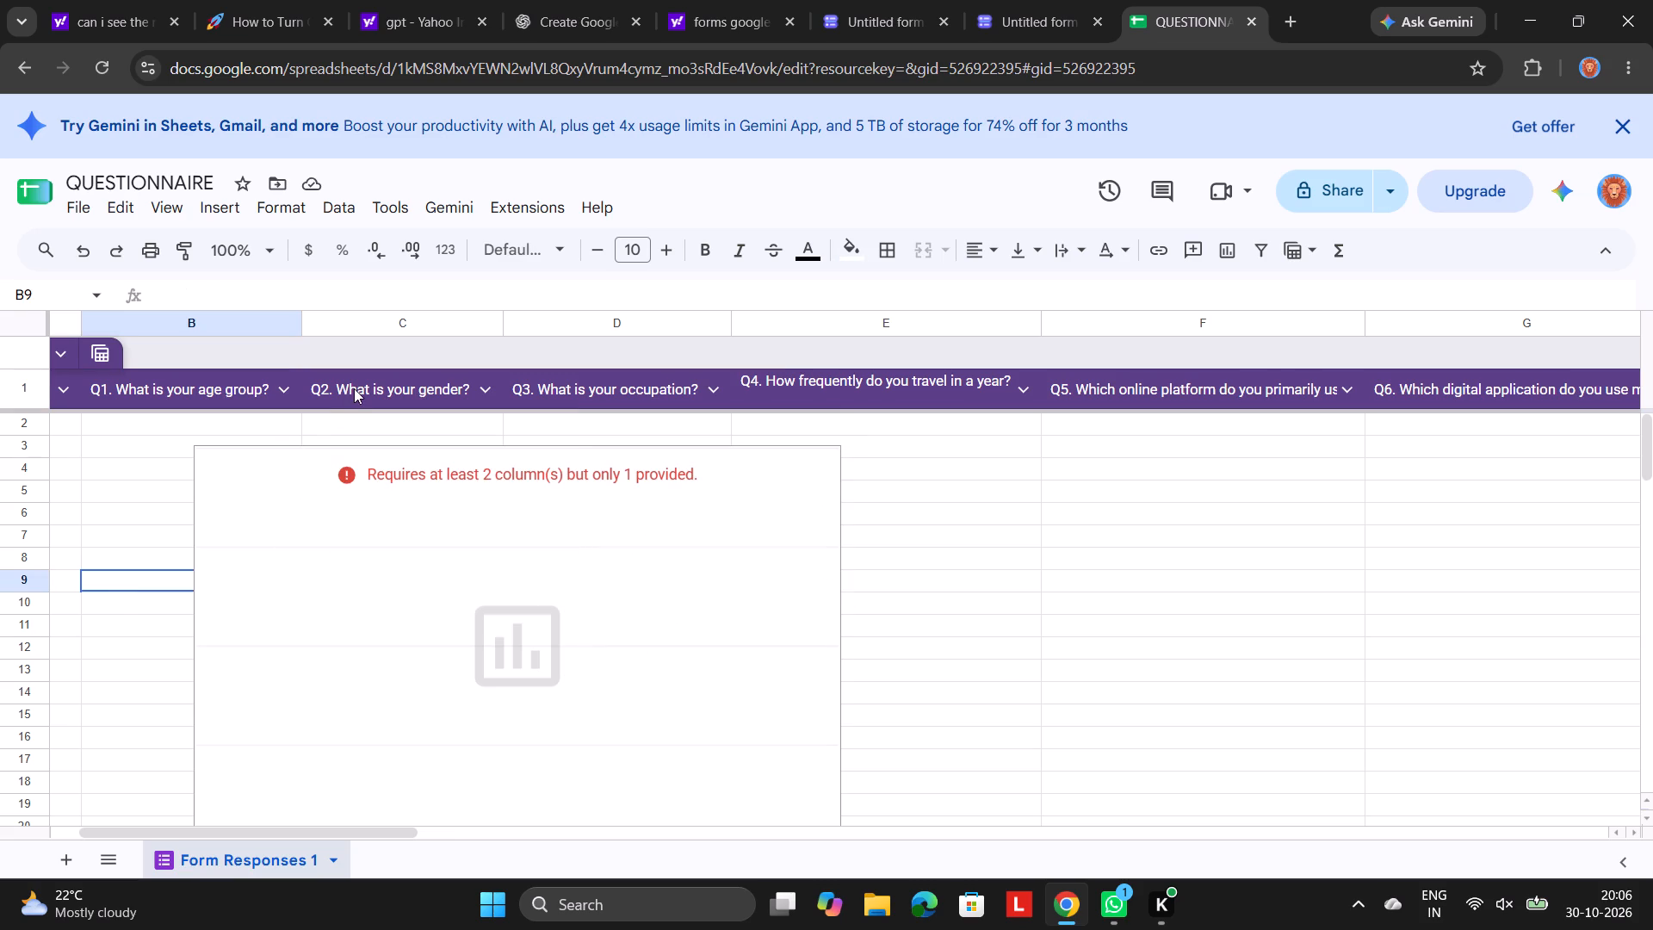
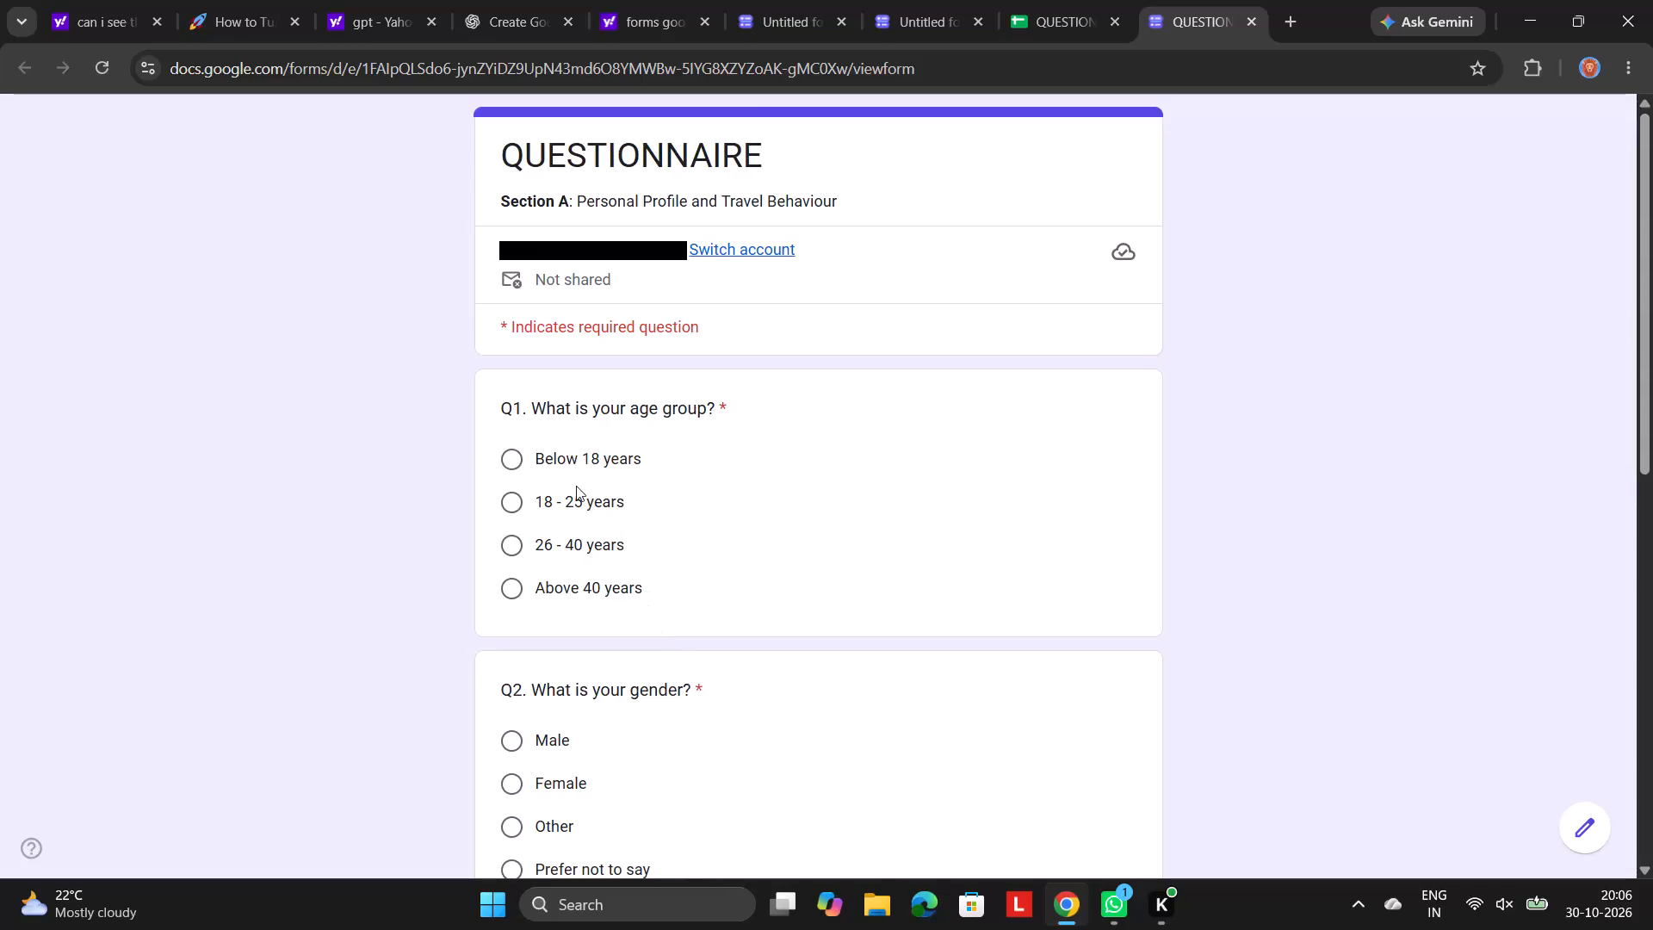
Answer Section A with Below 18 years, Male, Student and Once a year, and continue to Section B.
left_click(508, 453)
scroll(508, 453, "down", 3)
left_click(514, 482)
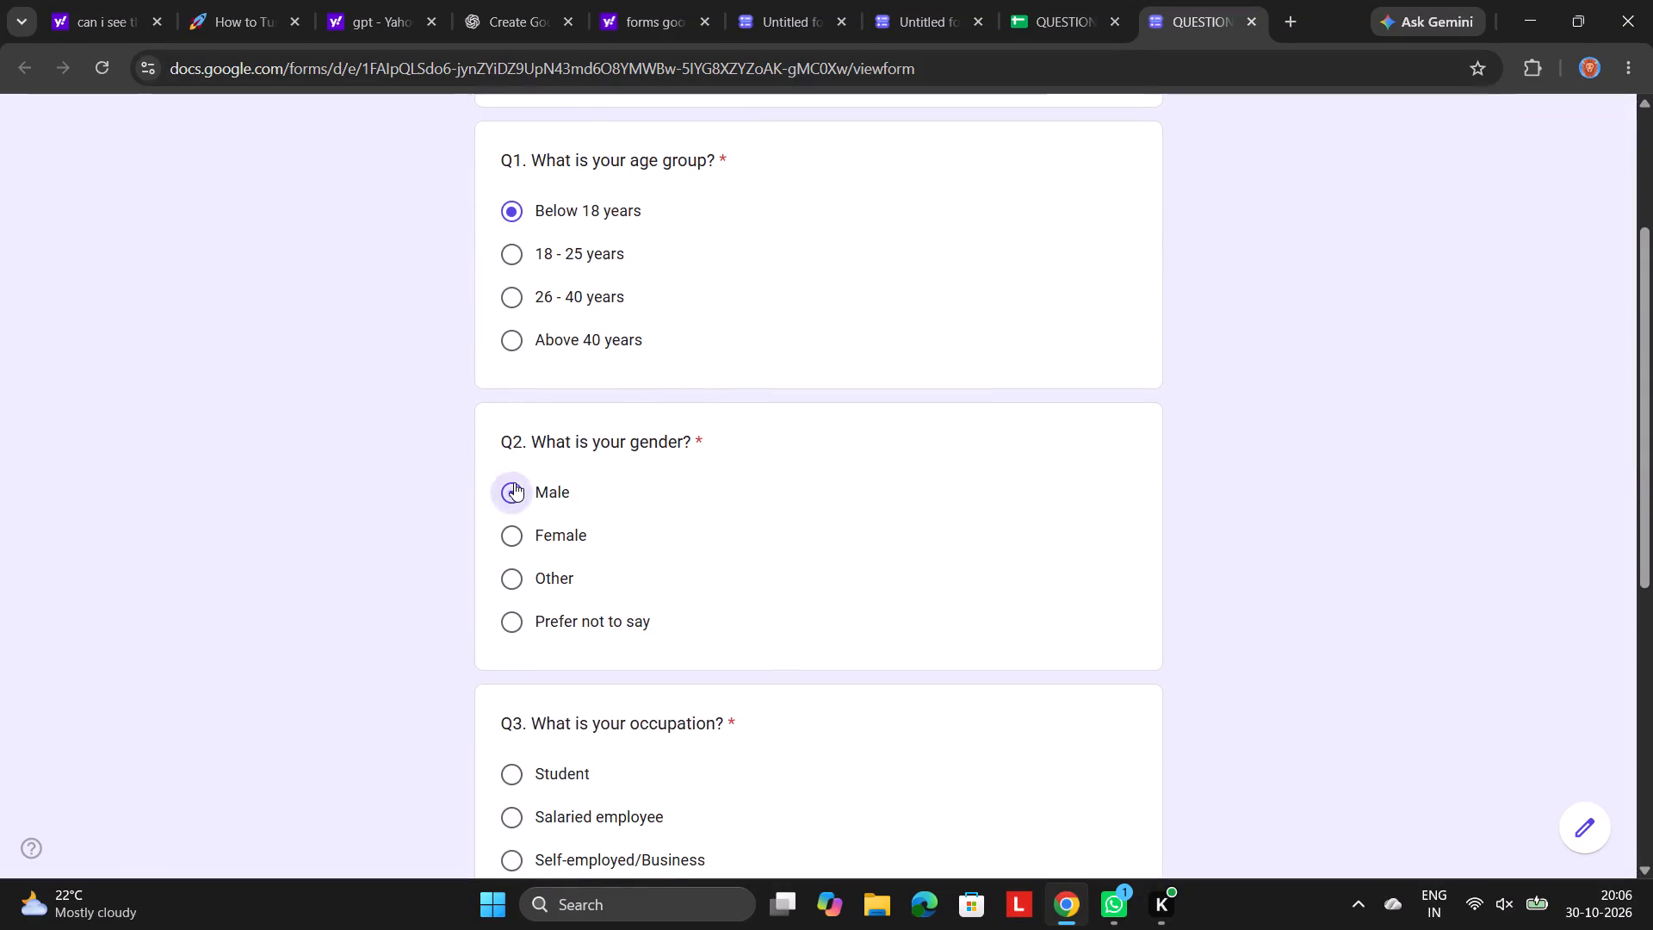
left_click(522, 770)
scroll(522, 770, "down", 4)
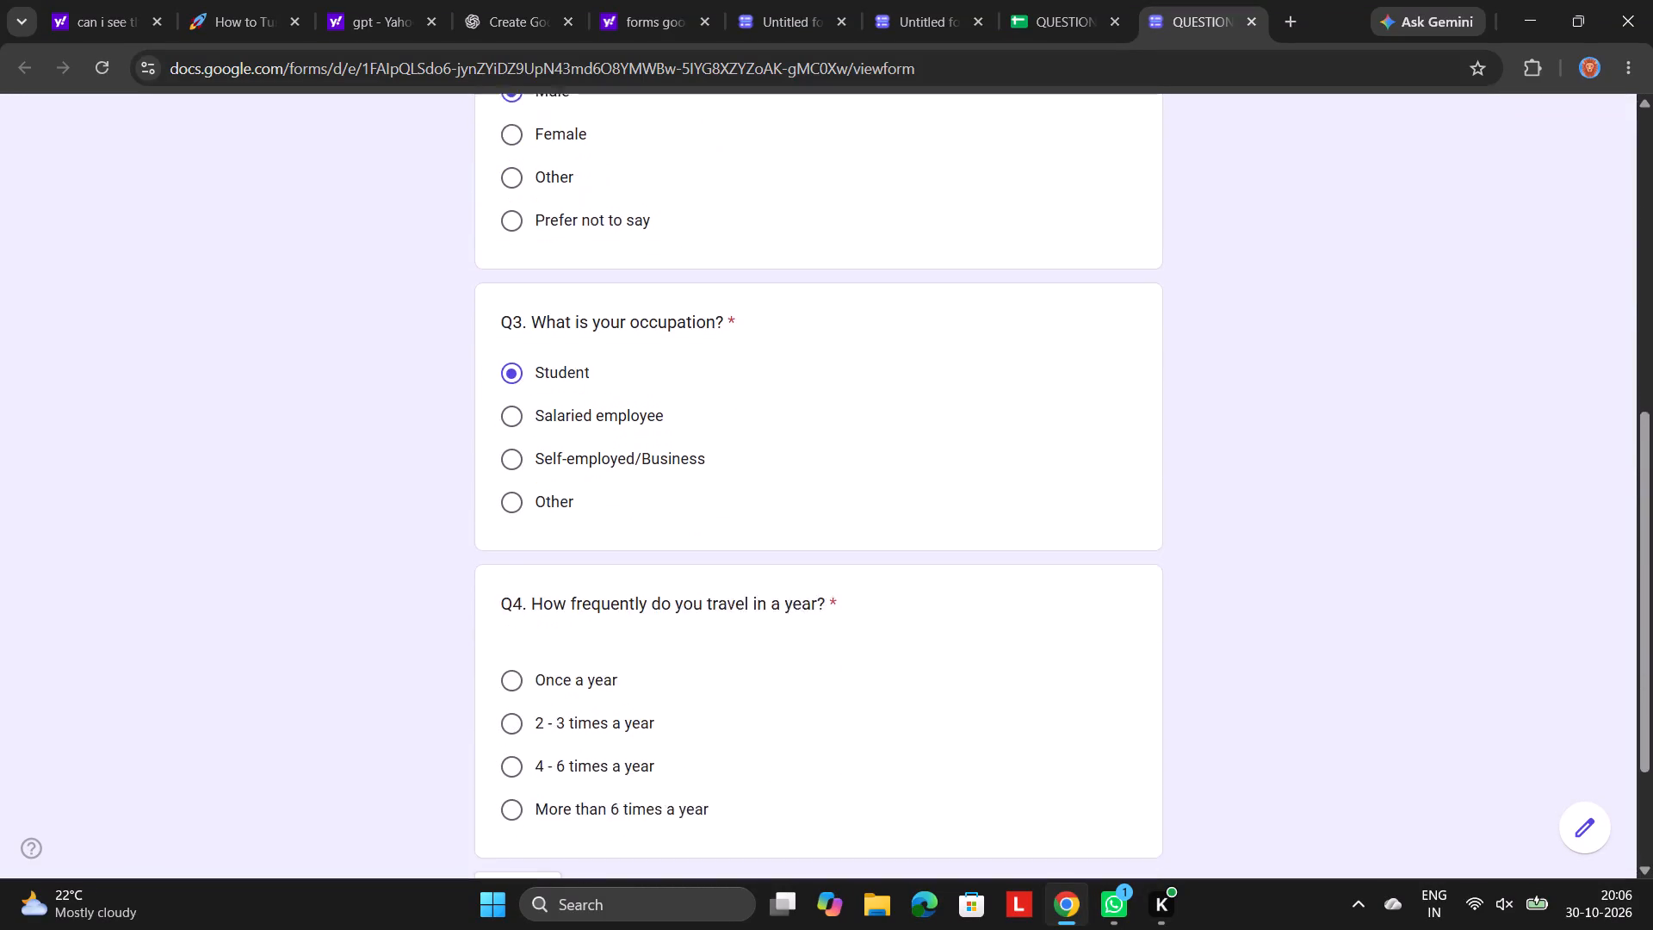
left_click(519, 634)
left_click(535, 842)
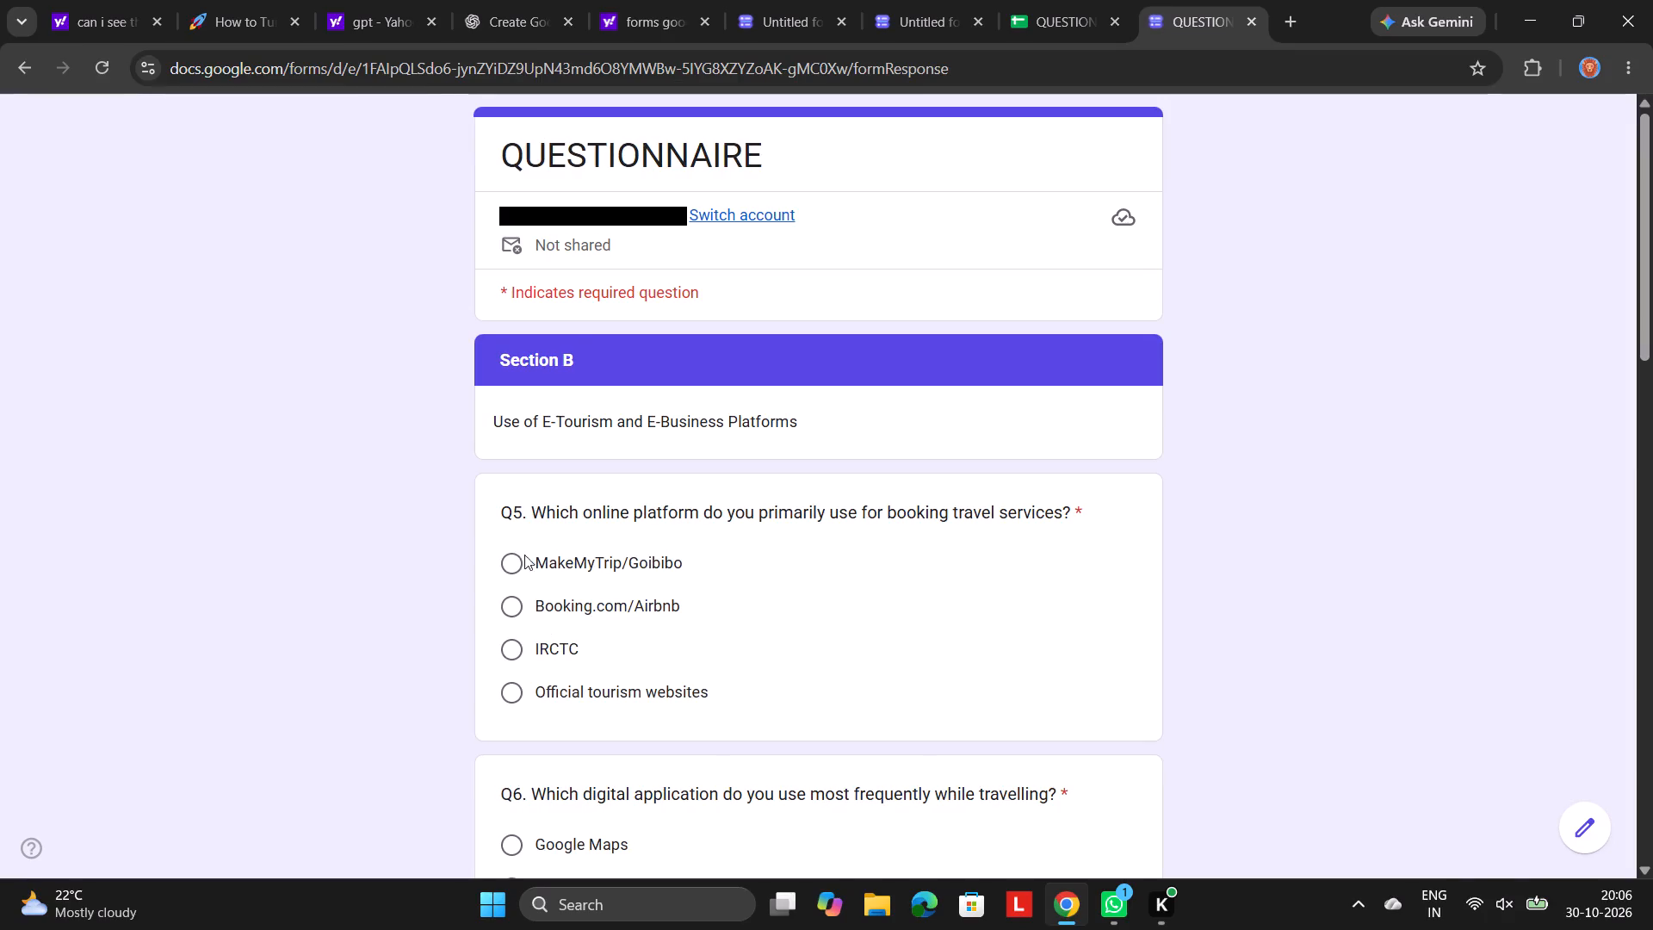
Answer Section B with MakeMyTrip/Goibibo, Google Maps, Very familier, Always, Online booking systems and By promoting local businesses and products, and continue to Section C.
left_click(516, 561)
scroll(516, 561, "down", 4)
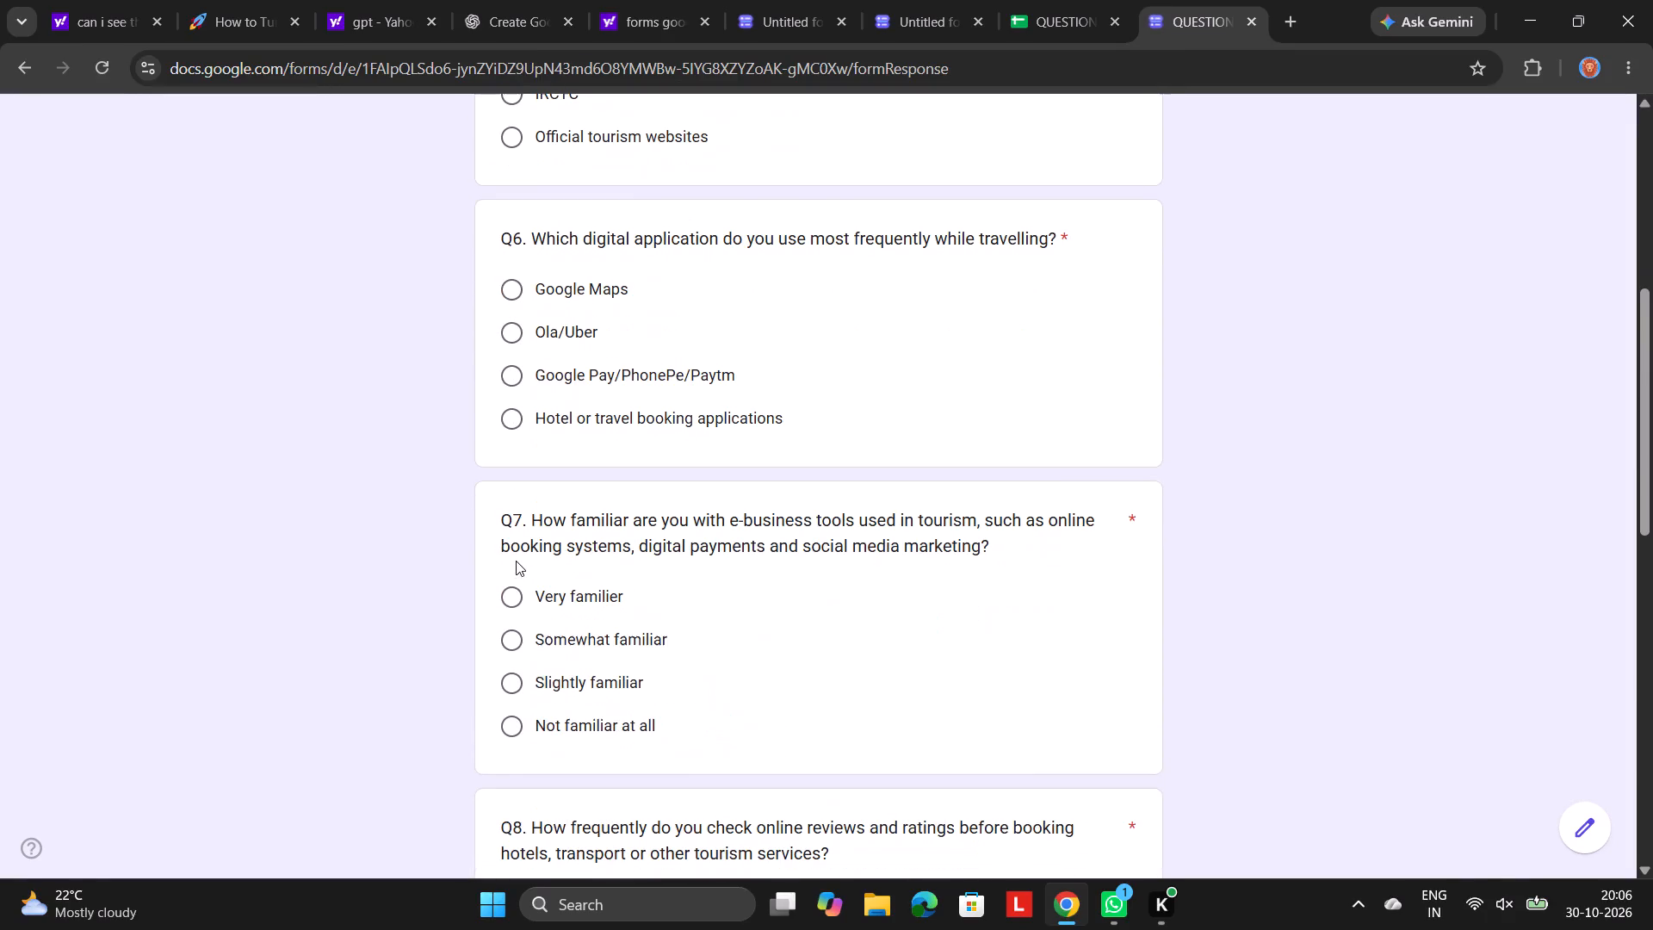
left_click(518, 287)
scroll(518, 287, "down", 1)
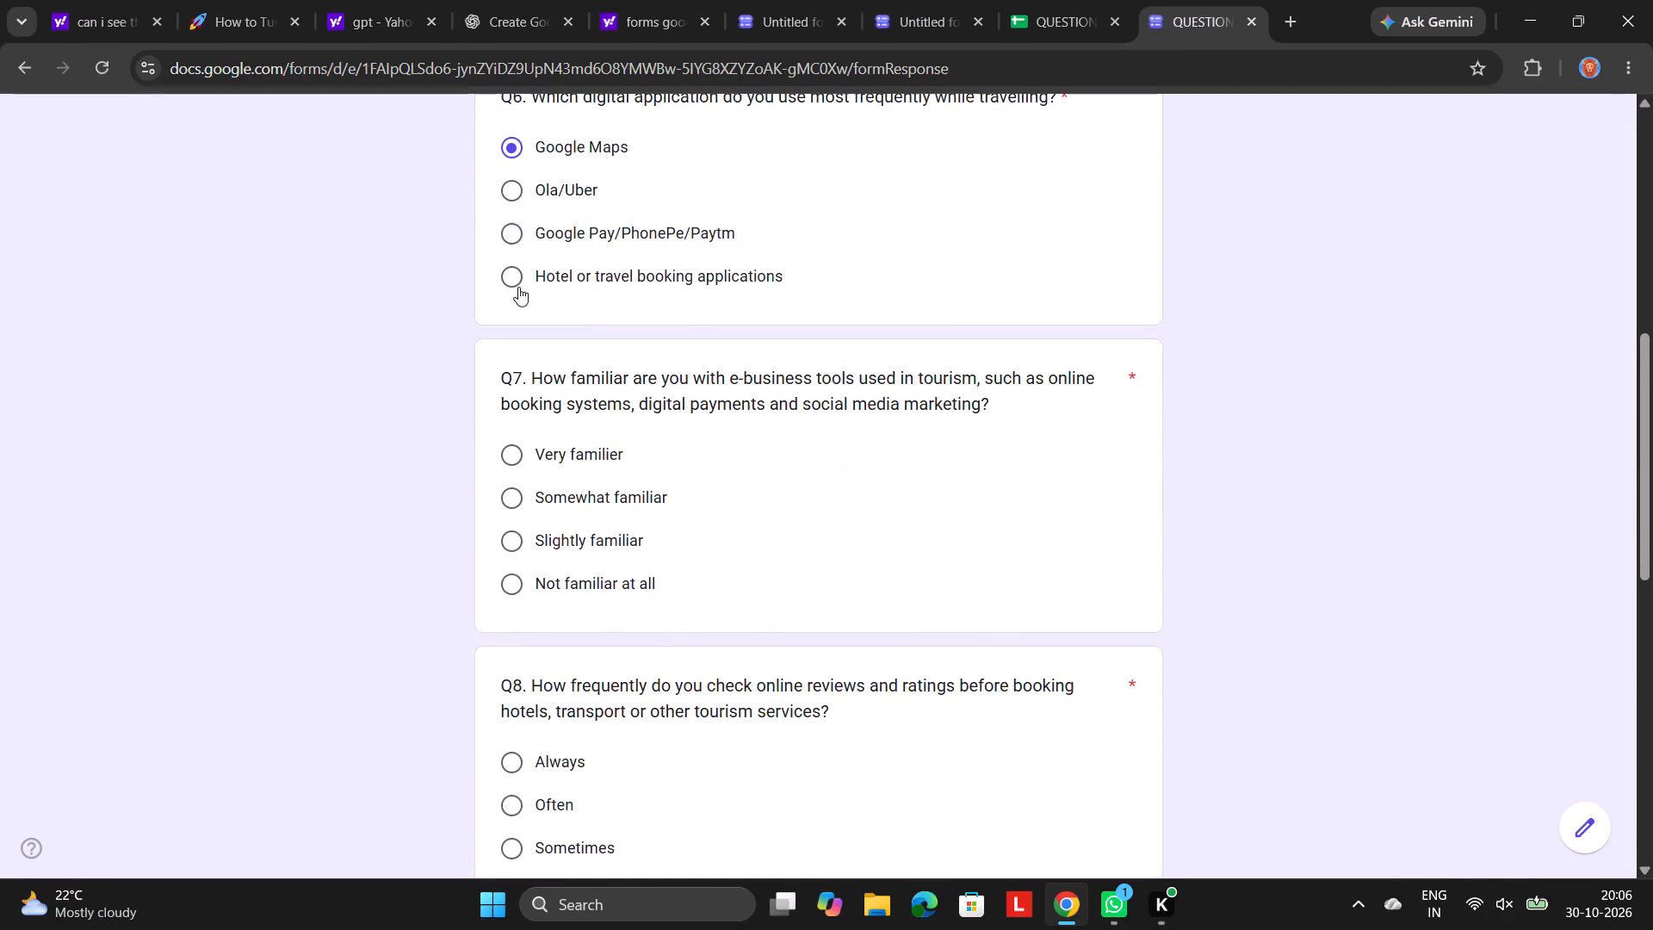
left_click(512, 454)
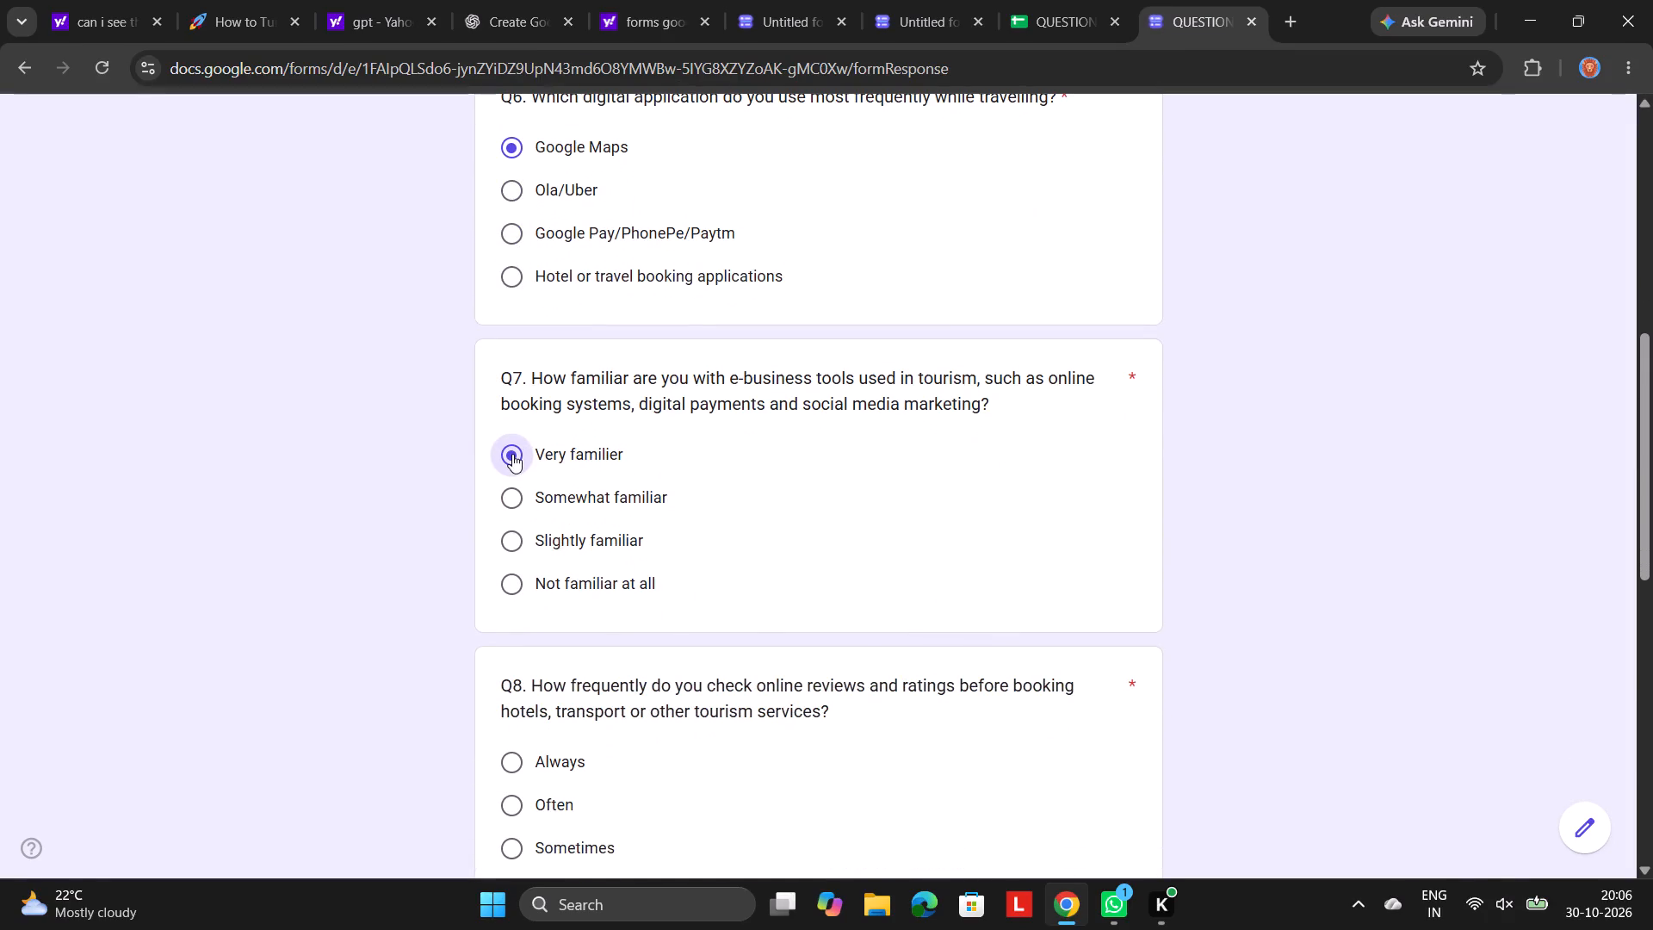
scroll(512, 454, "down", 2)
left_click(513, 483)
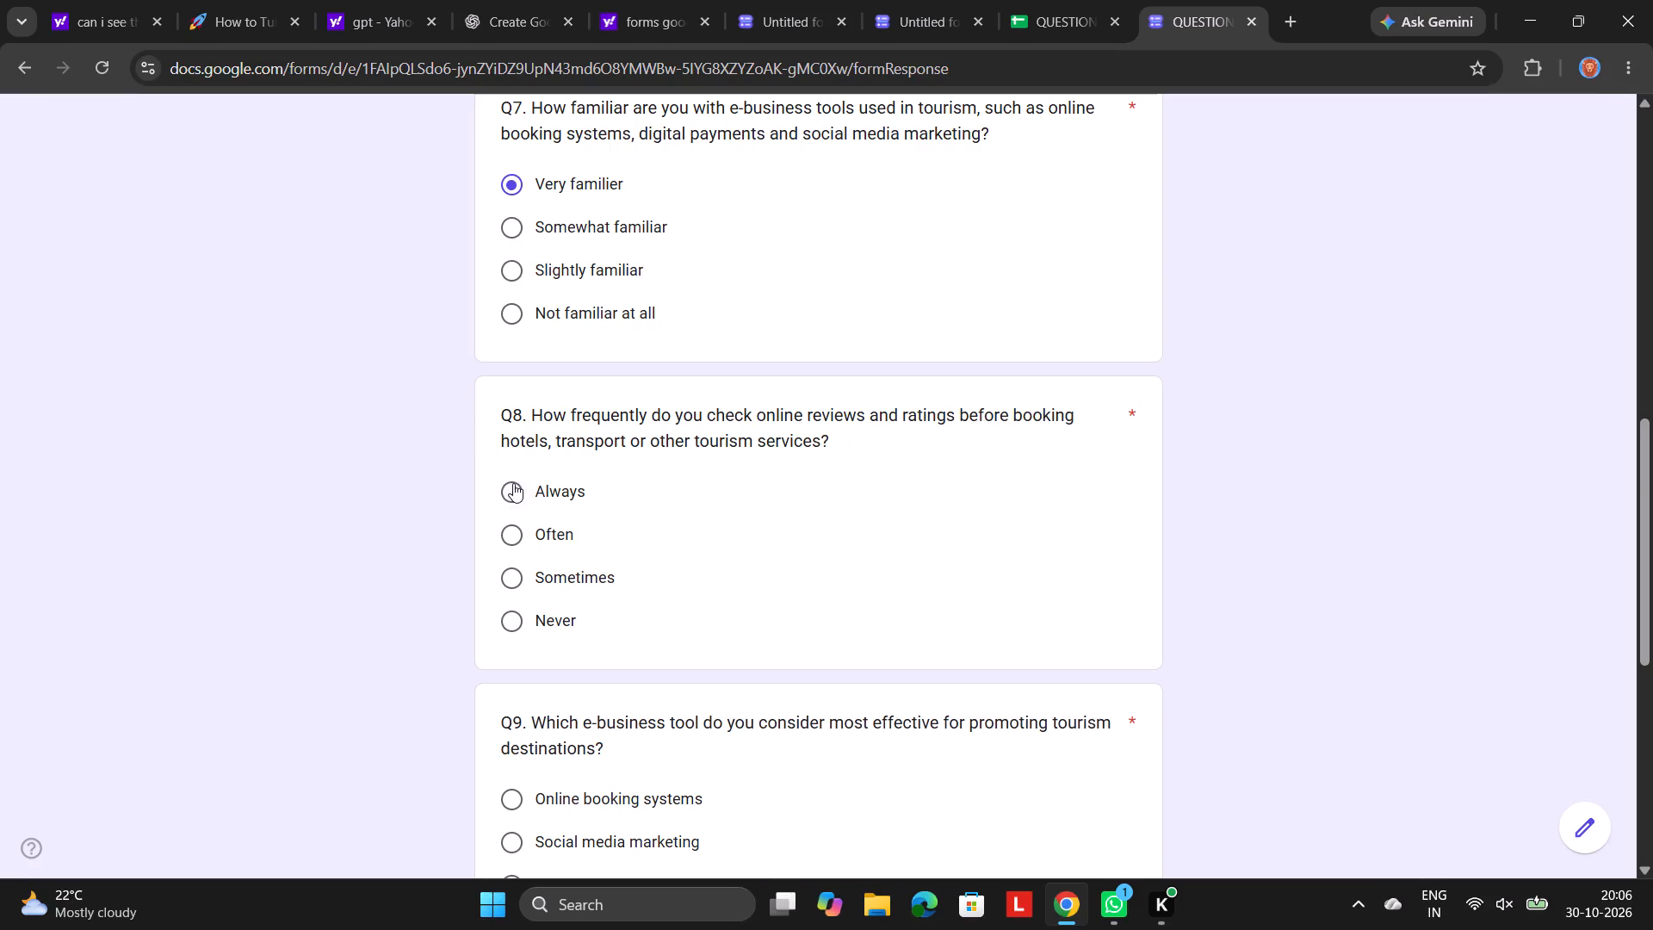
scroll(513, 483, "down", 4)
left_click(519, 431)
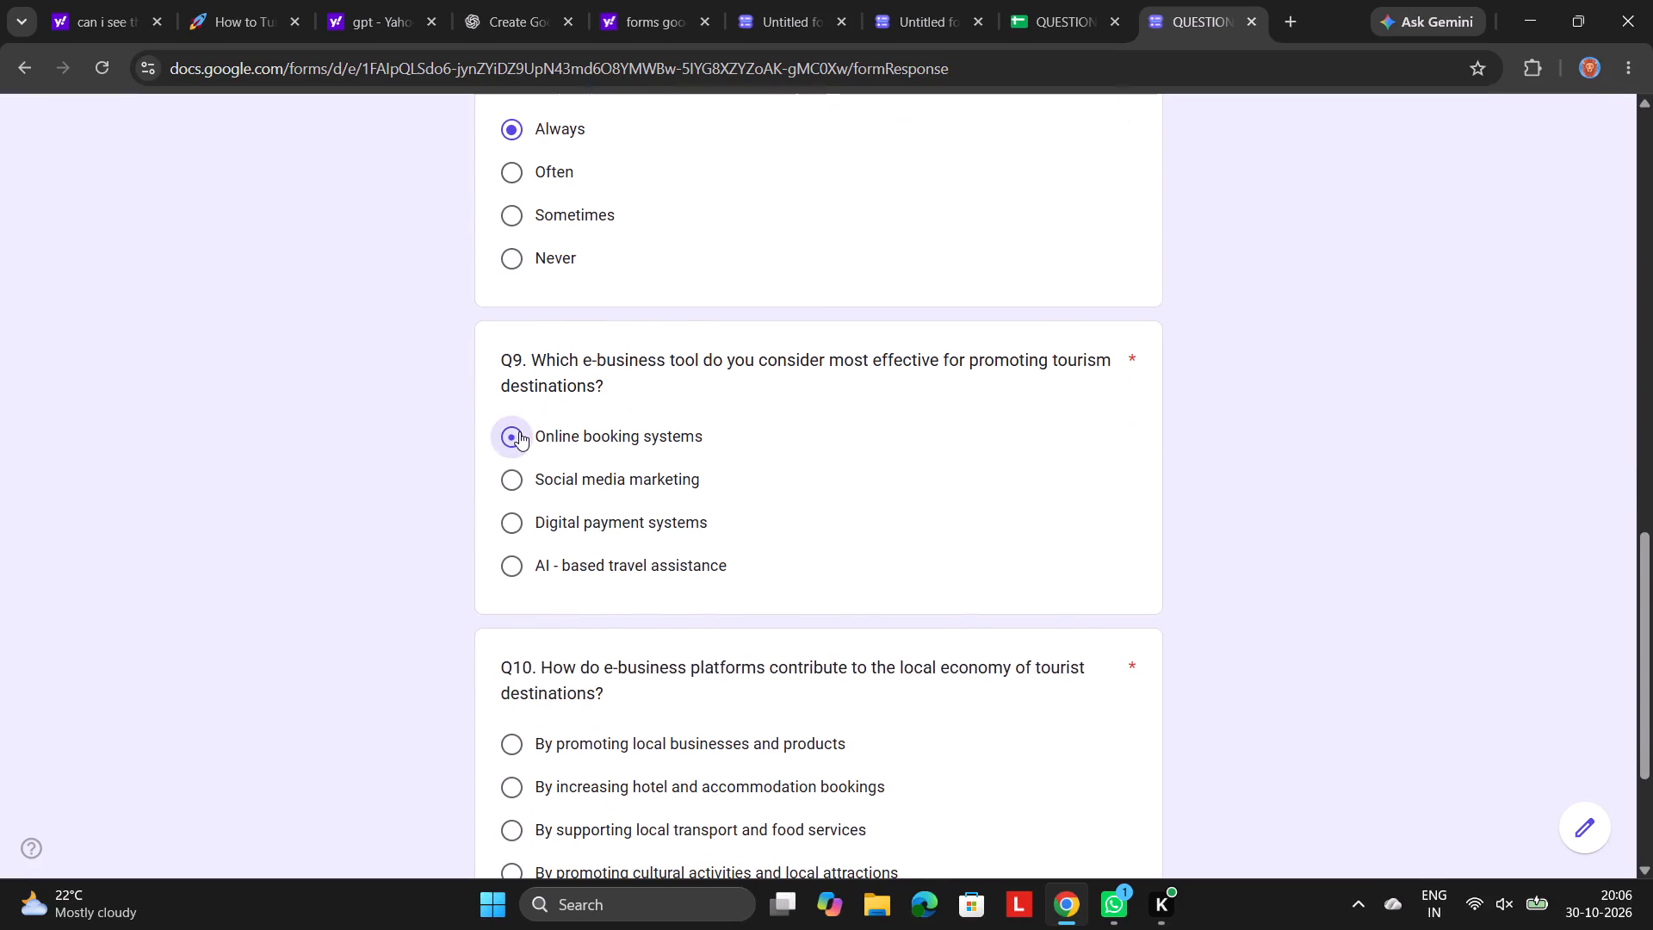
scroll(519, 431, "down", 1)
left_click(502, 560)
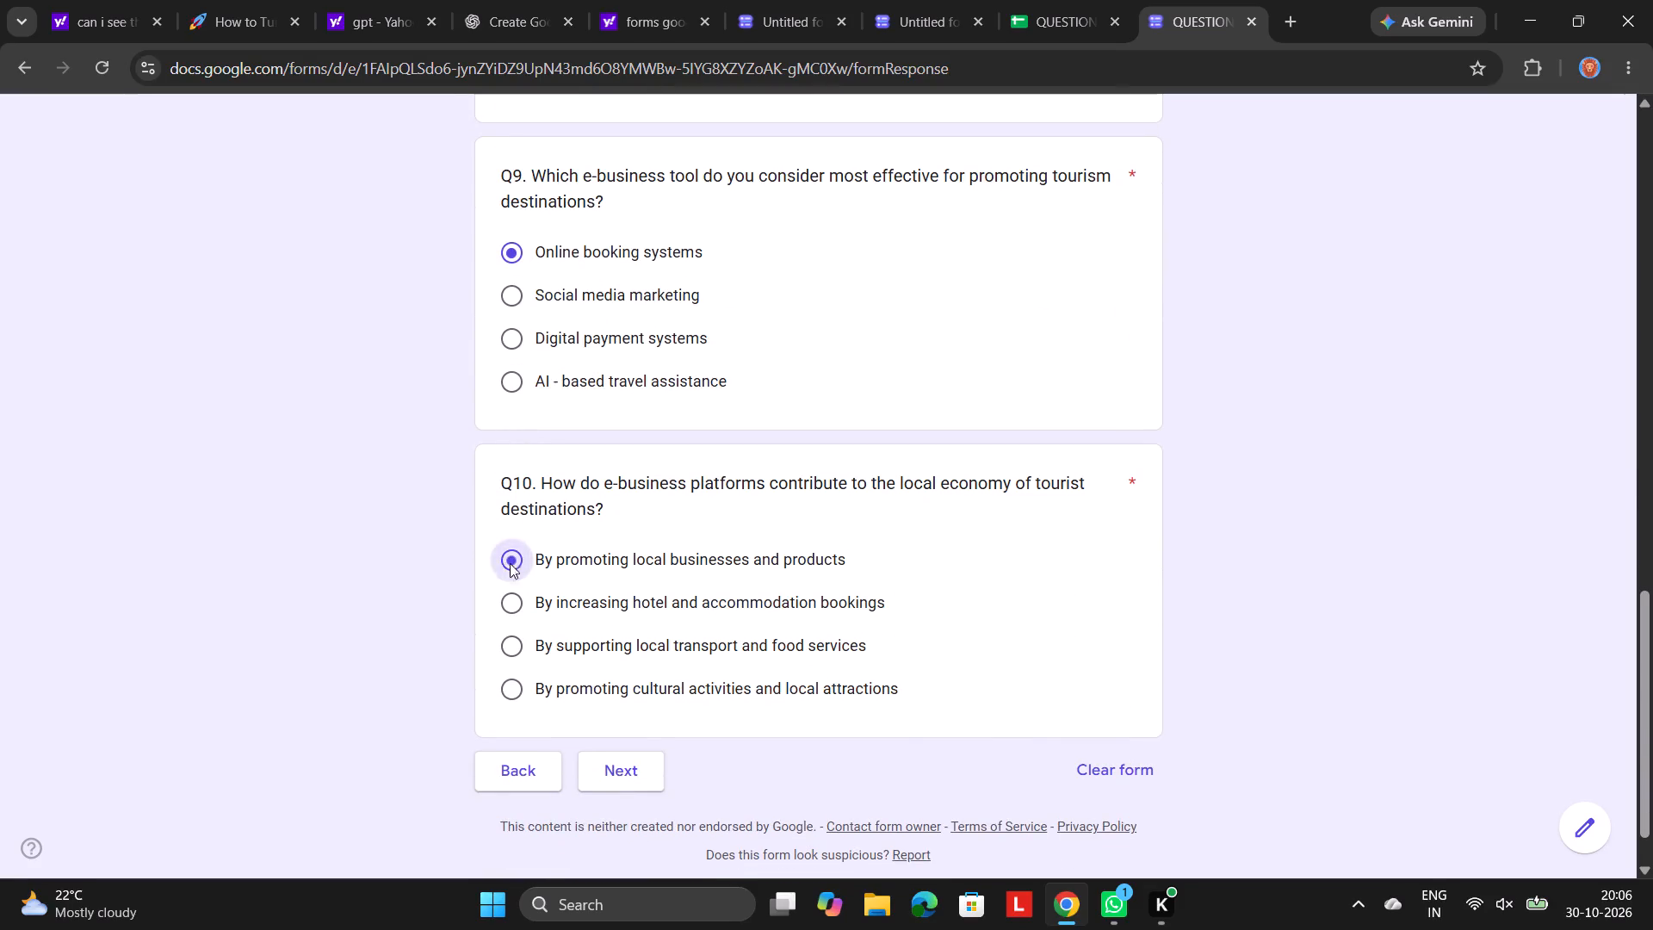
left_click(604, 776)
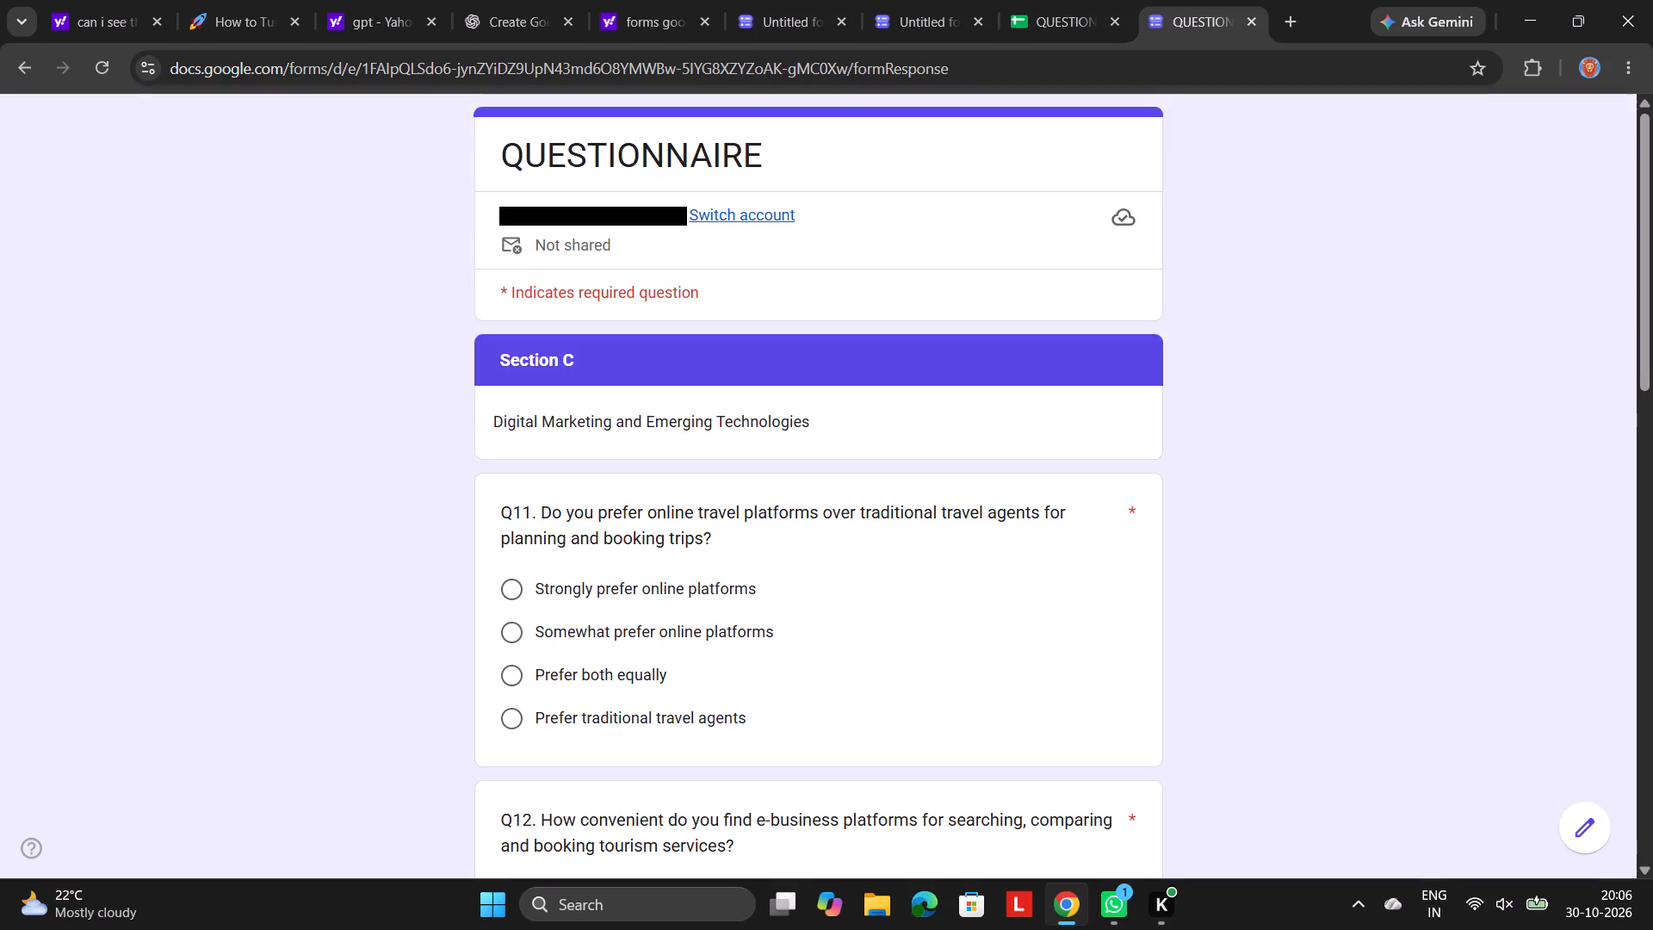
Answer Section C with Strongly prefer online platforms, Extremely convenient, Very secure, To a very great extent and Strongly agree, and continue to Section D.
left_click(509, 597)
scroll(509, 597, "down", 1)
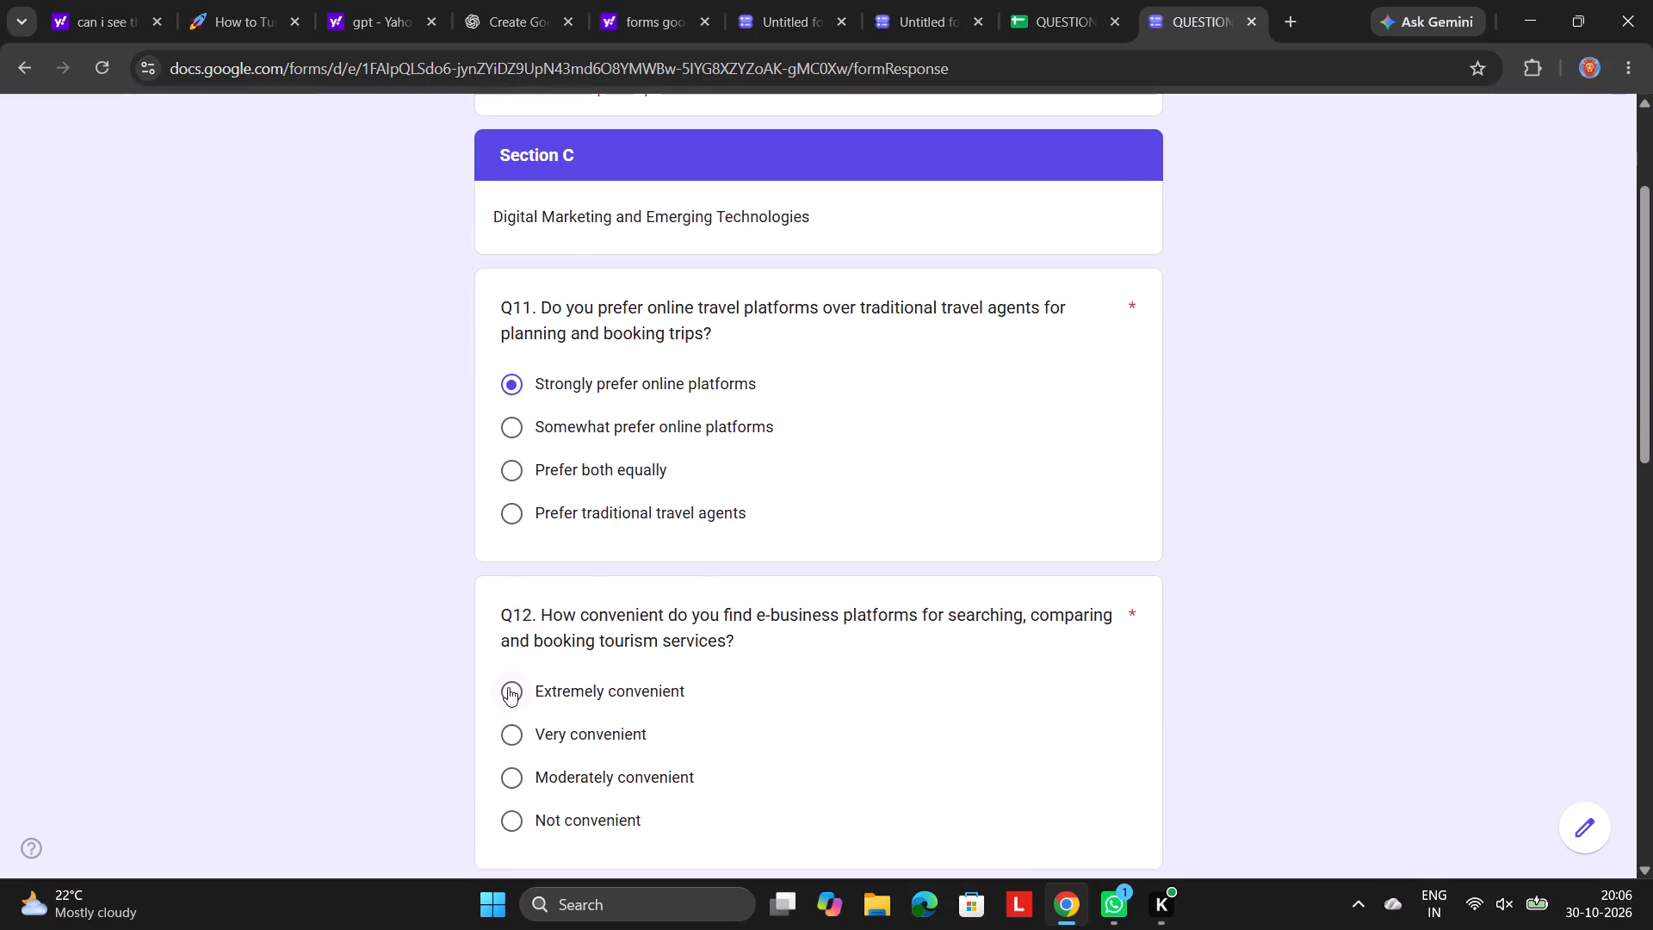
left_click(508, 687)
scroll(508, 687, "down", 2)
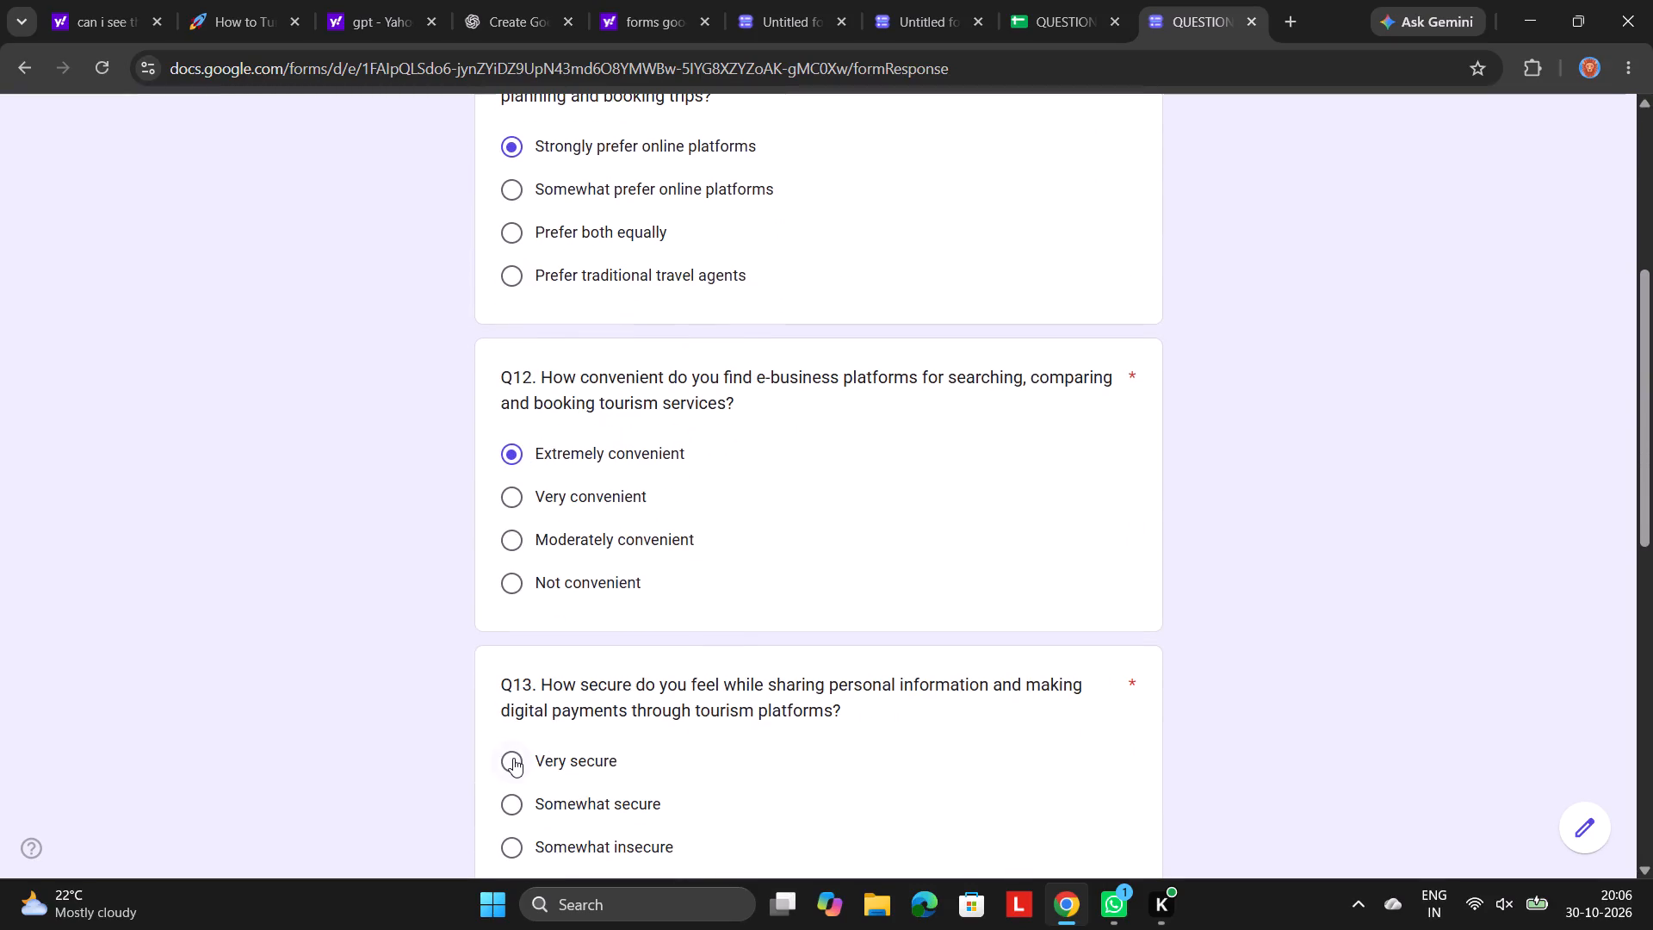
left_click(512, 757)
scroll(512, 757, "down", 2)
scroll(514, 836, "down", 2)
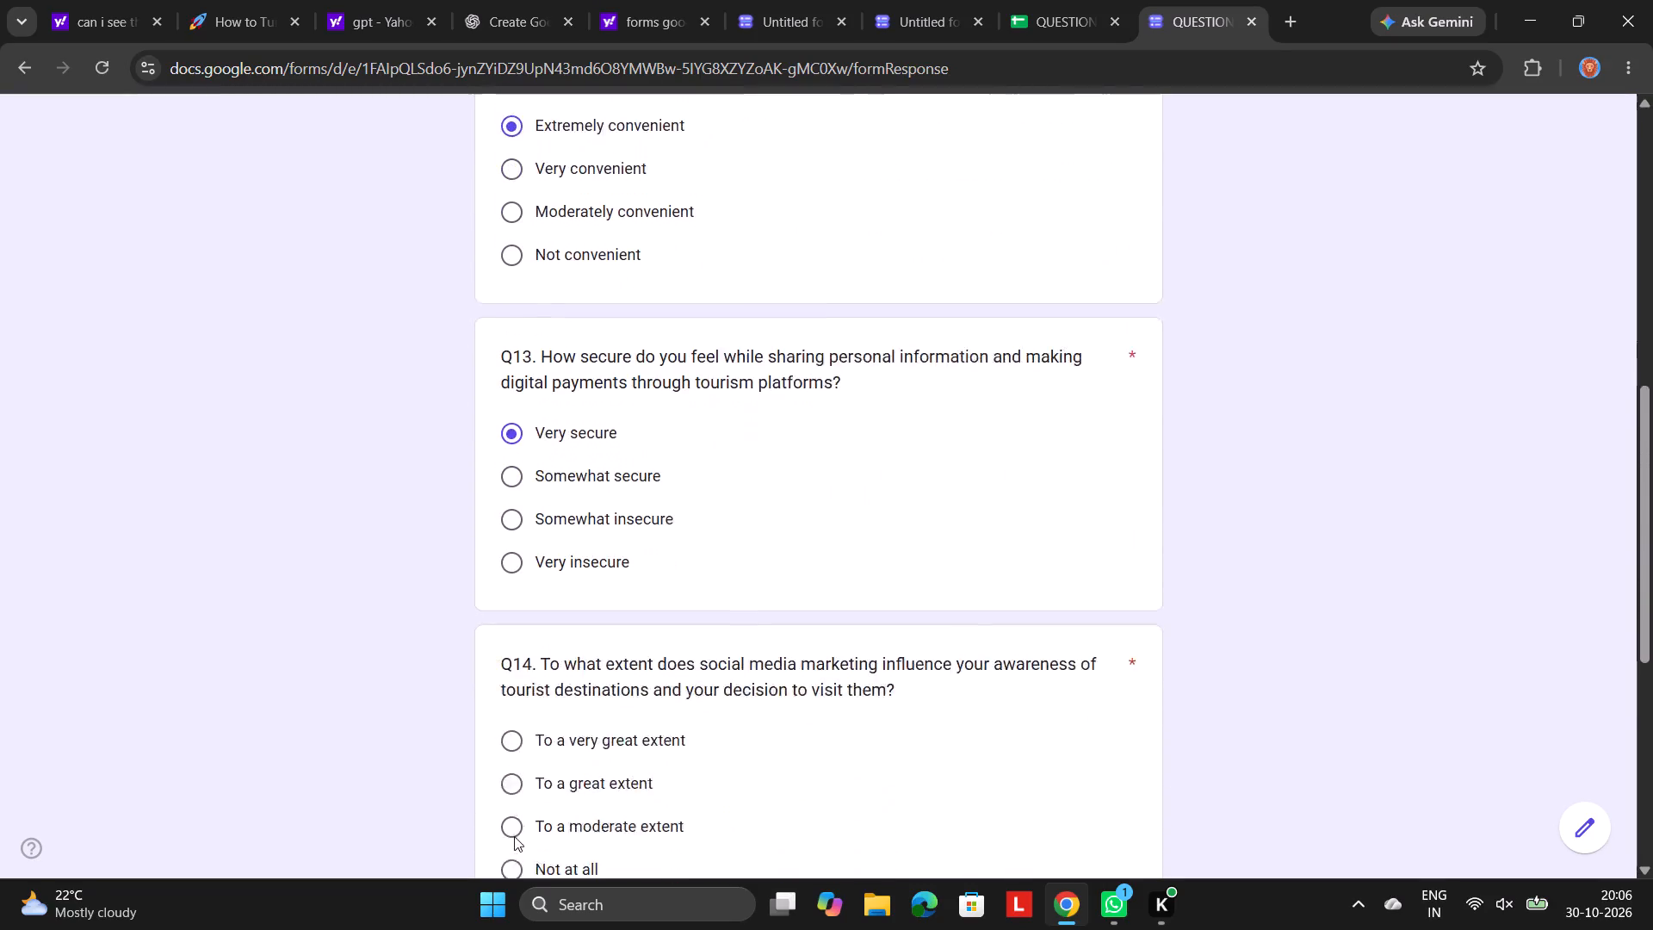
scroll(514, 836, "down", 1)
left_click(515, 629)
scroll(515, 629, "down", 5)
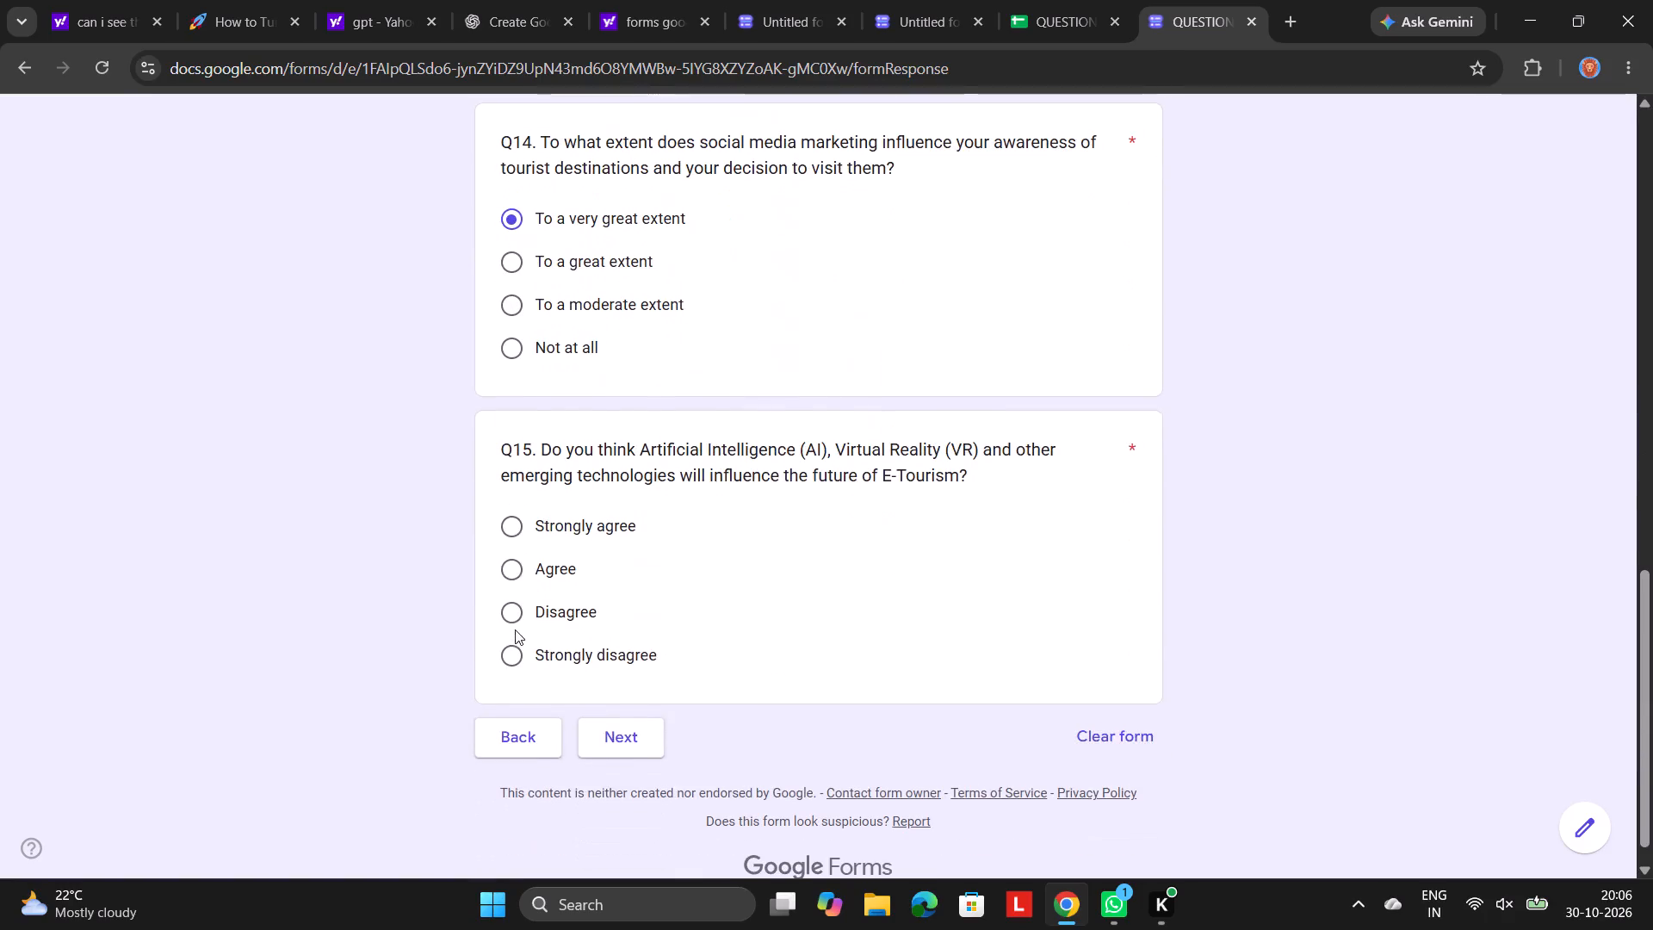
left_click(514, 526)
left_click(635, 741)
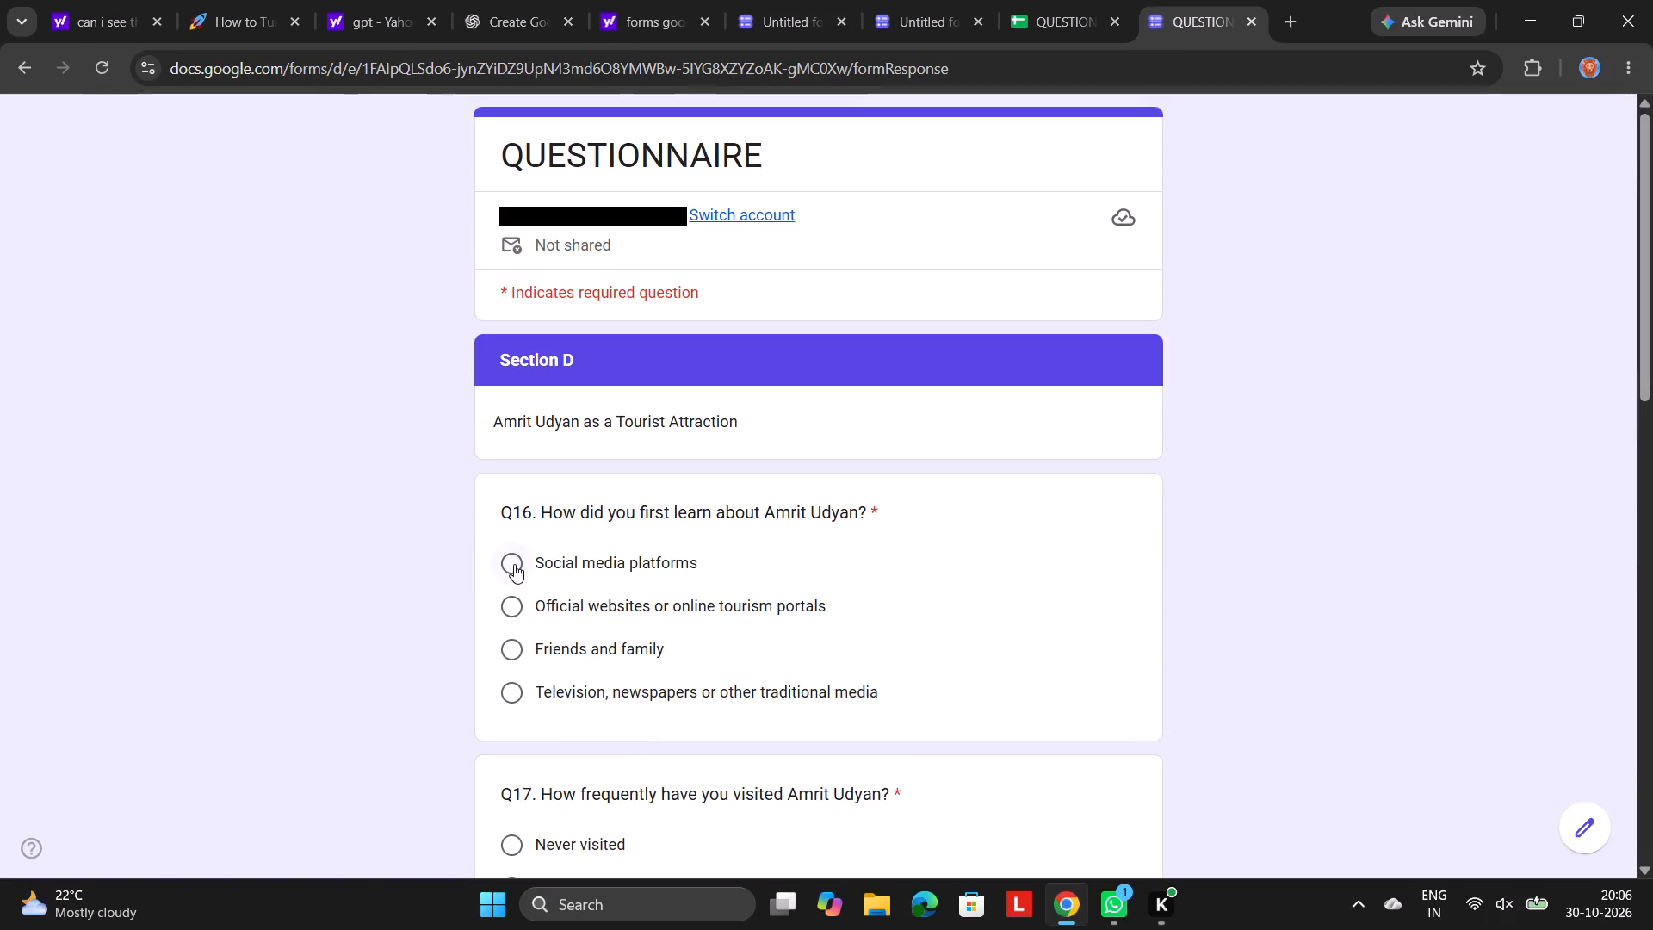
Answer Section D with Social media platforms, Never visited, Excellent, Beautiful gardens and flowers, and Better online visitor information and digital maps, and submit the form.
left_click(514, 564)
scroll(514, 564, "down", 2)
left_click(511, 569)
scroll(511, 569, "down", 2)
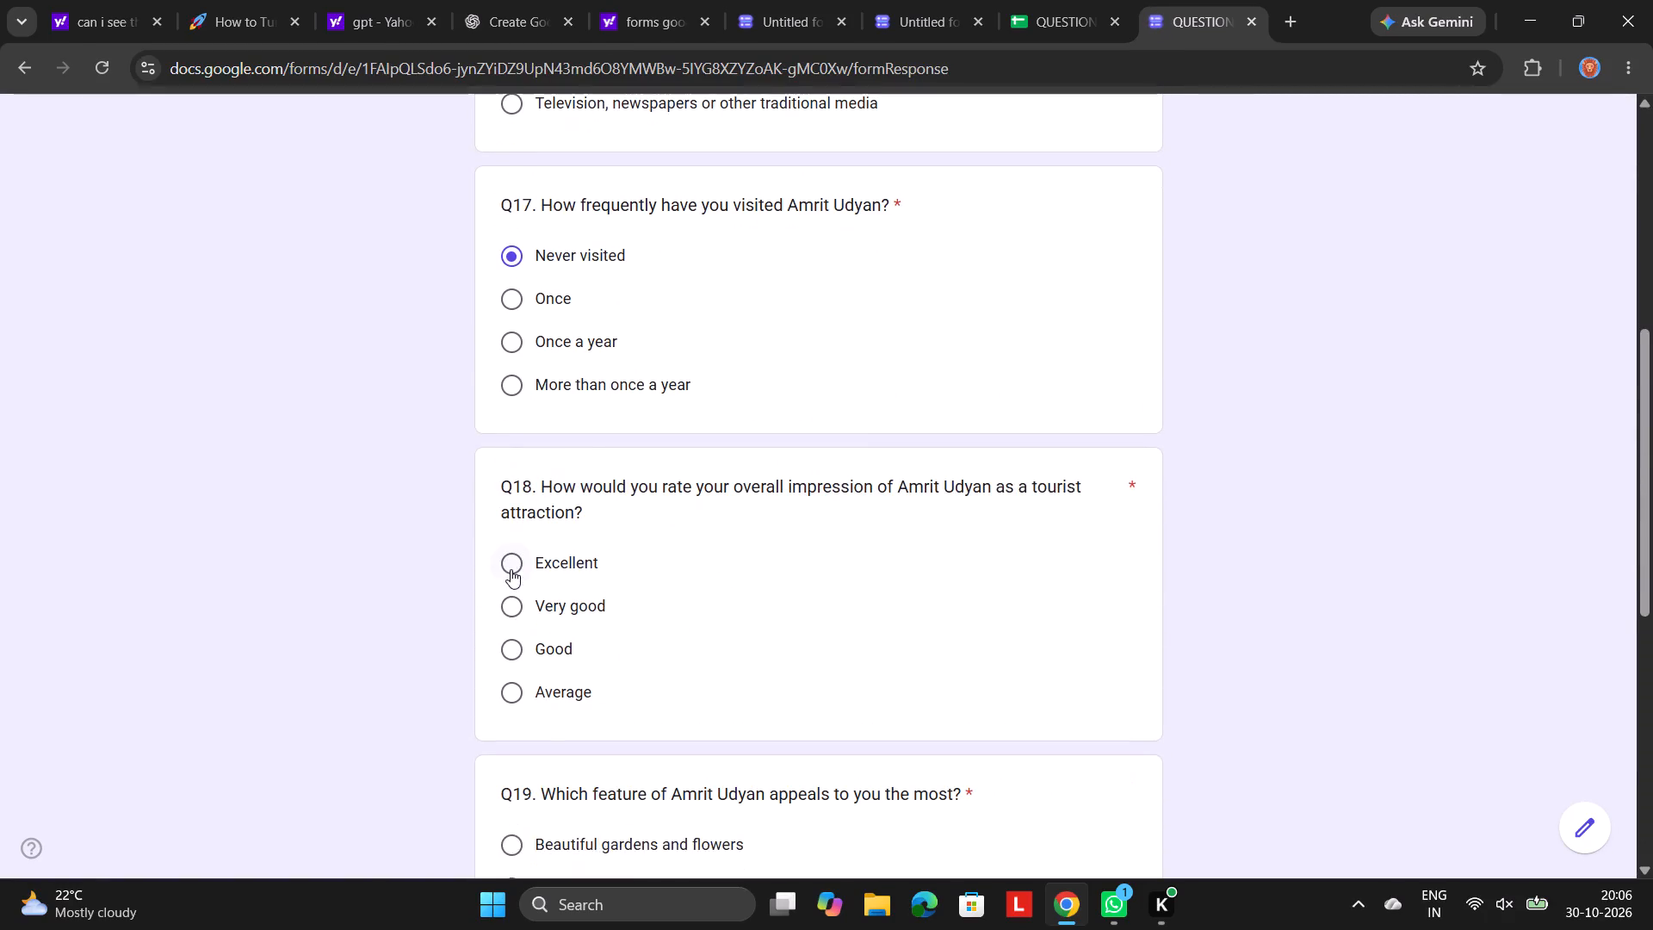
left_click(511, 569)
scroll(511, 569, "down", 2)
left_click(513, 564)
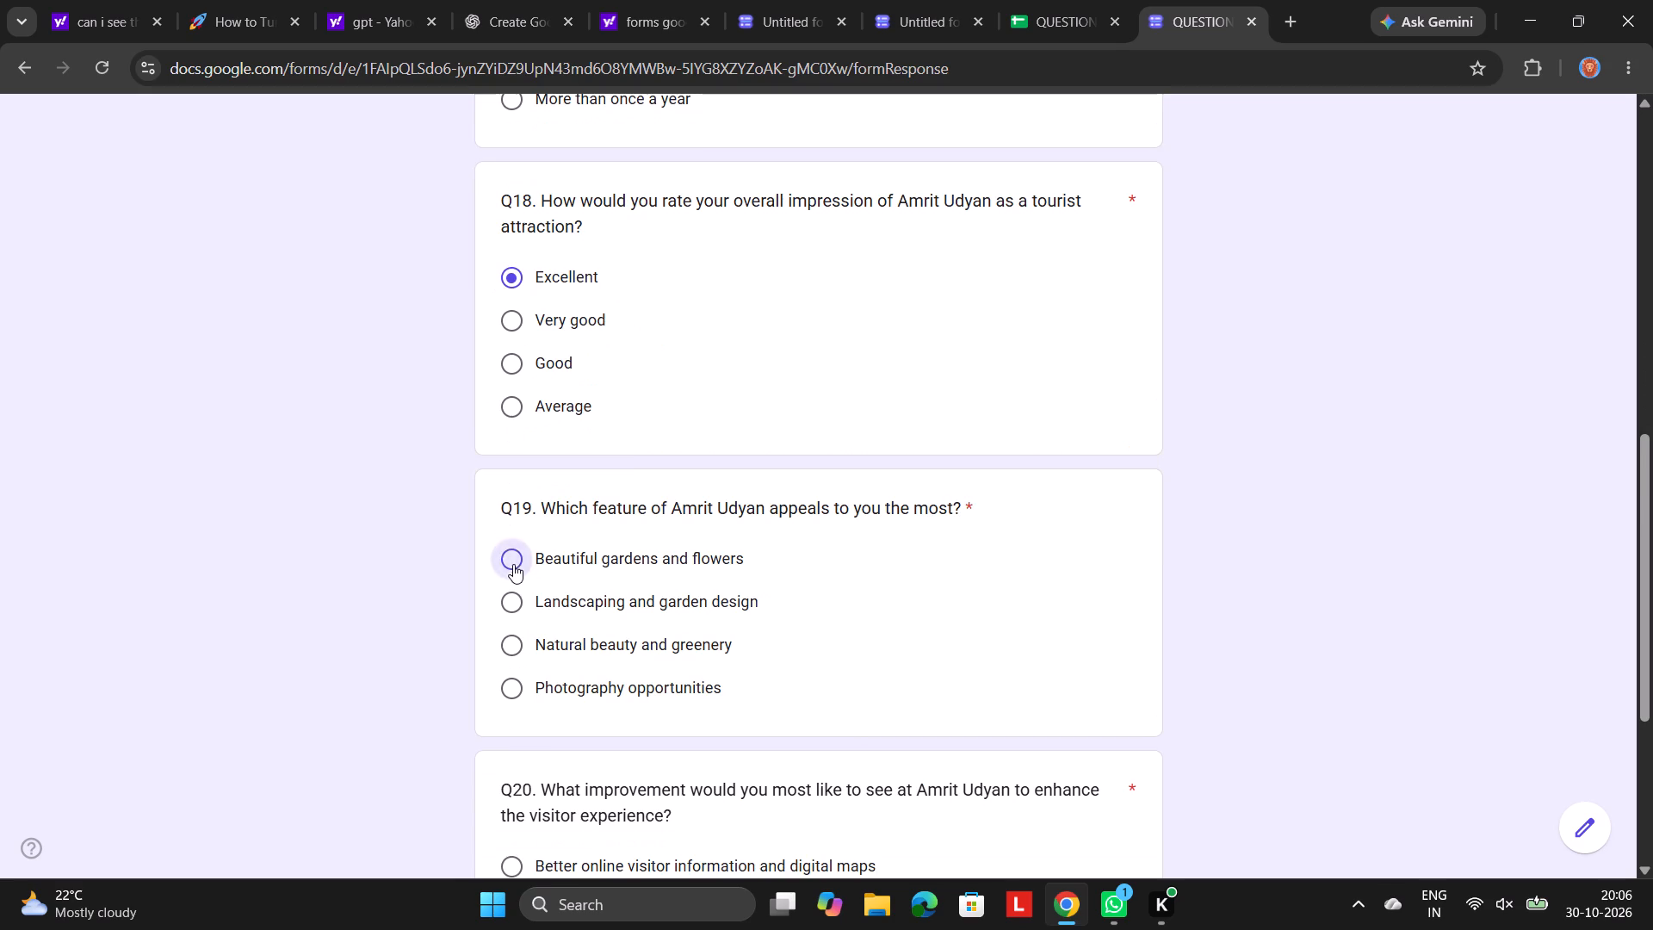
scroll(513, 564, "down", 1)
left_click(506, 629)
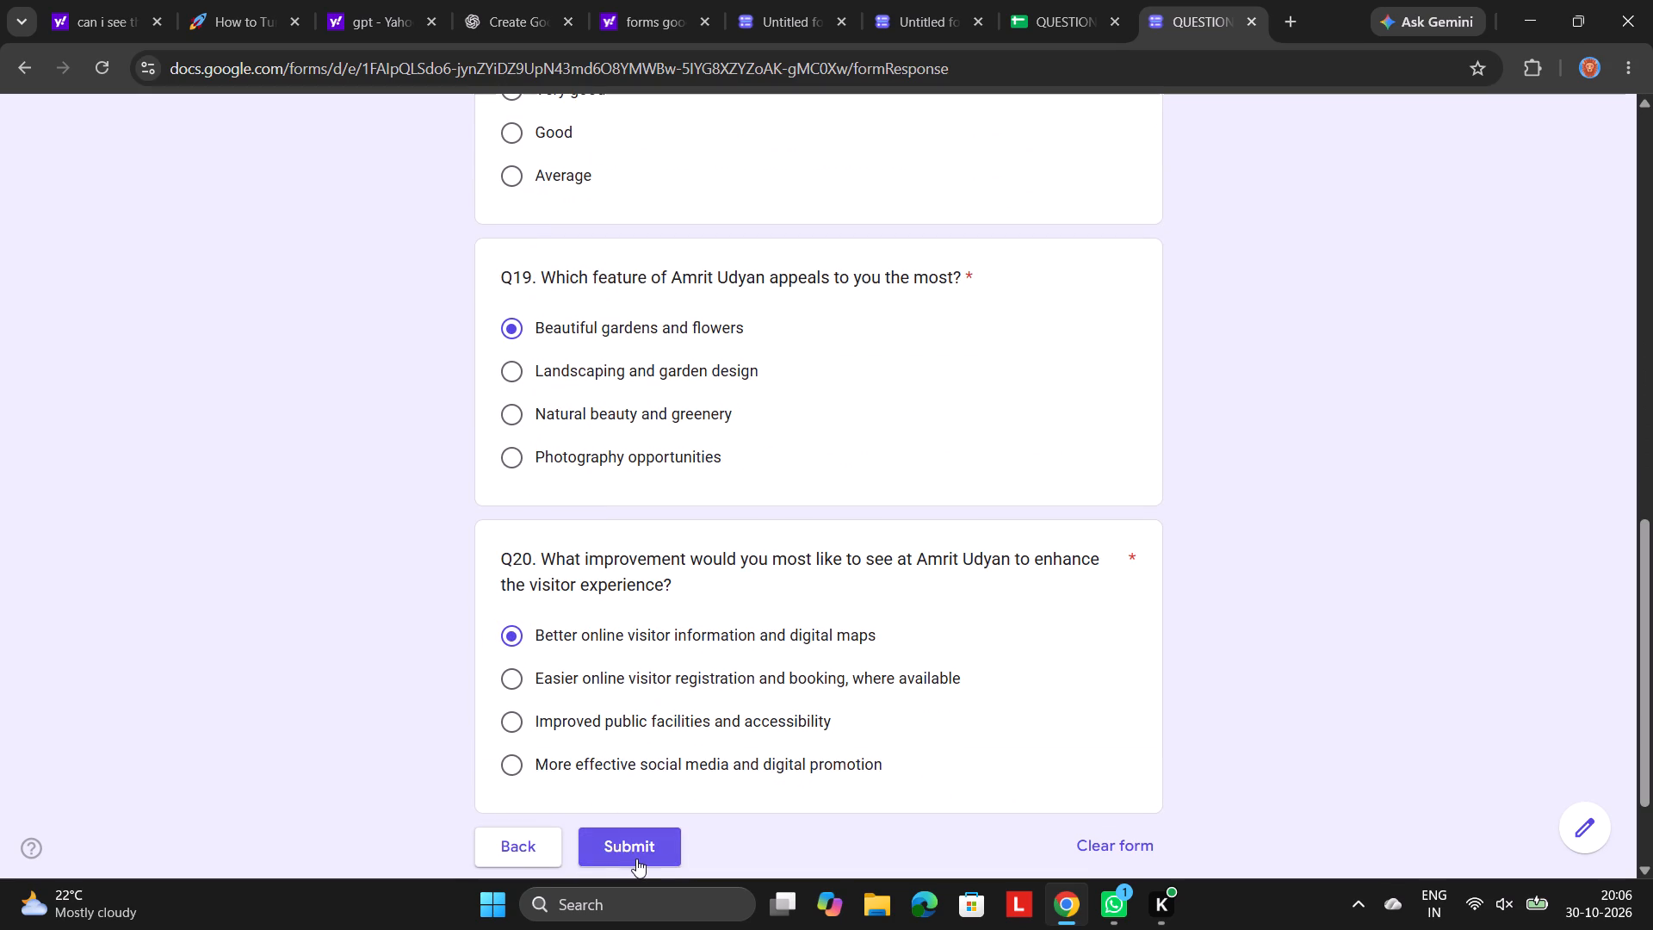
left_click(636, 859)
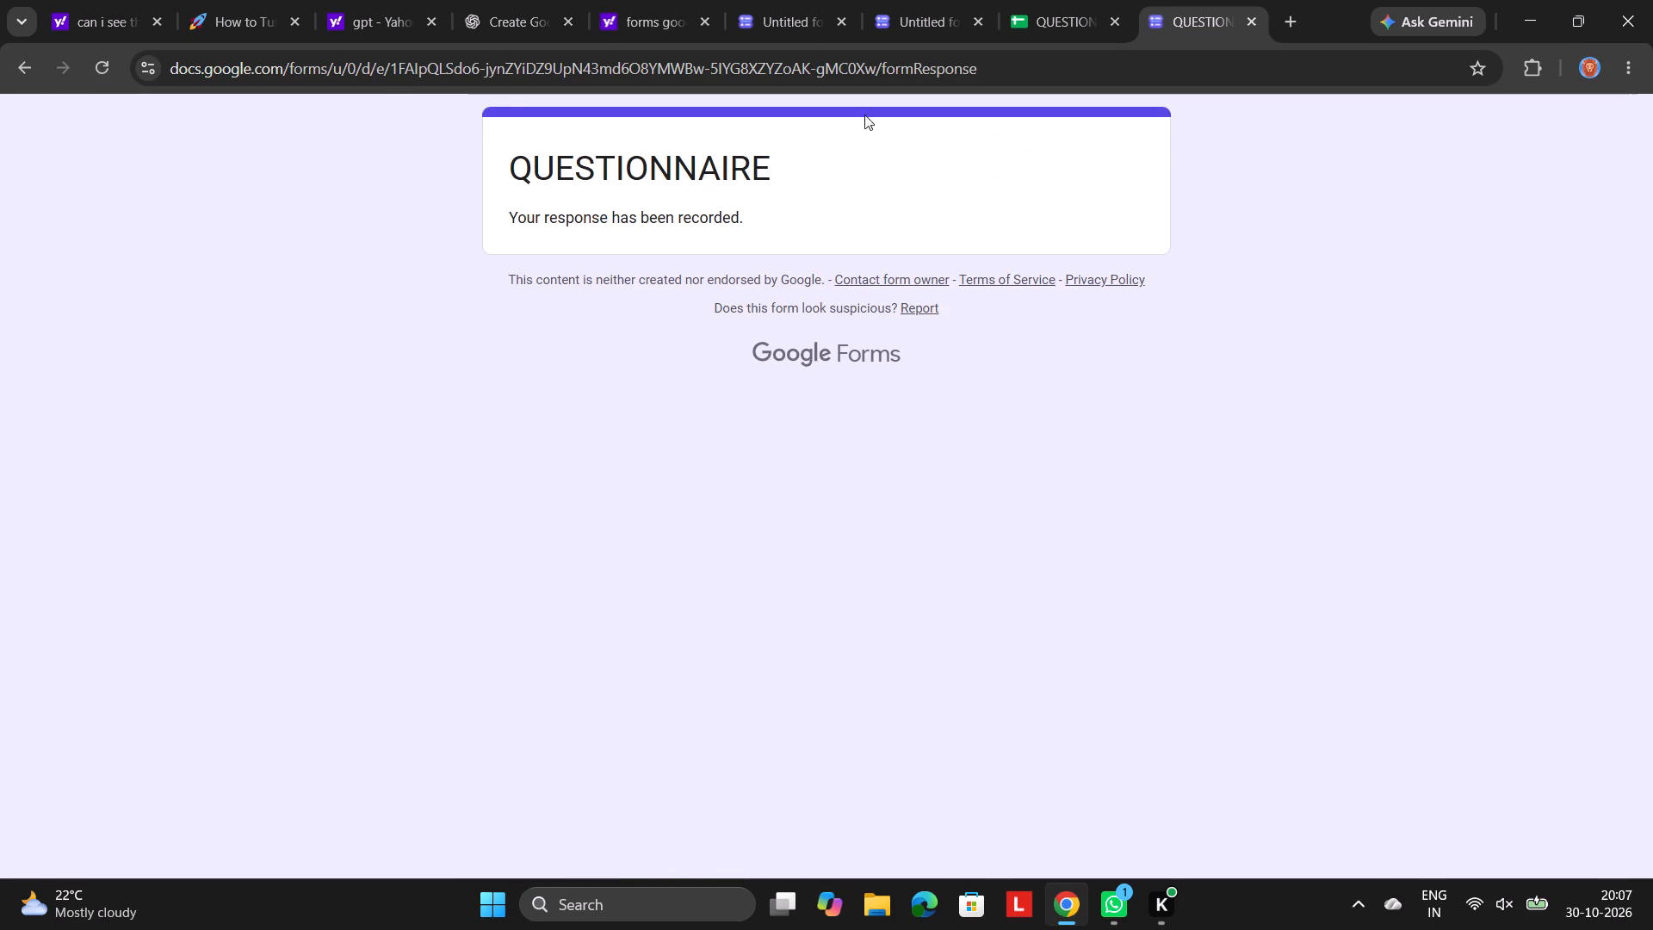
Switch to the QUESTIONNAIRE responses spreadsheet and try to refresh it to check the submitted response.
left_click(1043, 0)
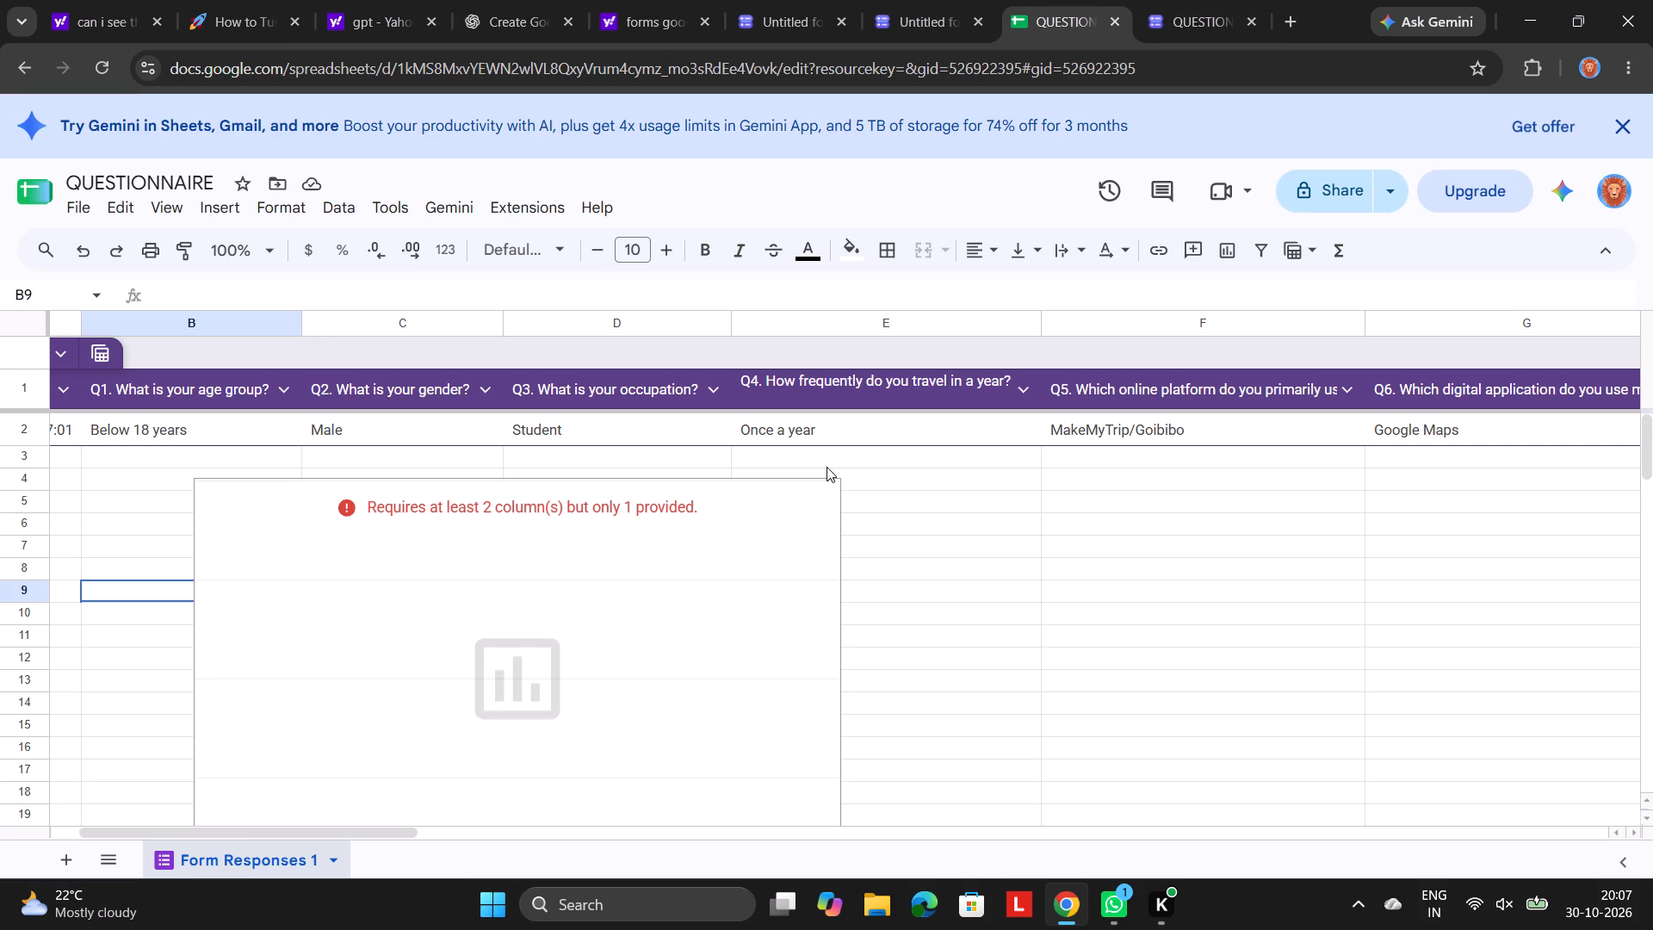
key("ctrl+r")
Insert a new chart with empty cell E8 selected and choose the pie chart type for it.
left_click(1035, 581)
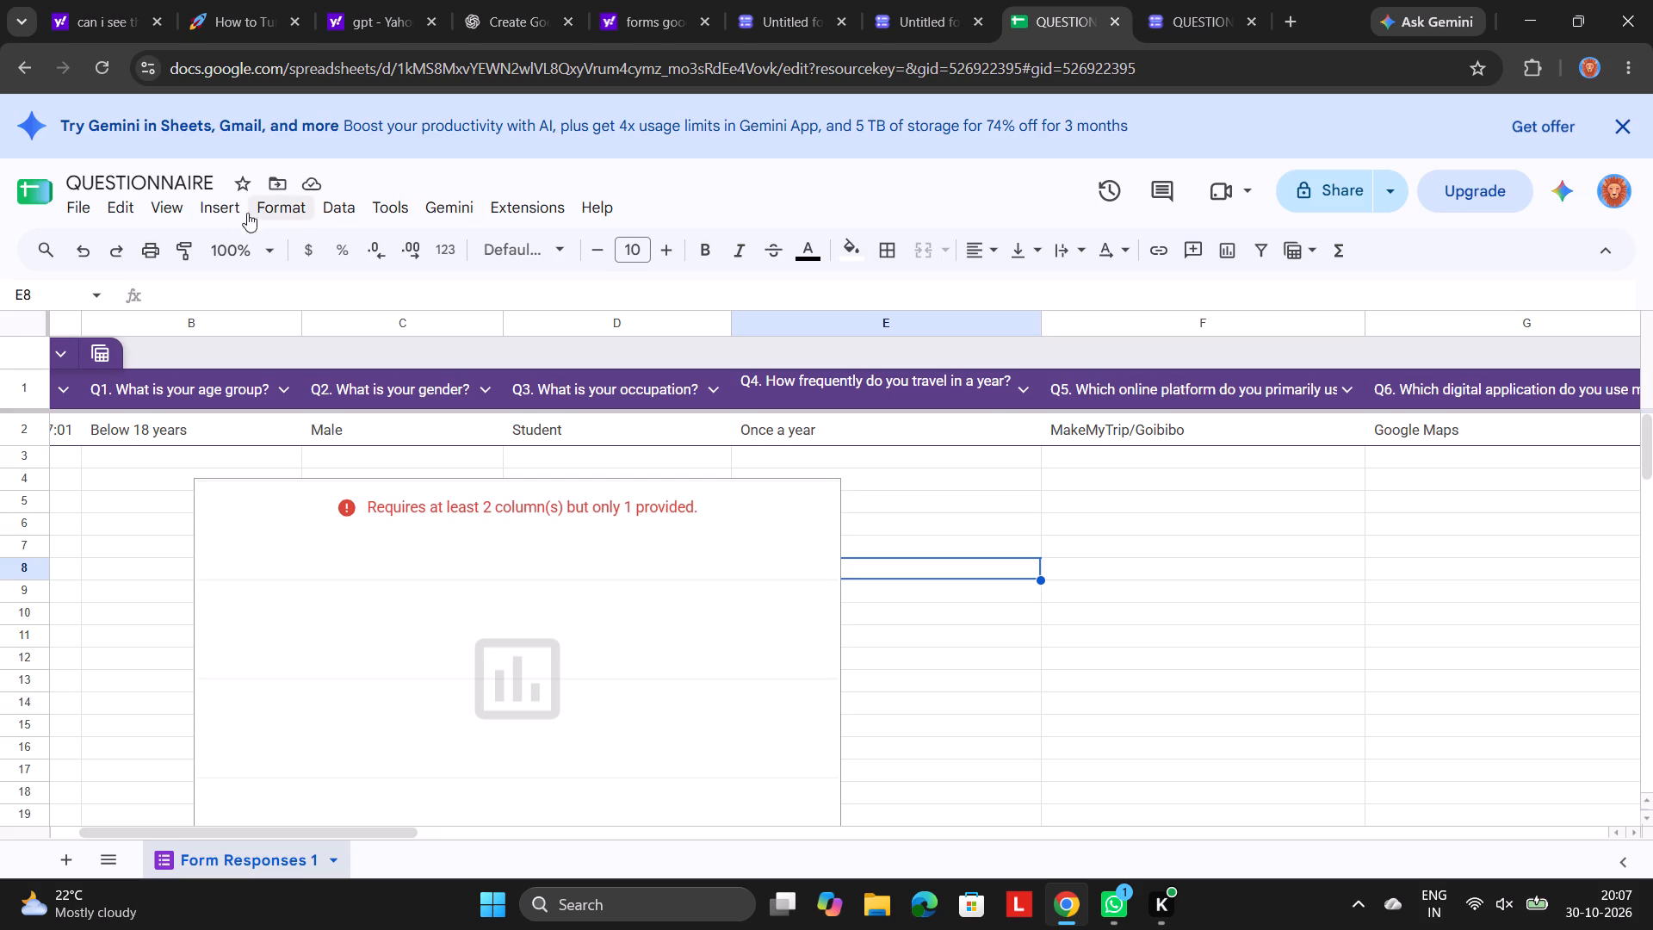
left_click(281, 213)
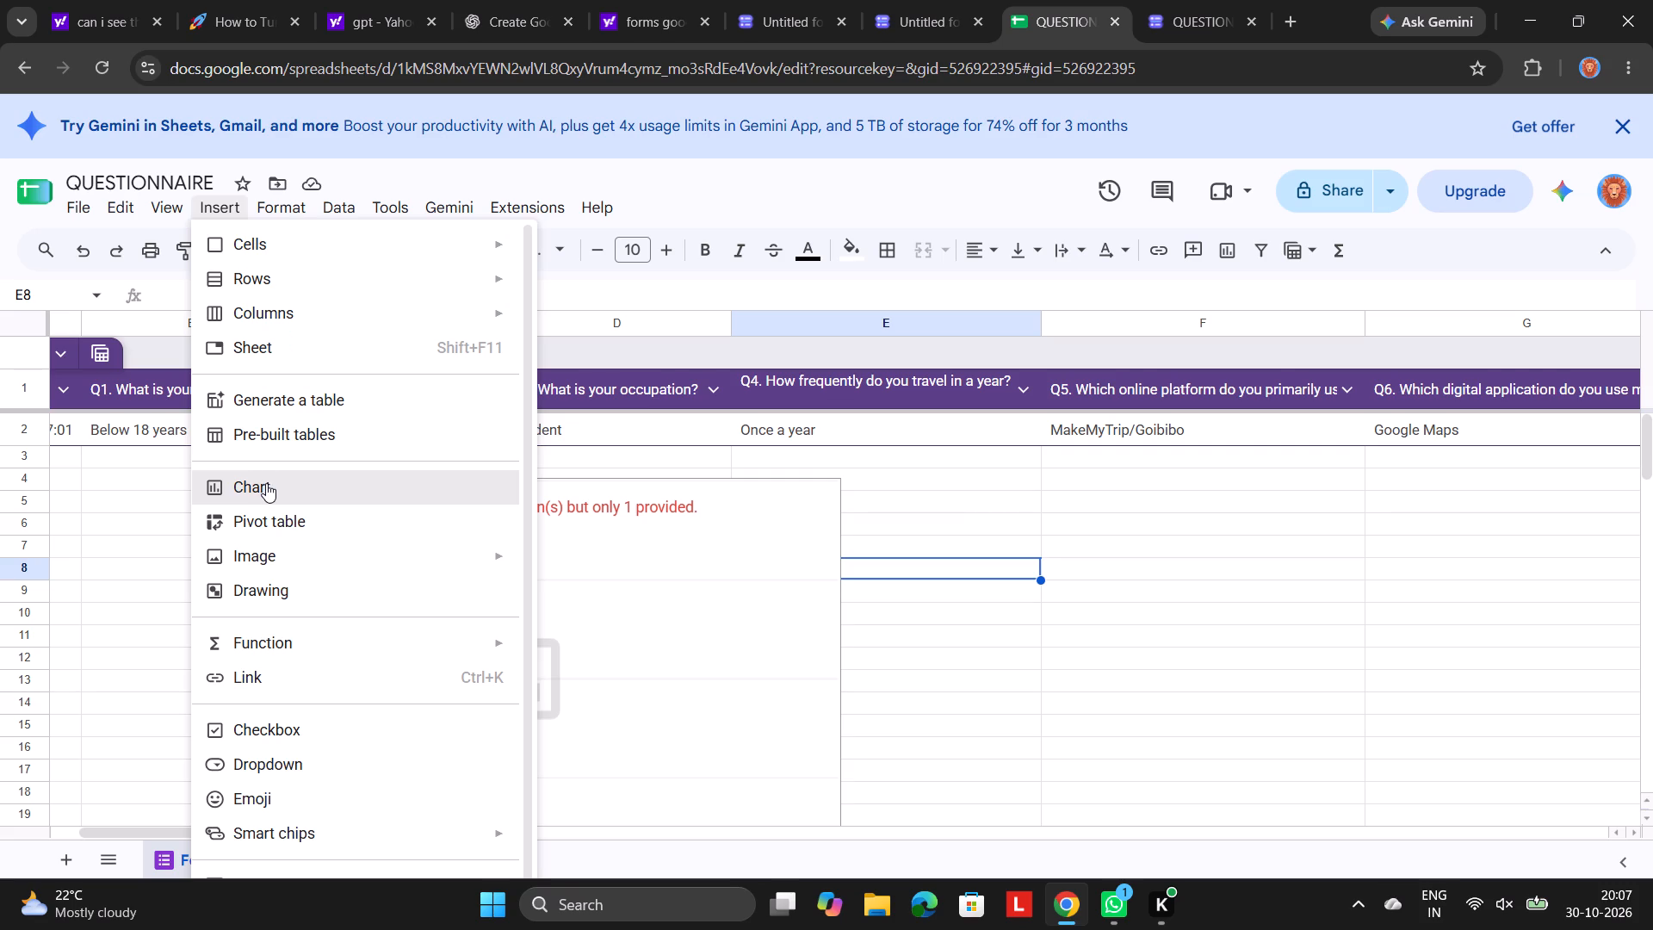
left_click(266, 482)
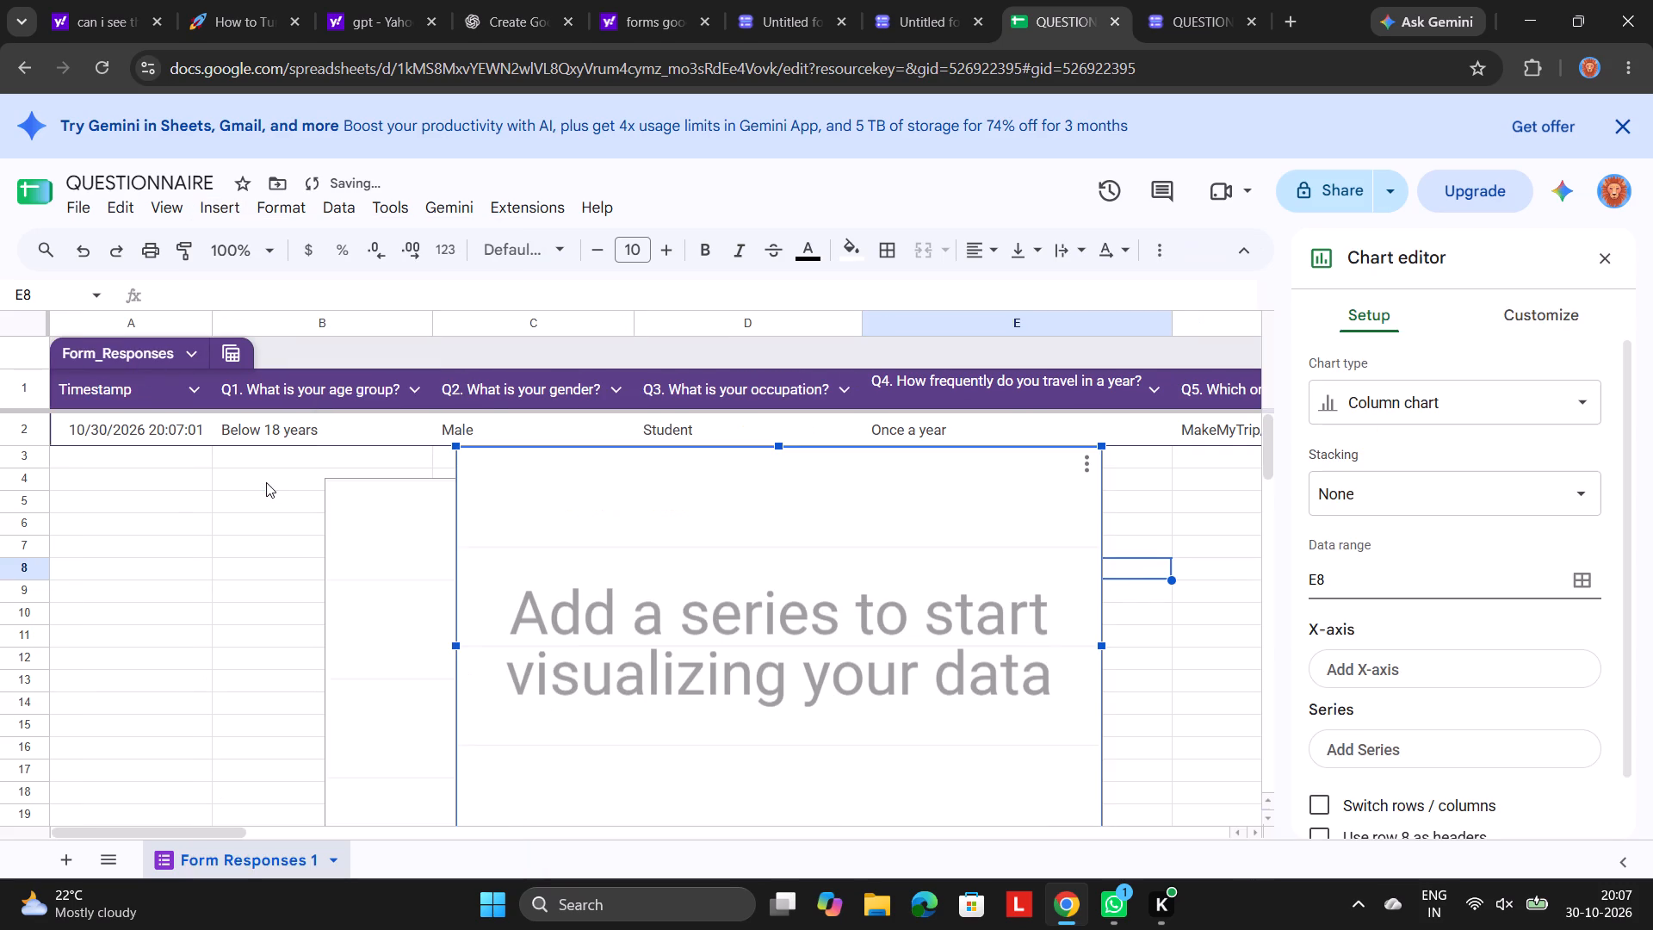
left_click(1421, 408)
scroll(1321, 647, "down", 3)
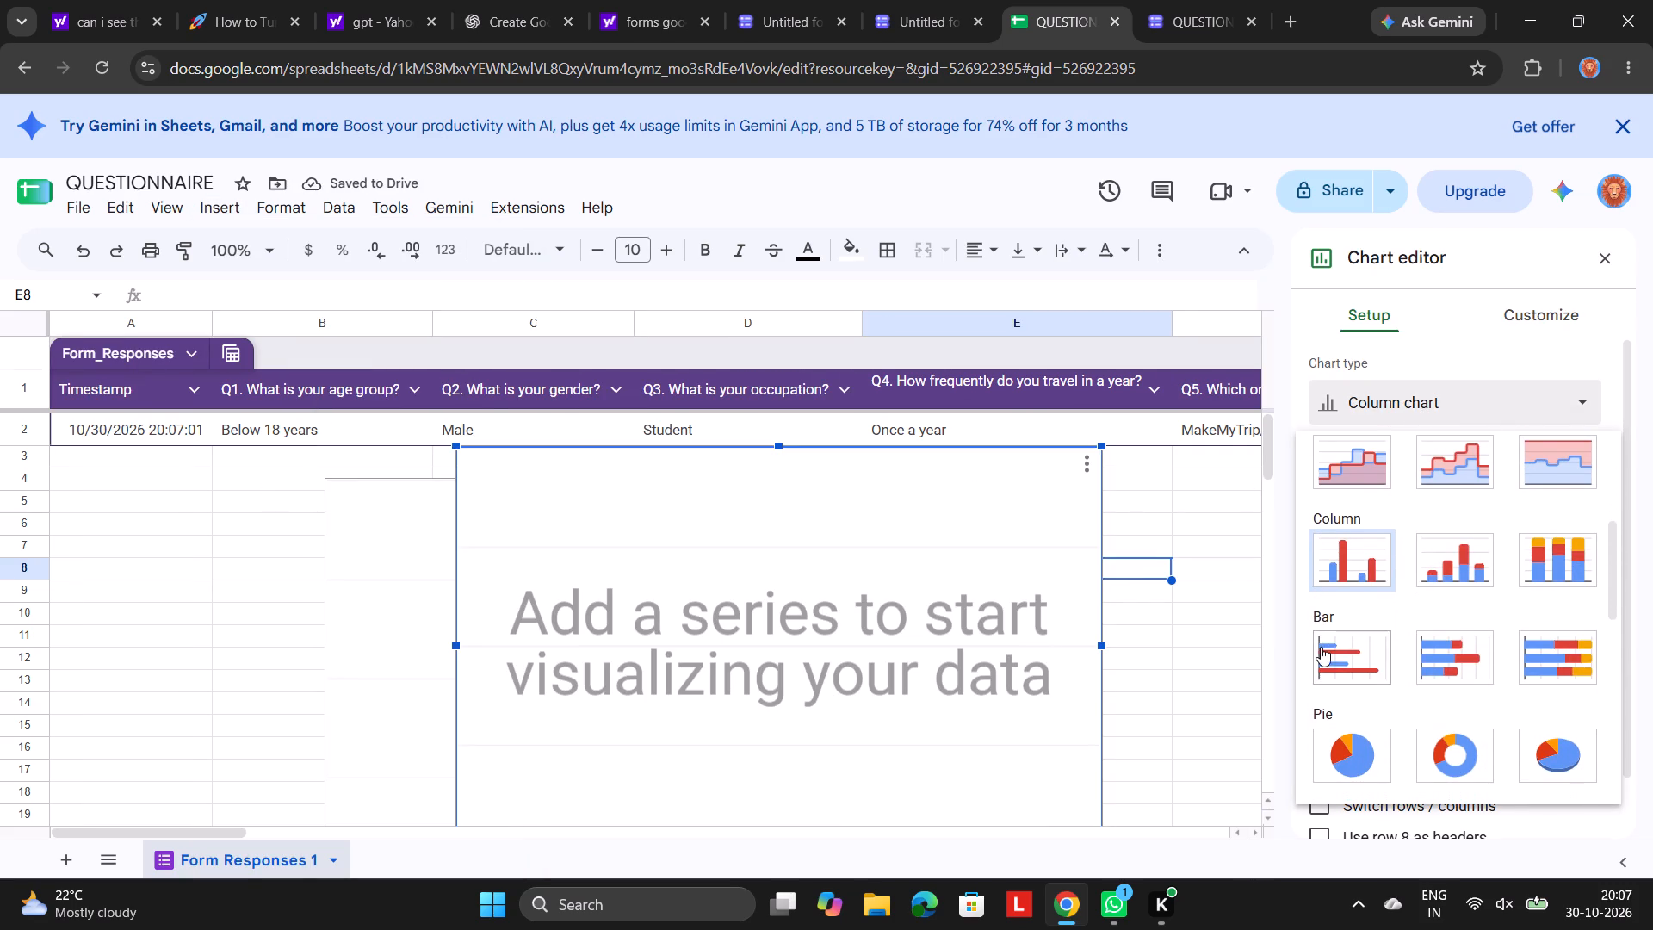
left_click(1324, 736)
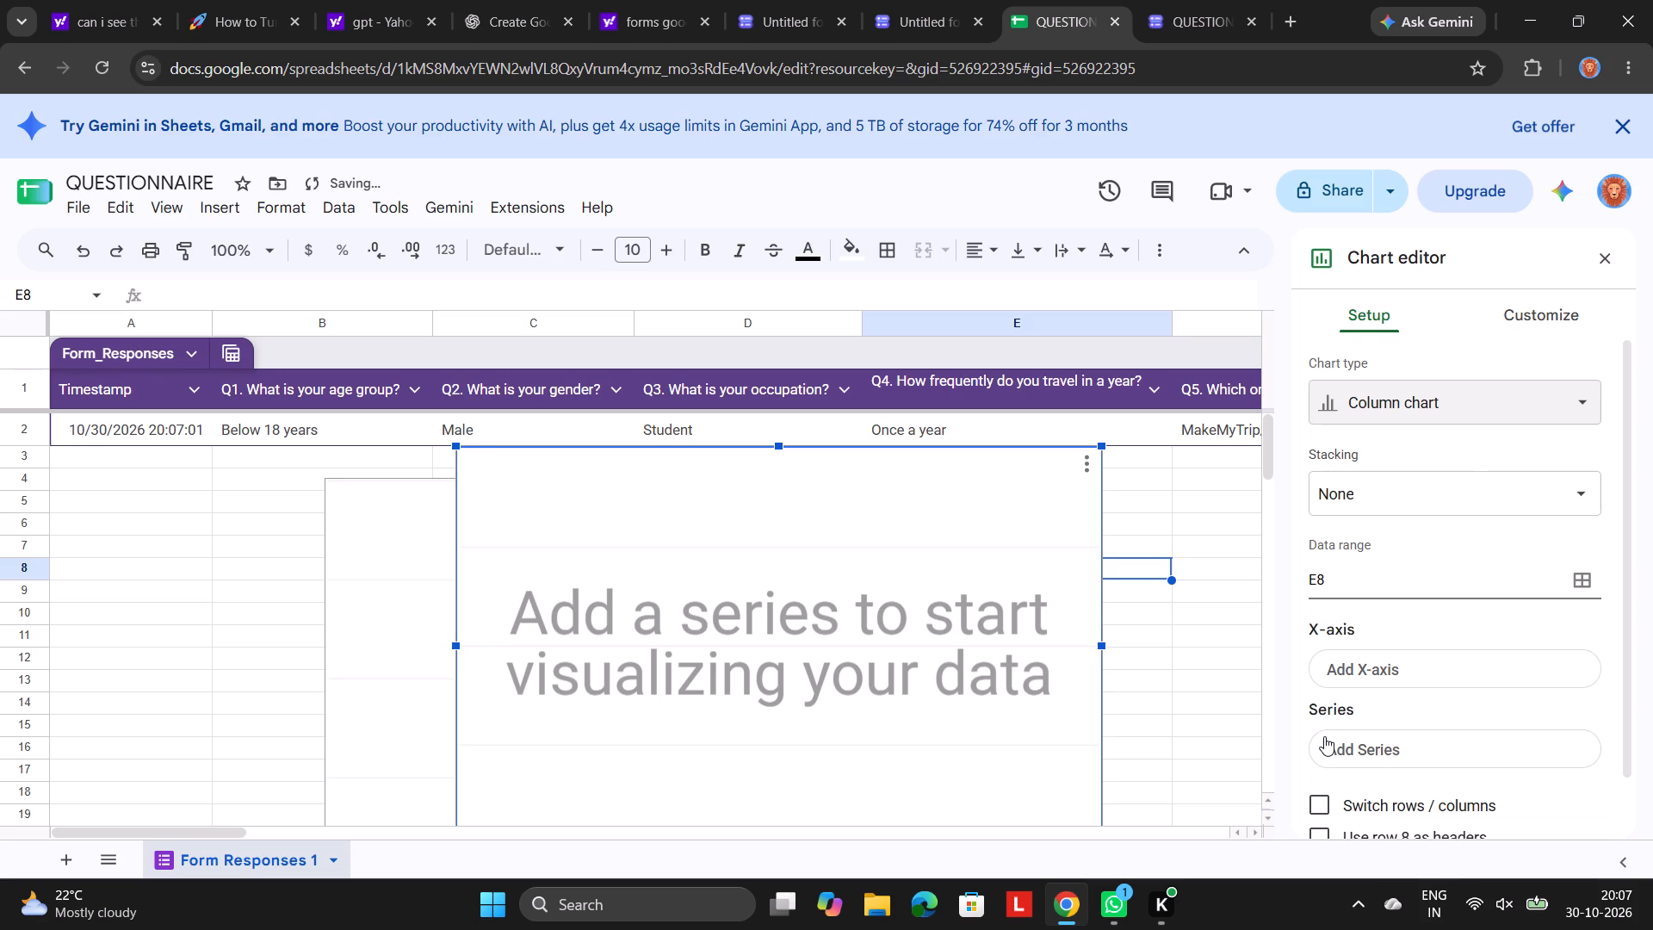
Open the Q1 age-group answer in cell B2 for editing.
left_click(288, 428)
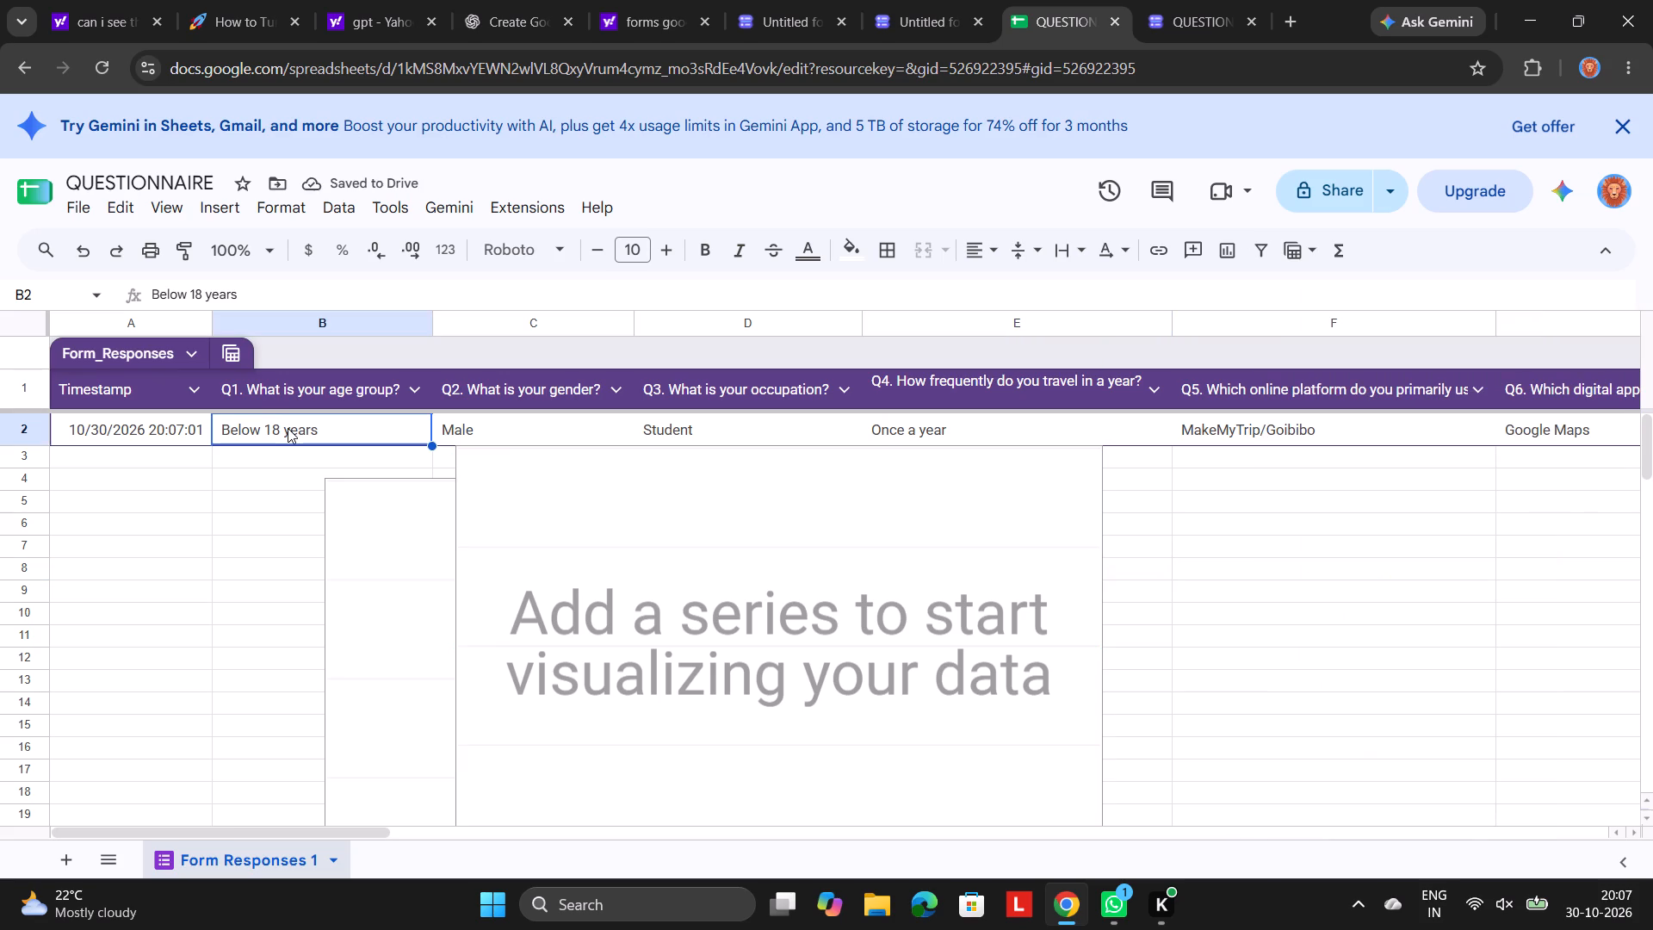
double_click(288, 428)
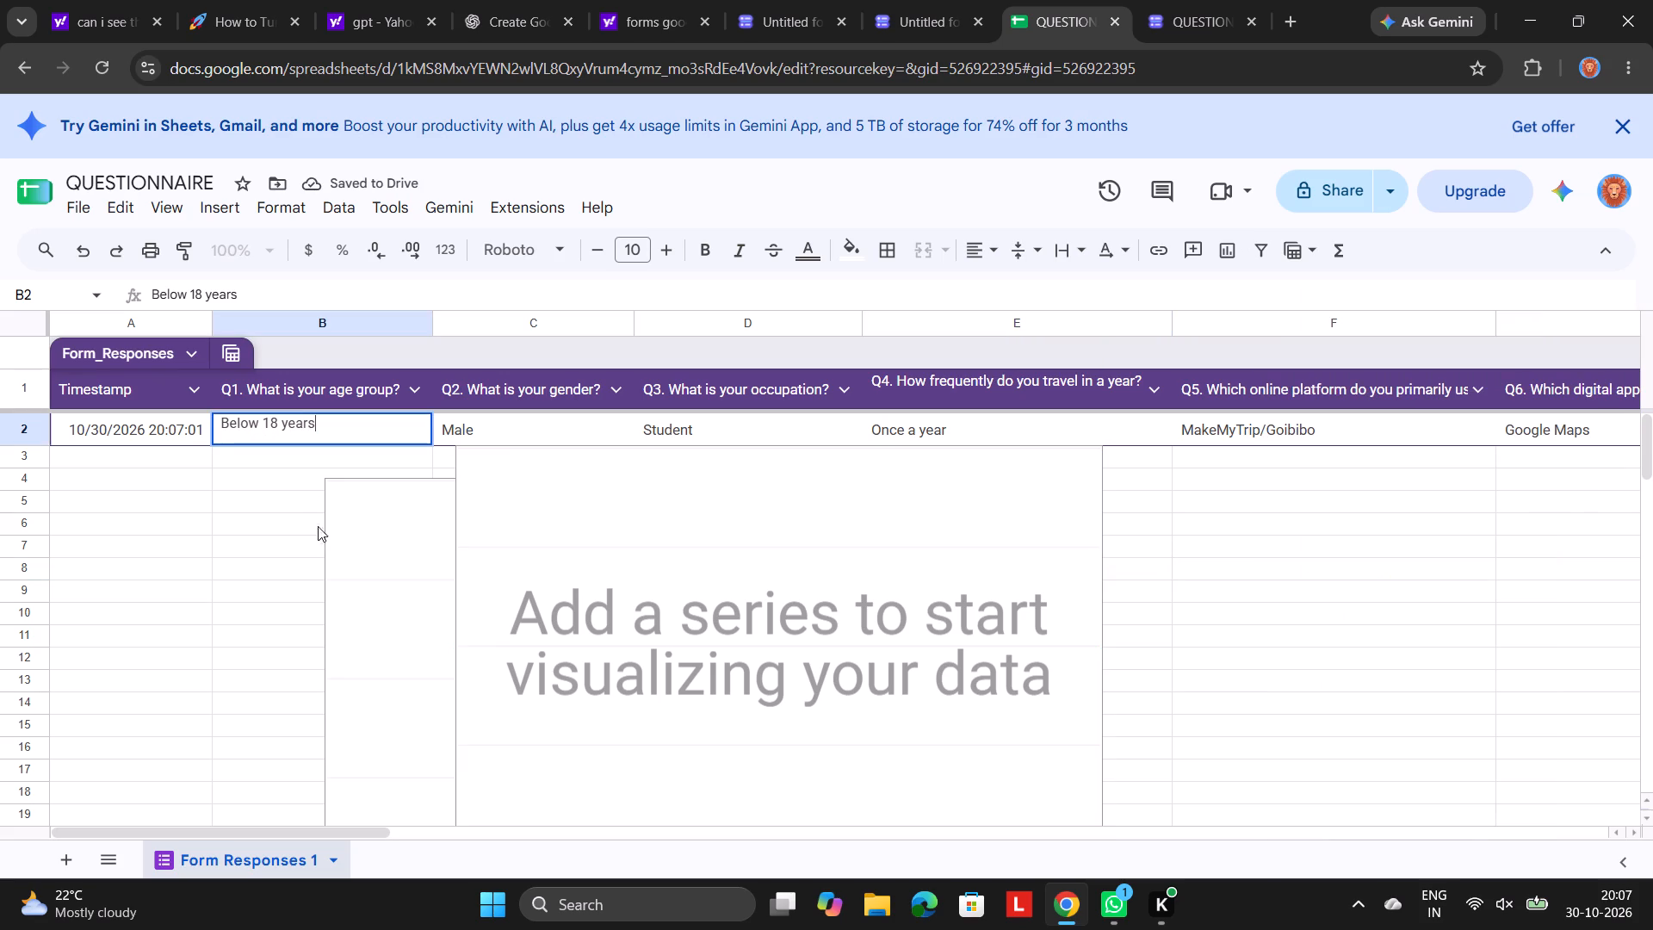
Leave the Q1 answer cell and close the QUESTIONNAIRE responses spreadsheet.
left_click(322, 549)
left_click(342, 555)
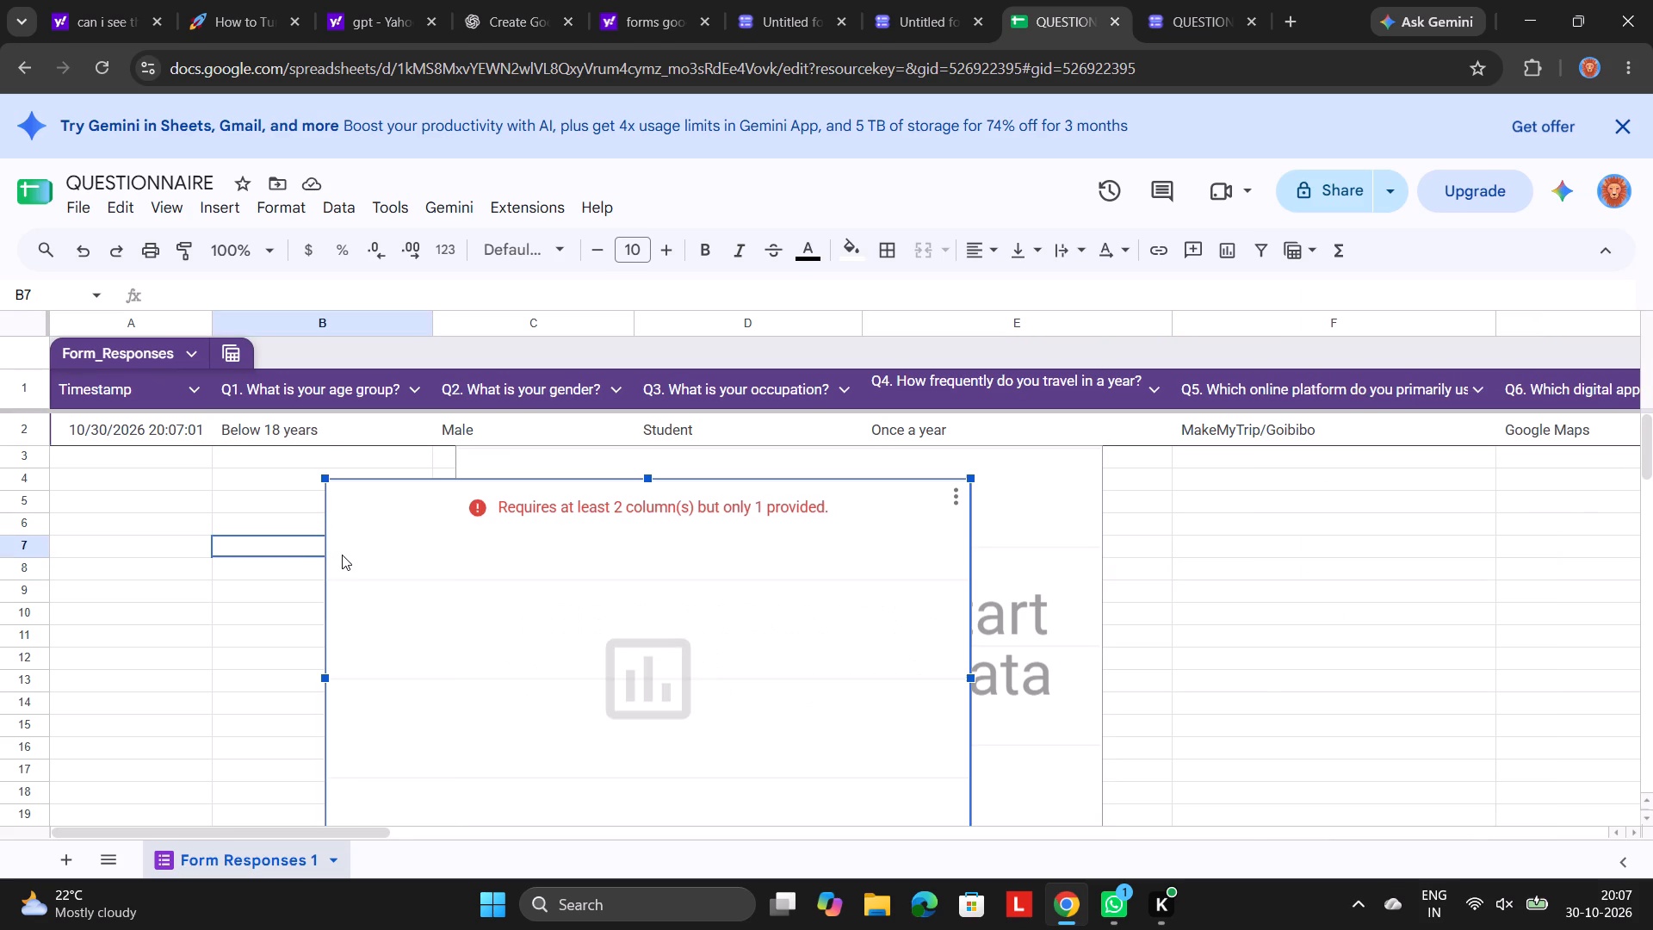
left_click(1121, 21)
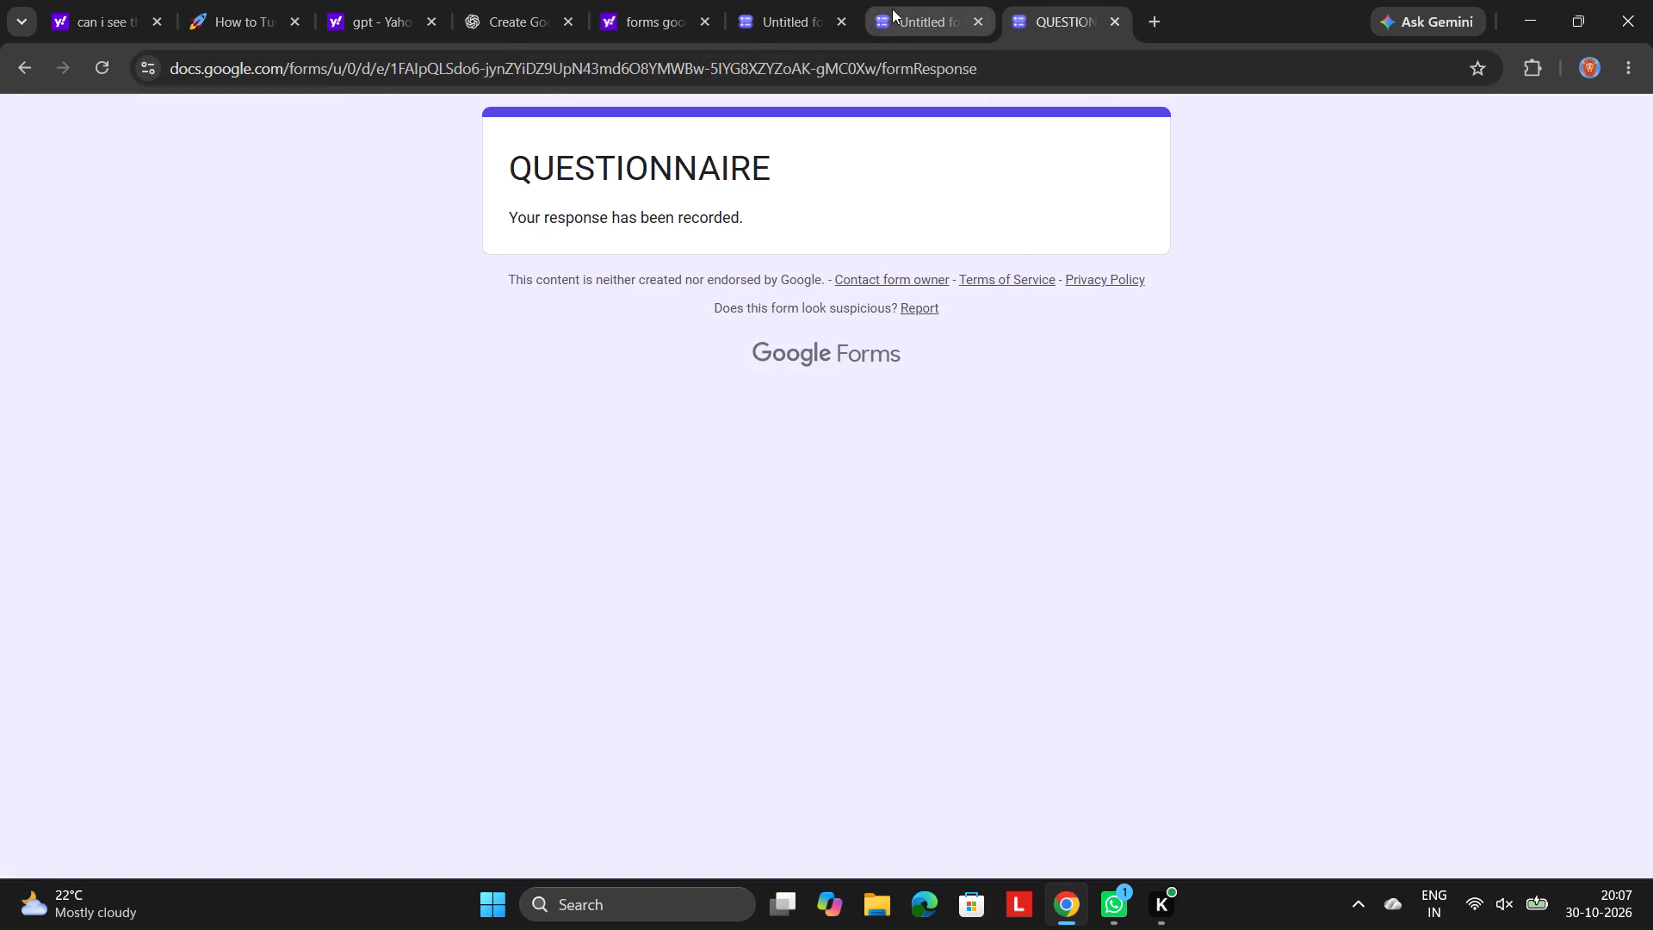
Return to the form's responses, reopen the linked QUESTIONNAIRE spreadsheet to view the recorded response, and close it again.
left_click(892, 9)
left_click(1064, 258)
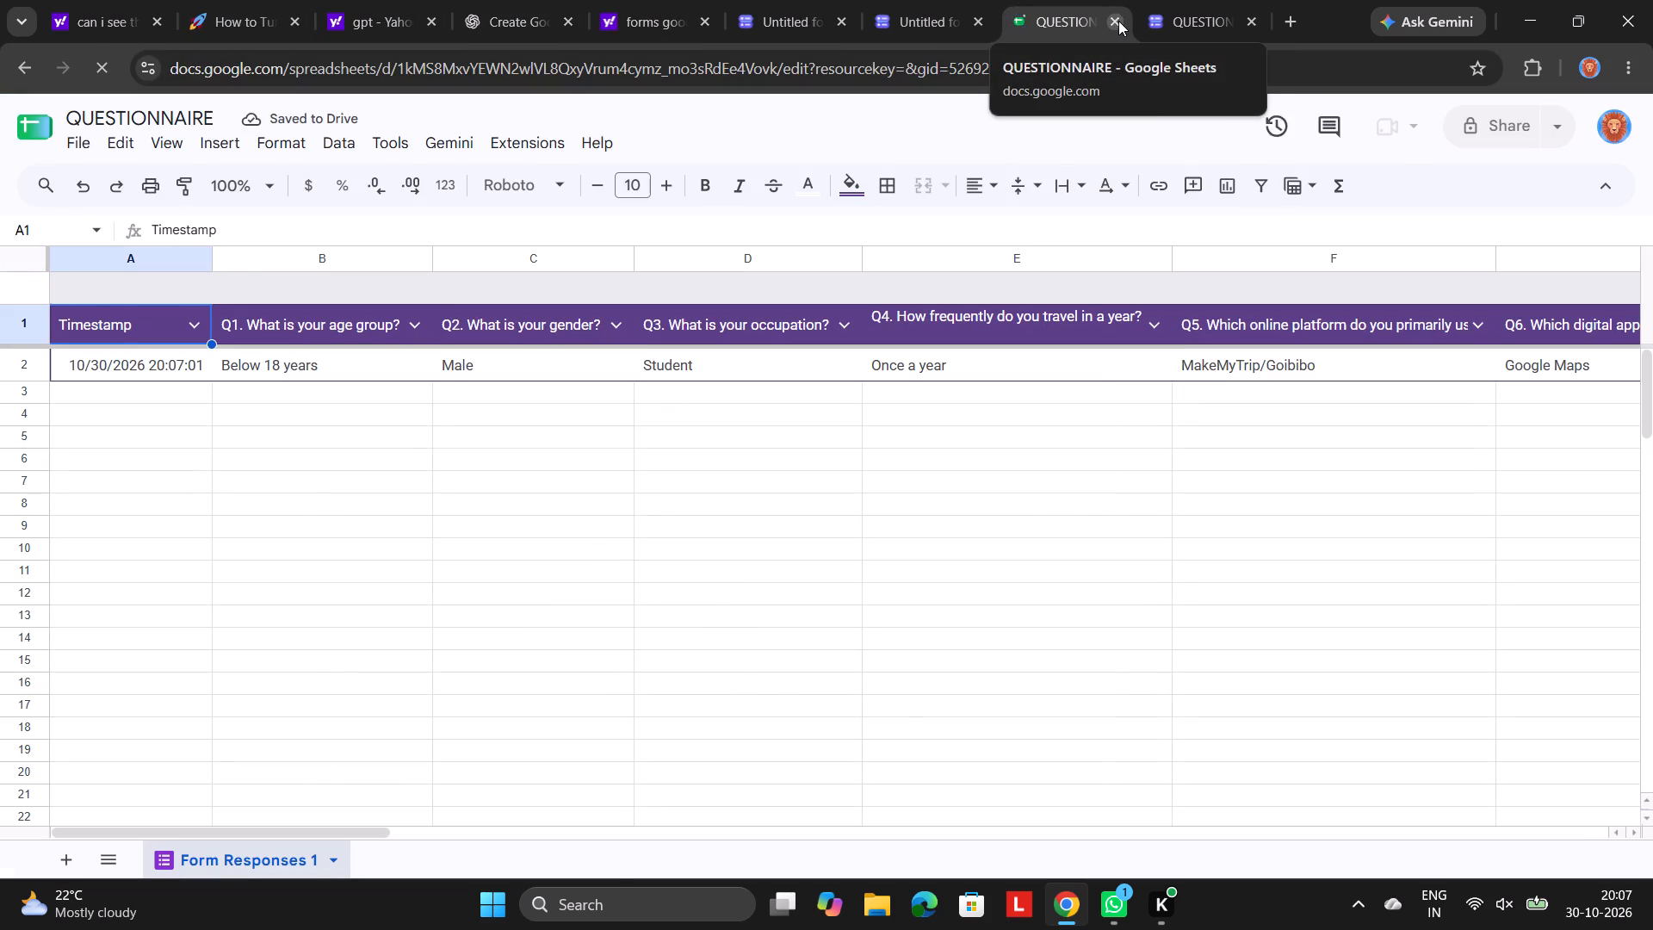
left_click(1118, 21)
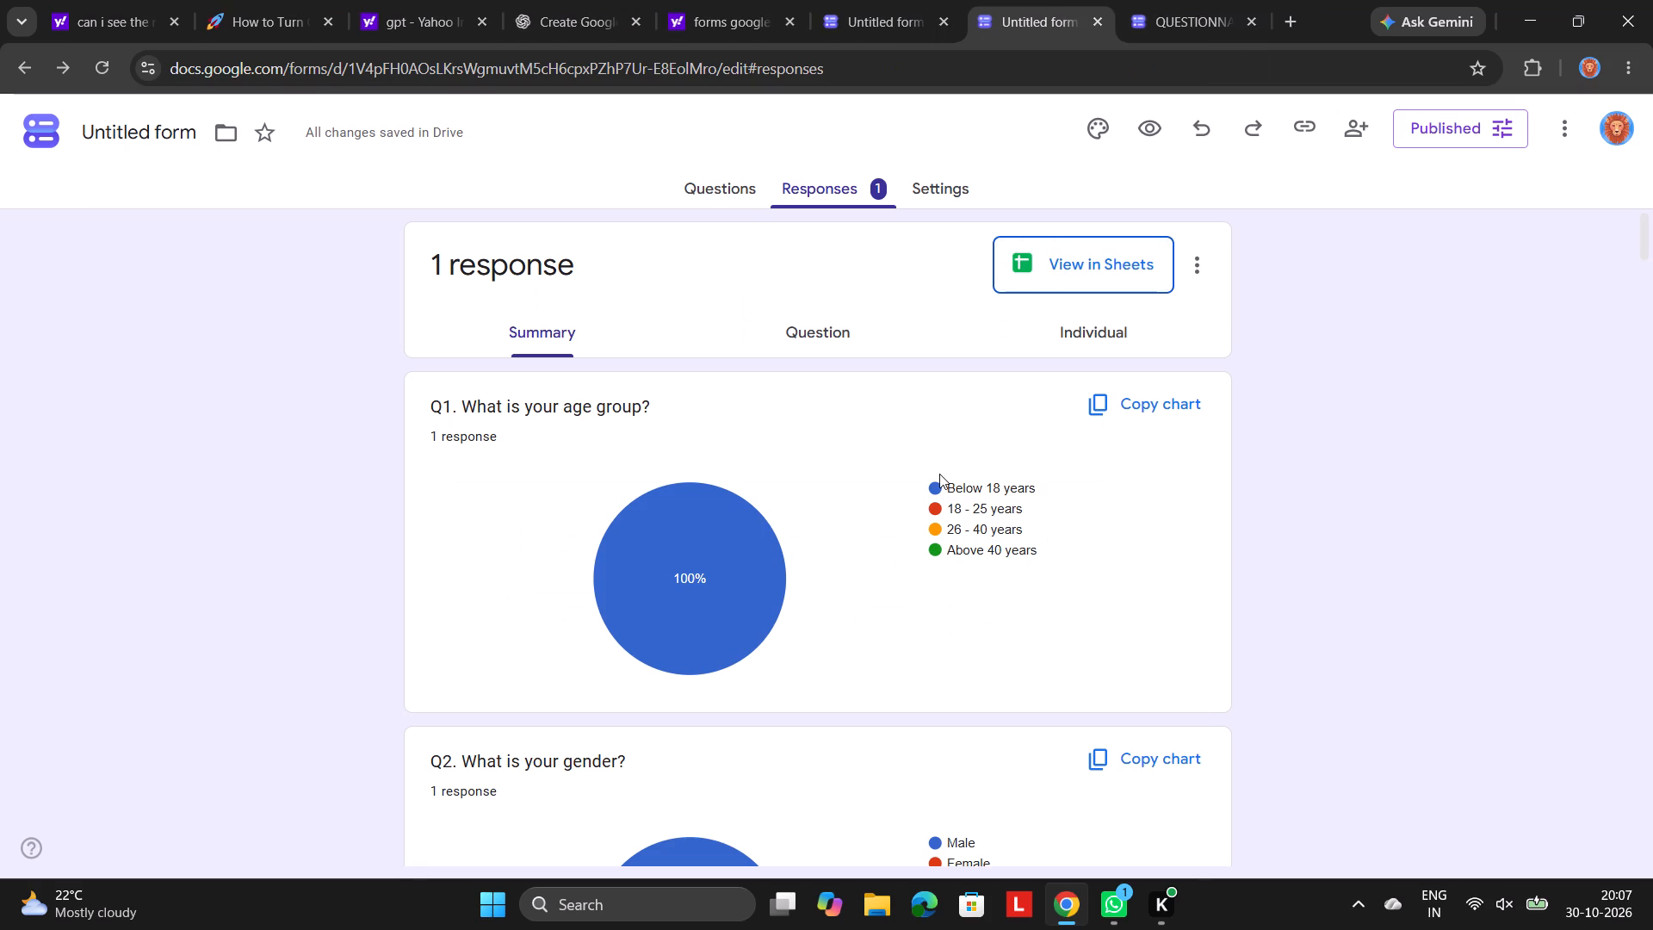
Review the response summary charts of the survey from Q1 through the Amrit Udyan questions and return to the top.
scroll(939, 474, "down", 9)
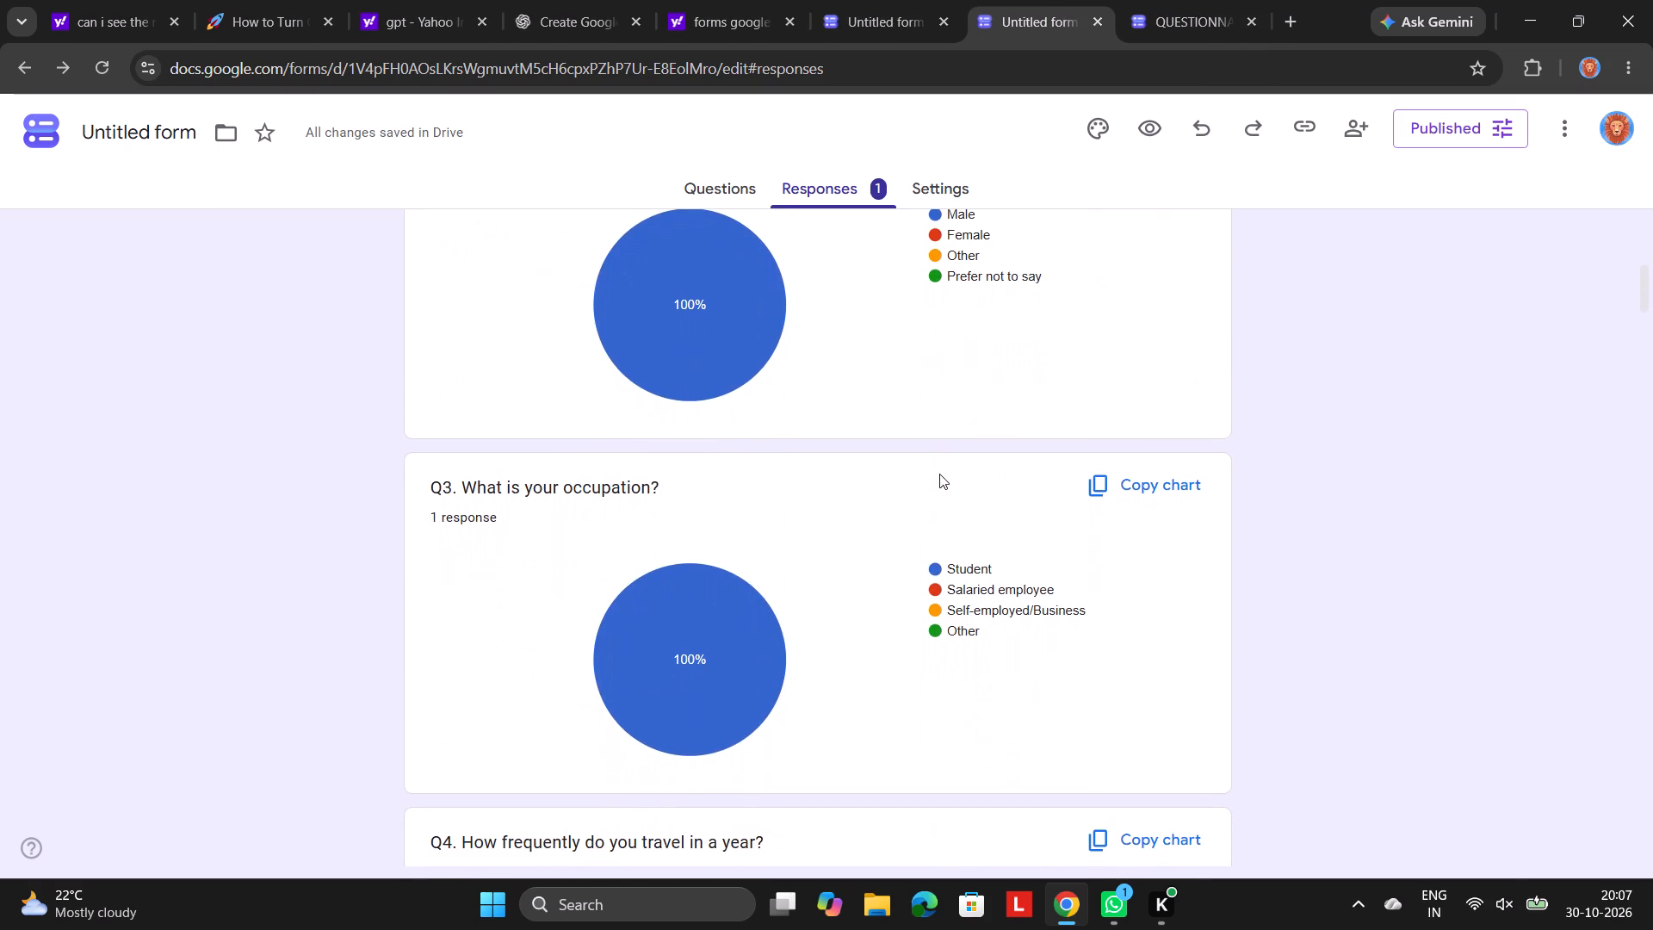
scroll(939, 474, "down", 8)
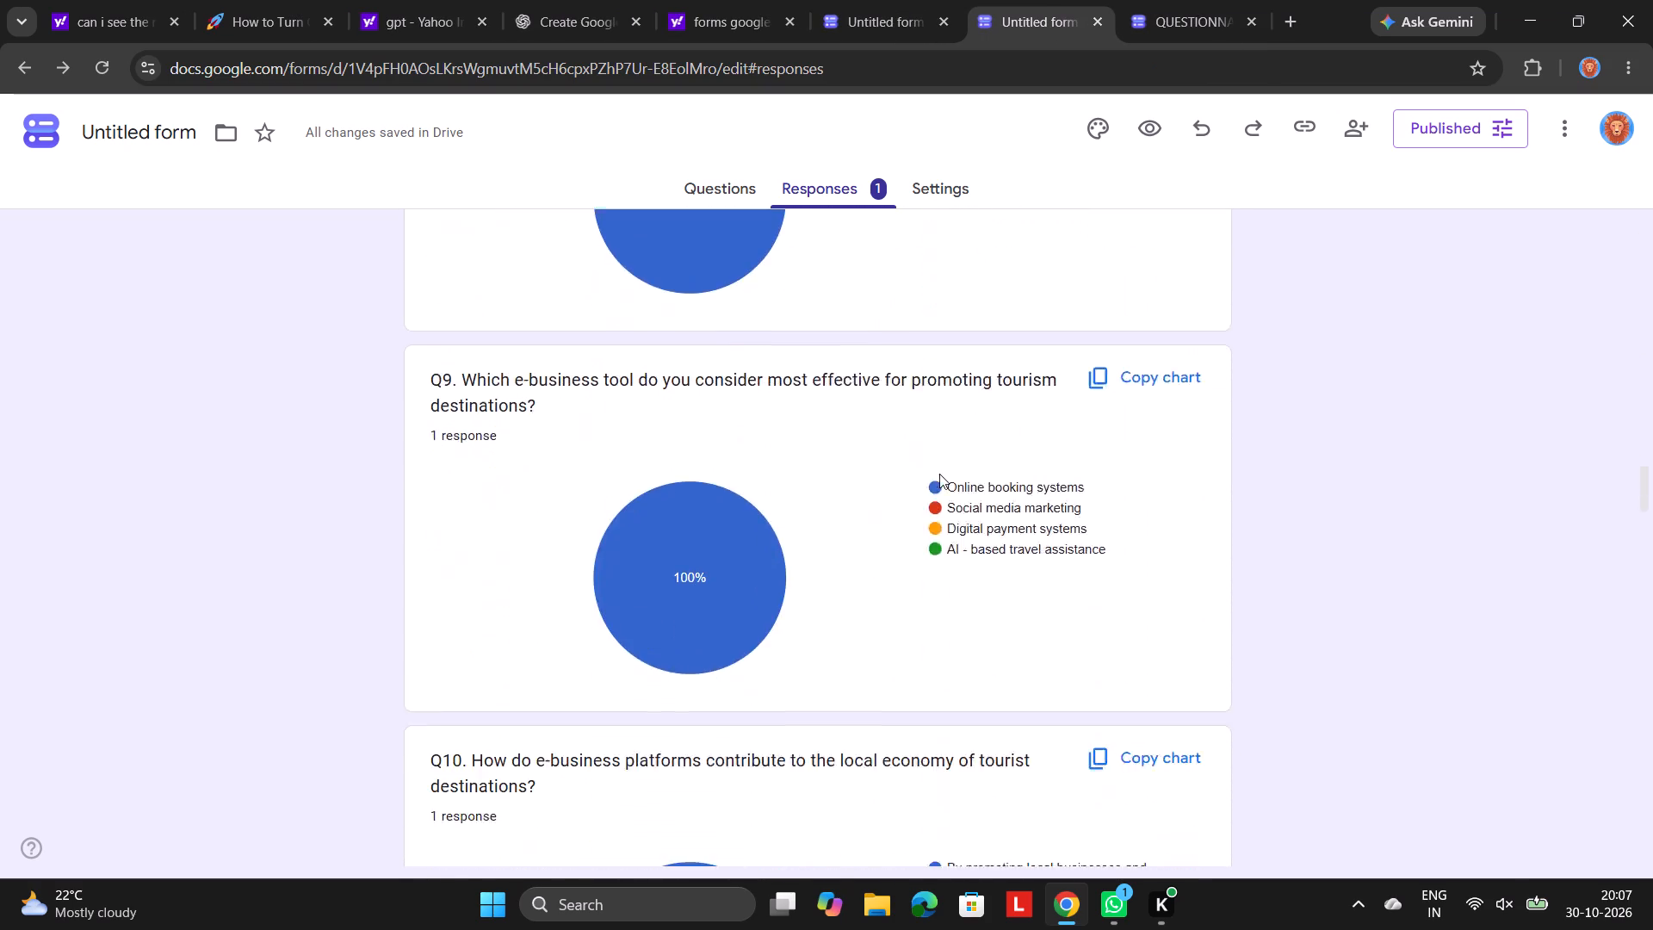
scroll(939, 474, "down", 20)
scroll(939, 474, "up", 7)
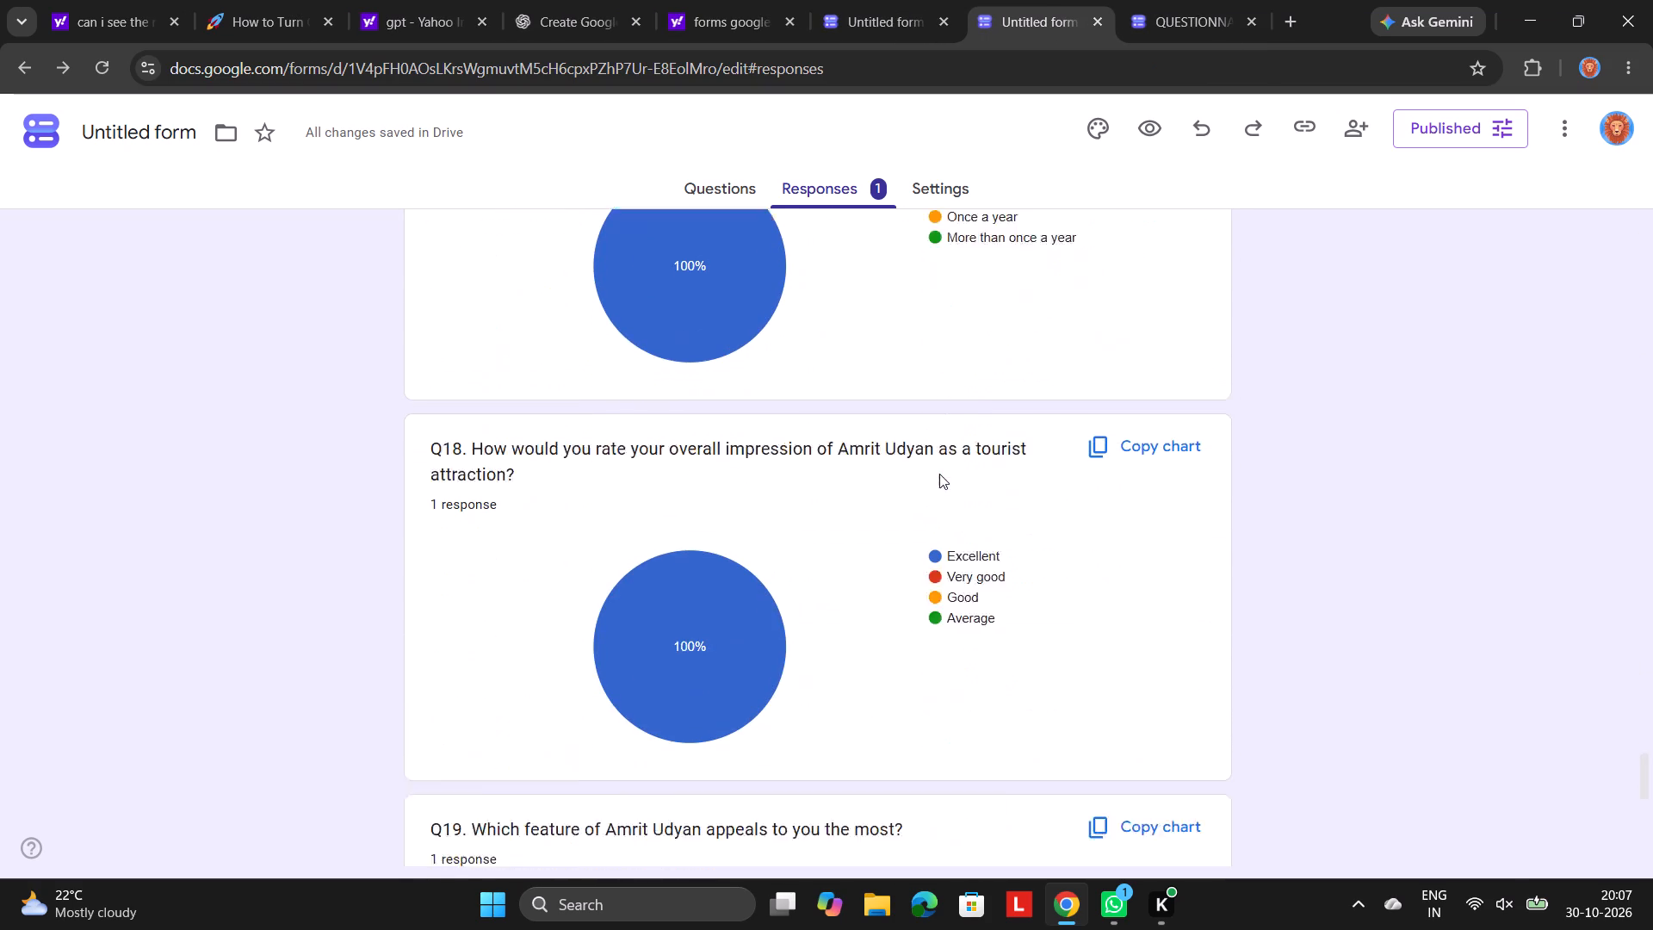
scroll(939, 474, "up", 14)
scroll(939, 474, "up", 14)
scroll(939, 474, "up", 11)
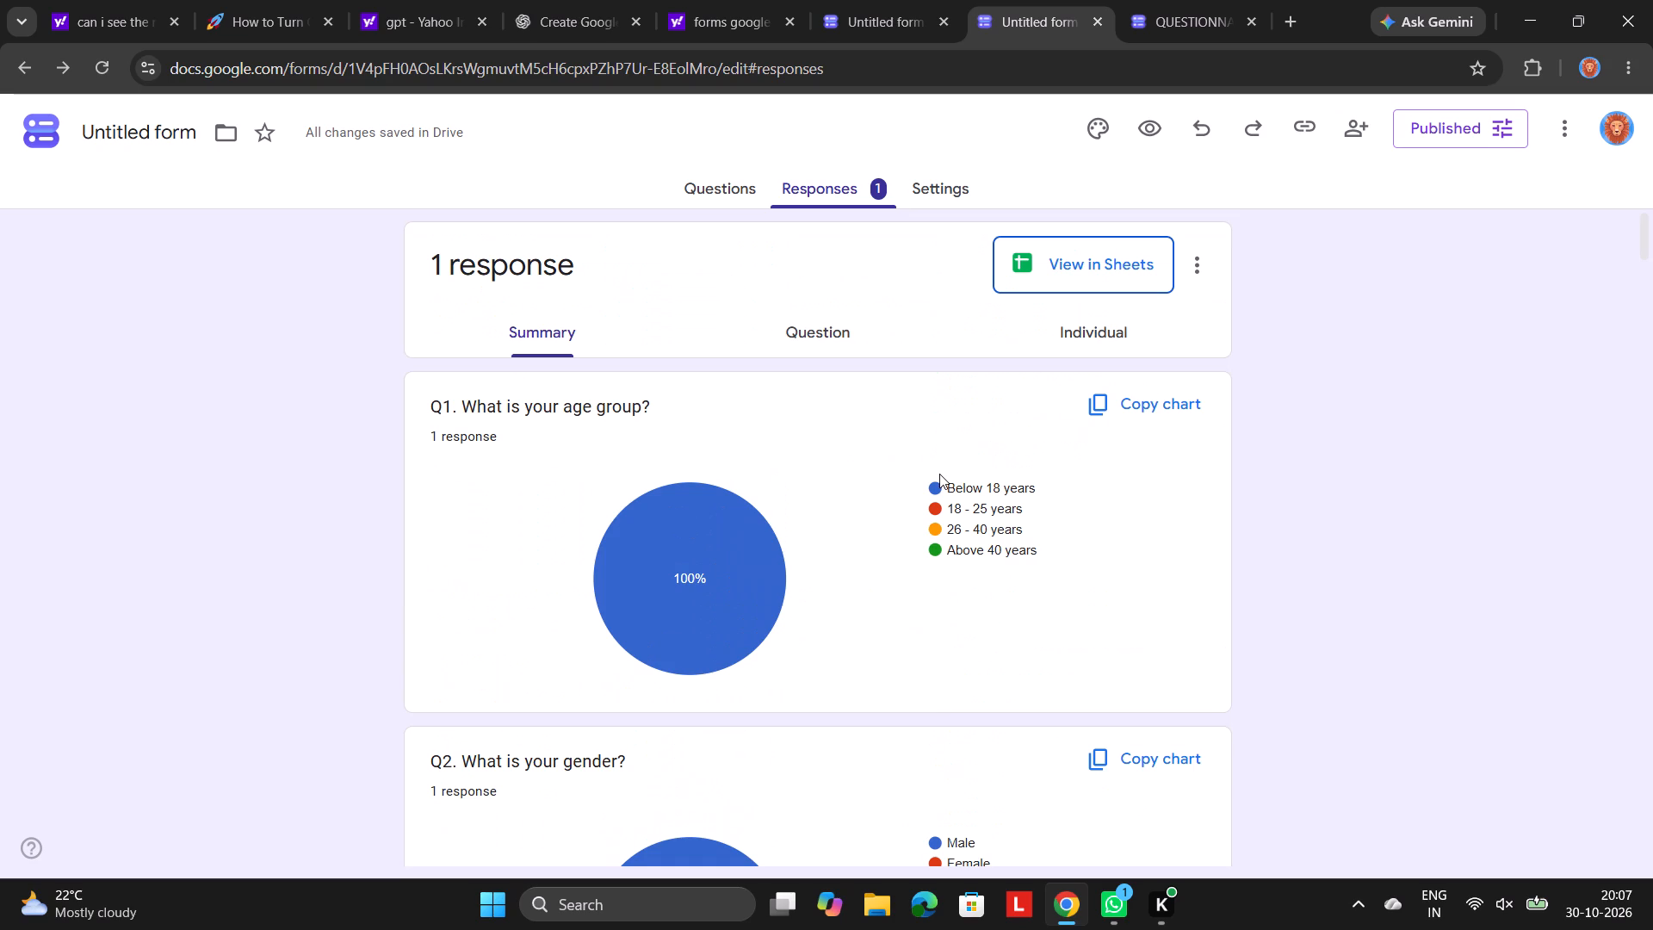